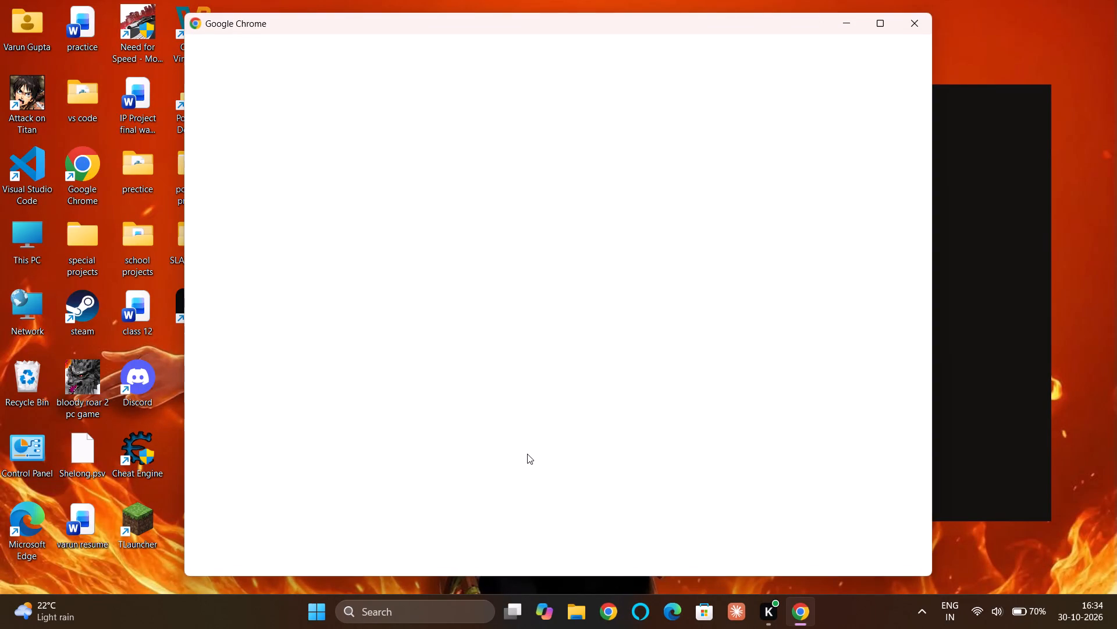
# Open the Canva website.
pyautogui.click(591, 376)
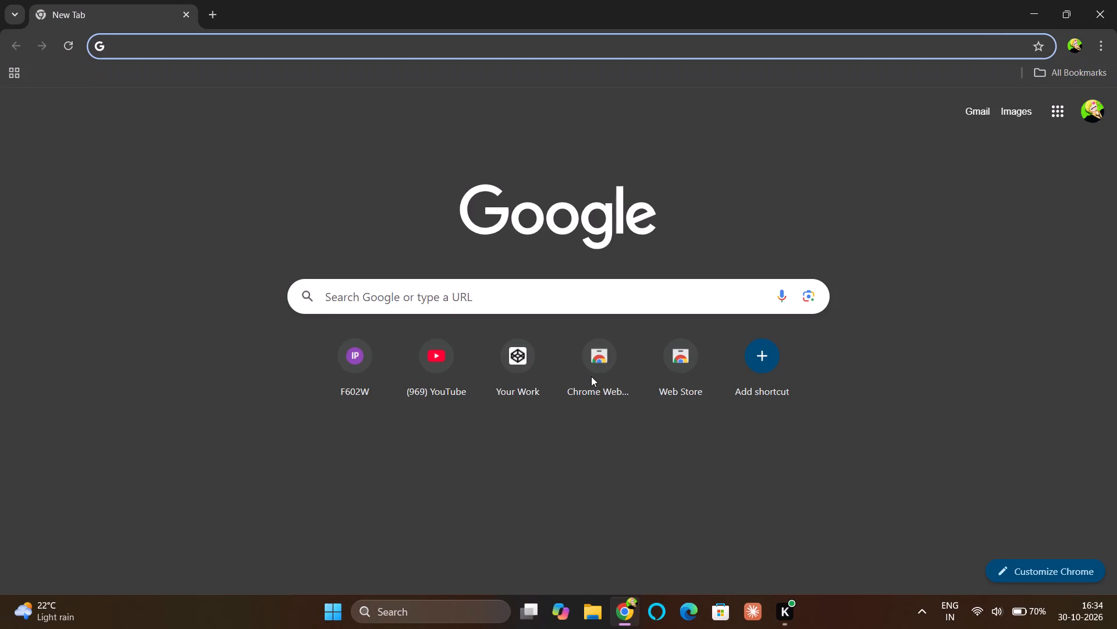
pyautogui.click(641, 52)
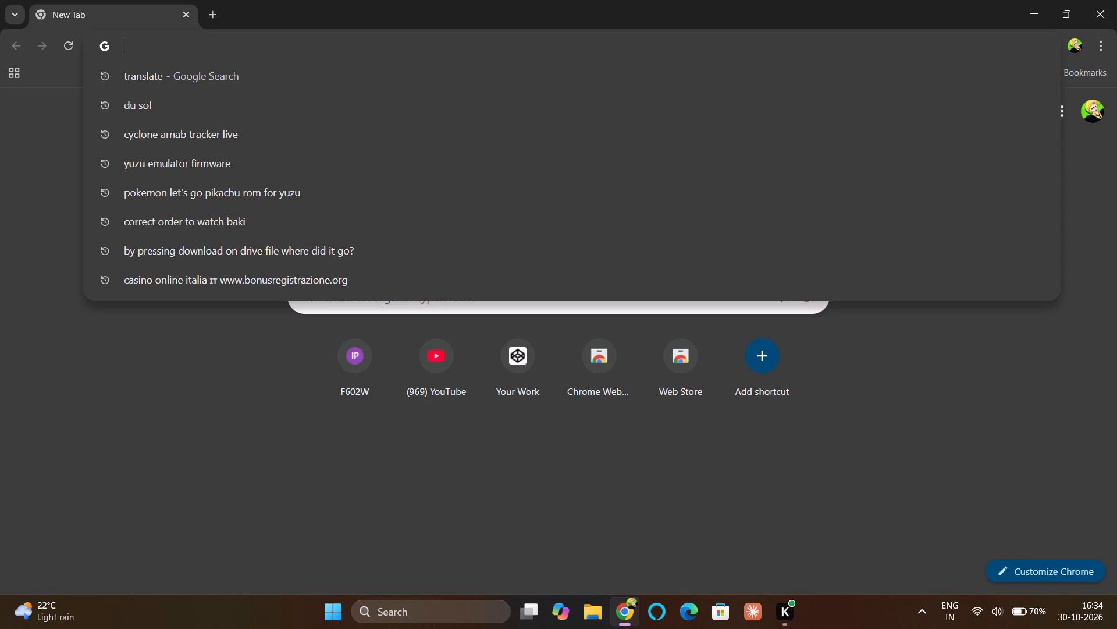
pyautogui.click(641, 52)
pyautogui.write('cn')
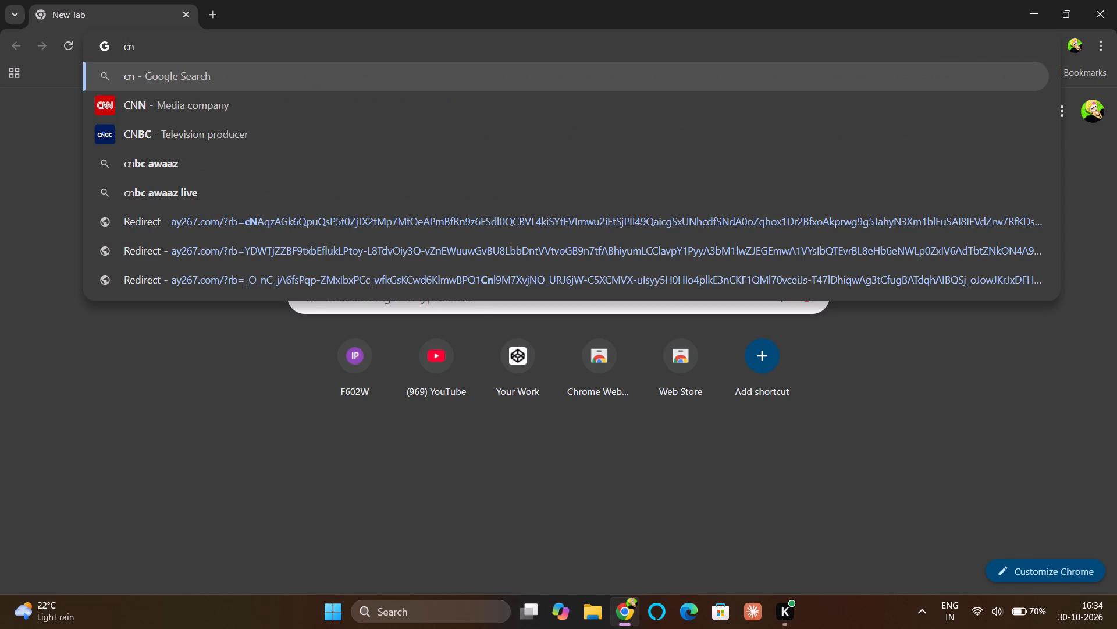
pyautogui.press('BackSpace')
pyautogui.write('anva')
pyautogui.press('Return')
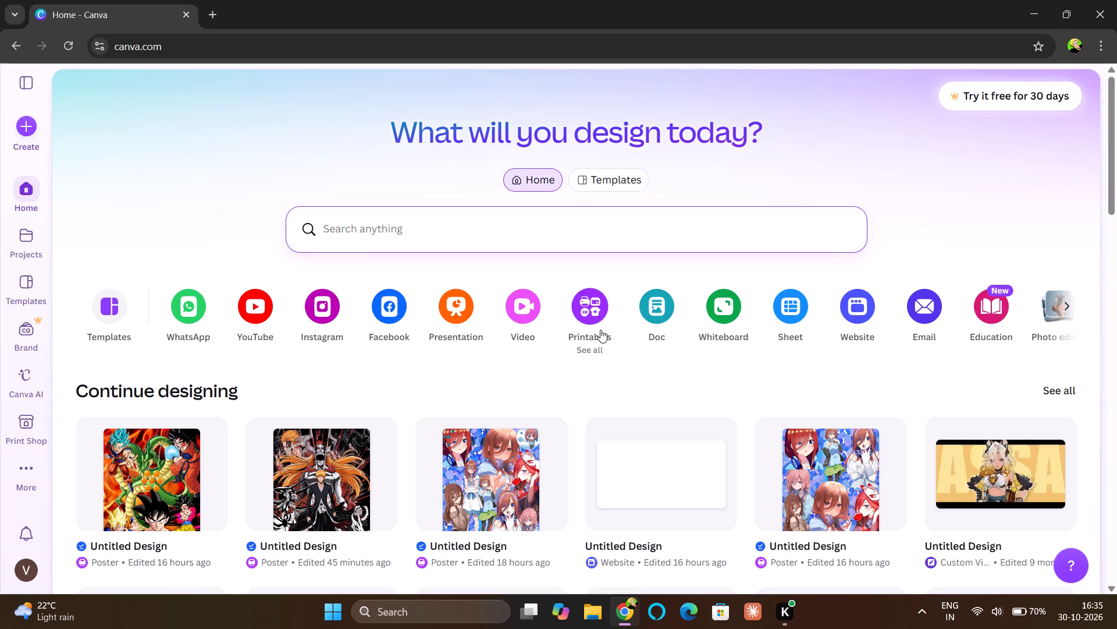
# Create a blank Poster (A2, Portrait) design from the printables in Canva.
pyautogui.click(600, 330)
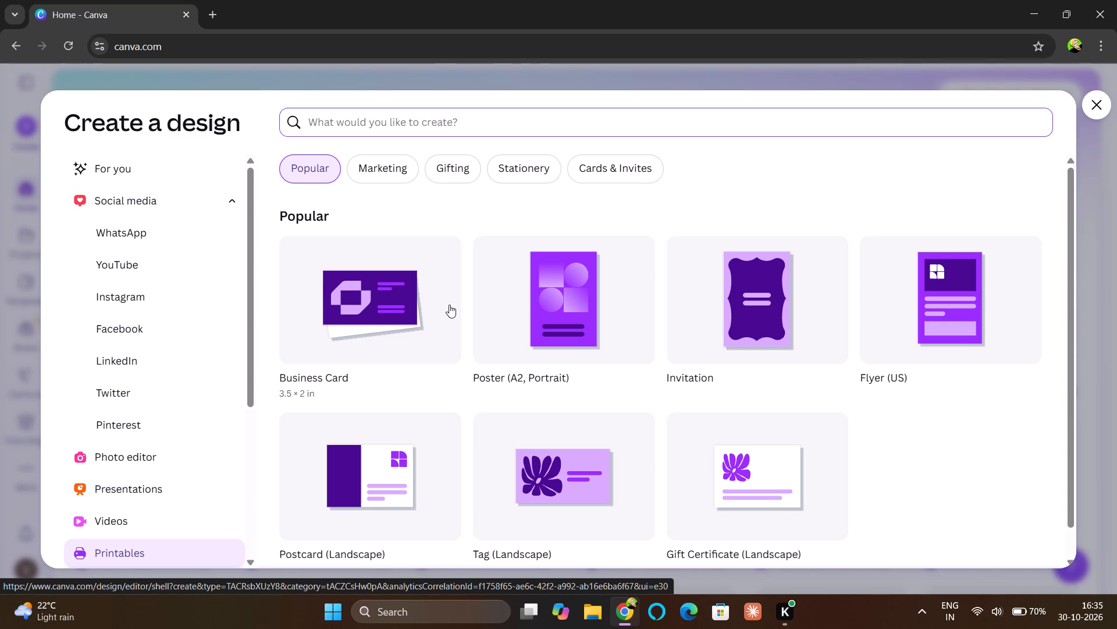
pyautogui.click(540, 302)
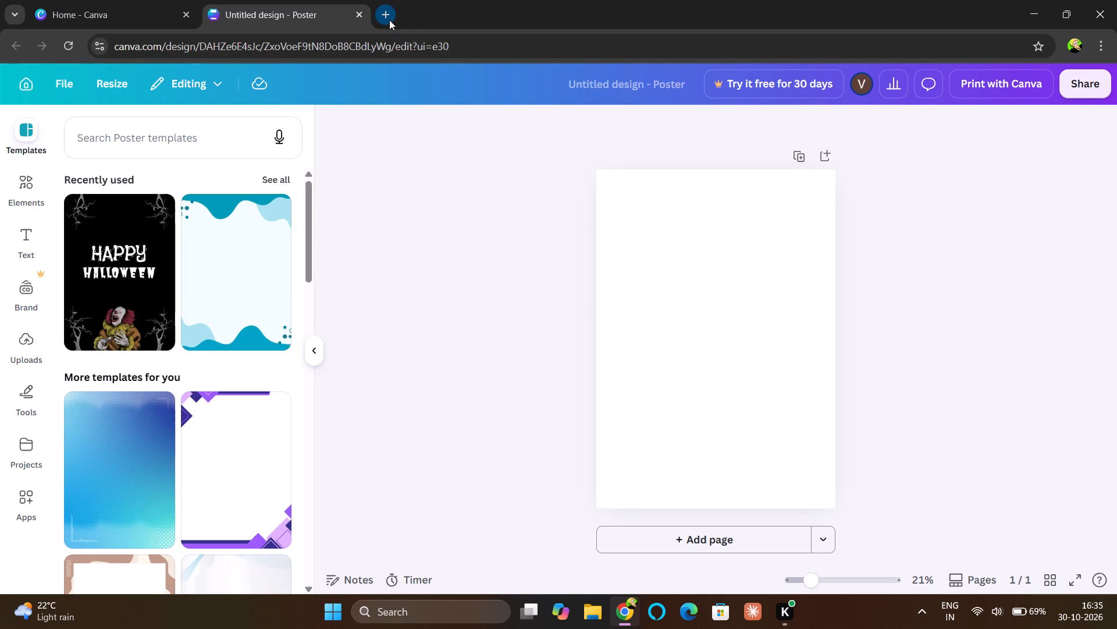
# Search Google in a new tab for "gon hunter x hunter image png" and show only the image results.
pyautogui.click(389, 20)
pyautogui.click(378, 48)
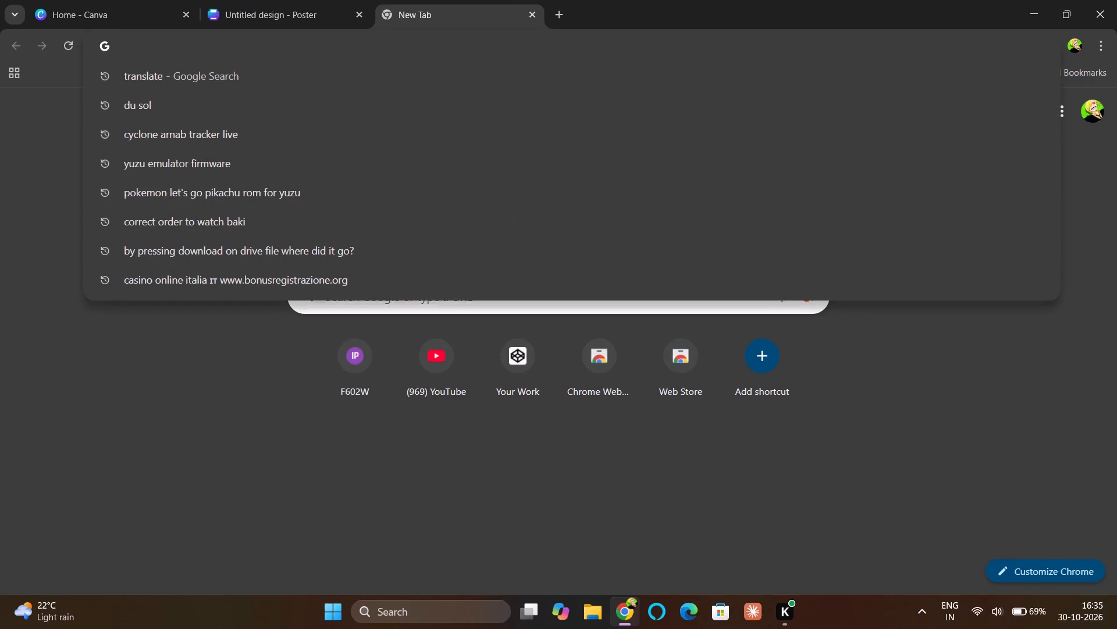
pyautogui.write('gon')
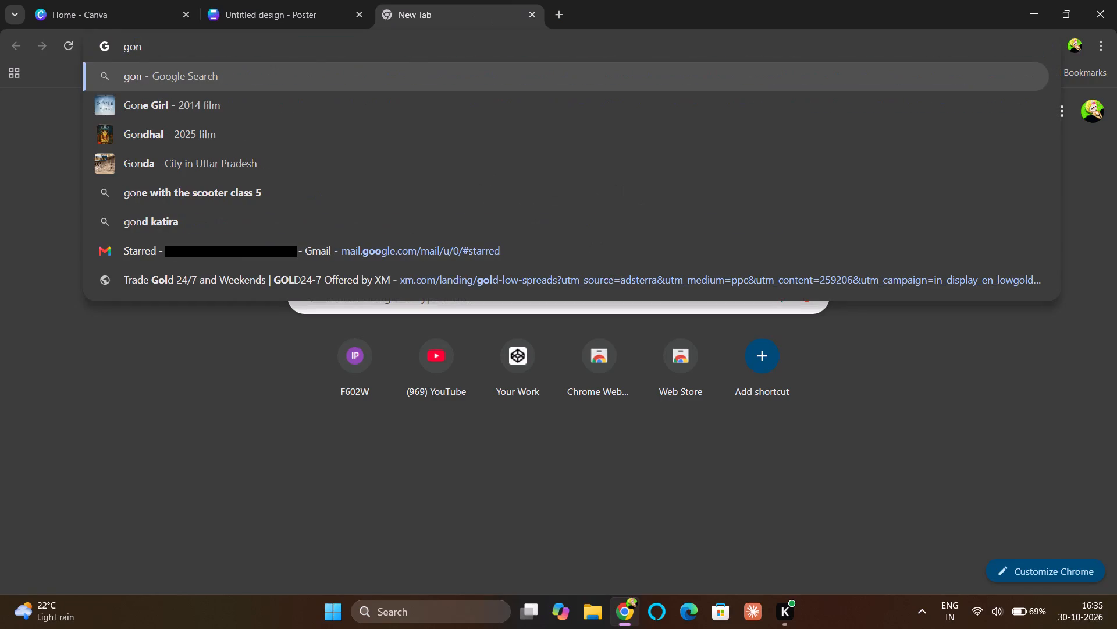
pyautogui.press('e')
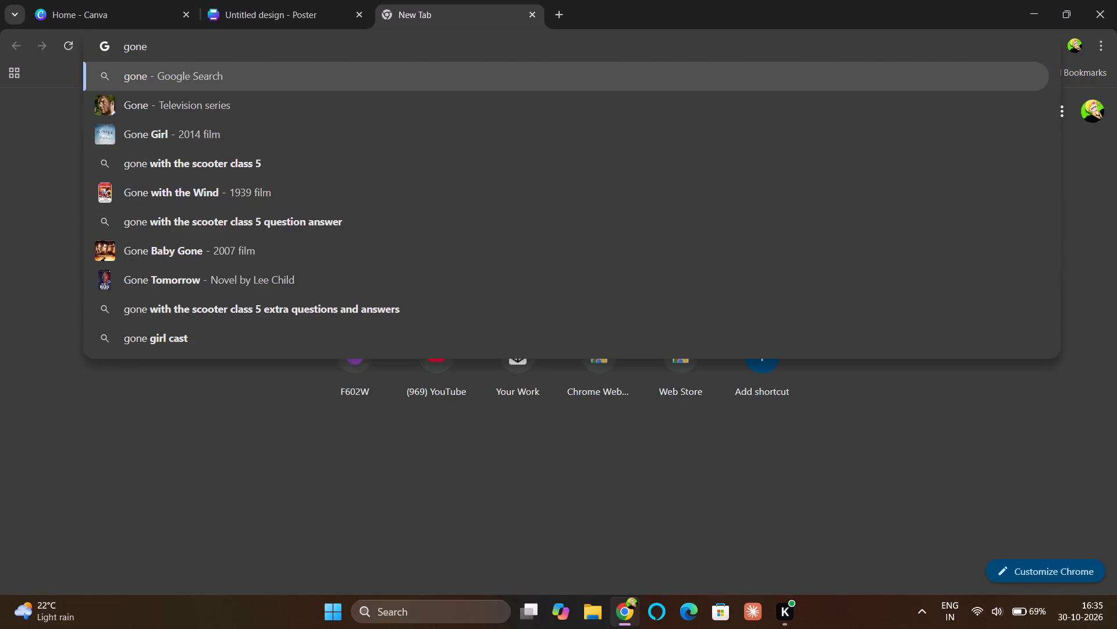
pyautogui.press('BackSpace')
pyautogui.press('space')
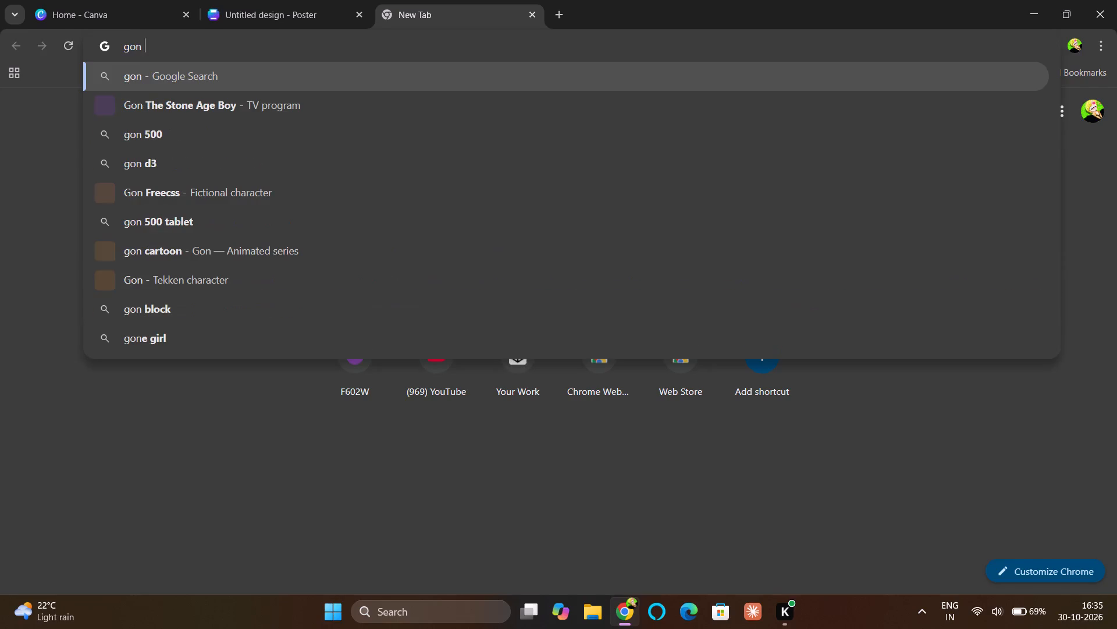
pyautogui.write('image')
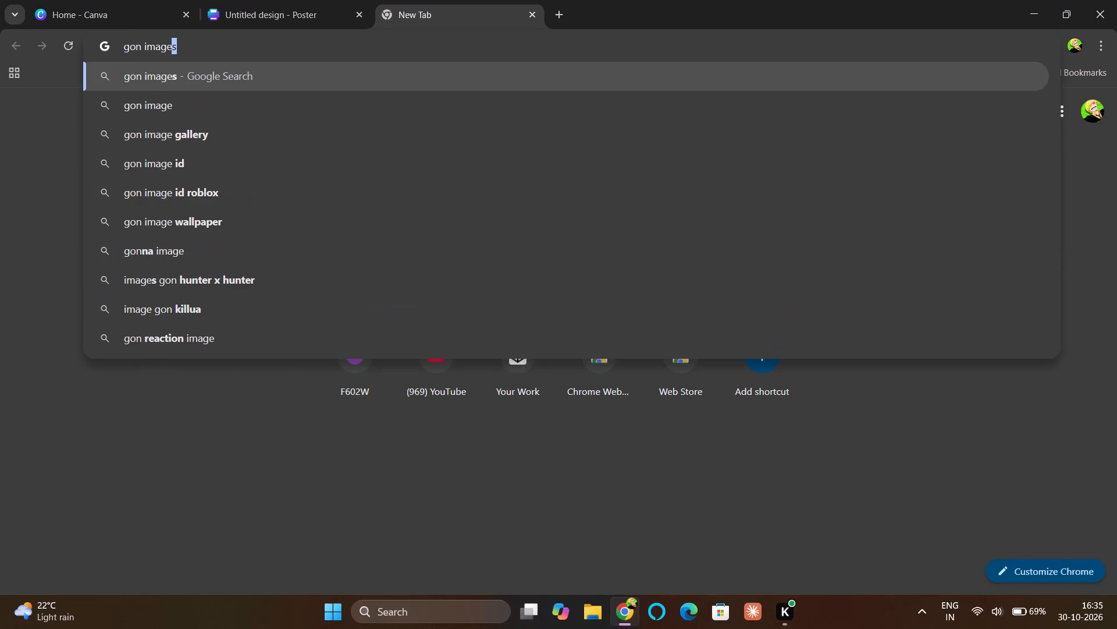
pyautogui.press('BackSpace')
pyautogui.press('BackSpace')
pyautogui.press('BackSpace')
pyautogui.press('BackSpace')
pyautogui.press('BackSpace')
pyautogui.press('BackSpace')
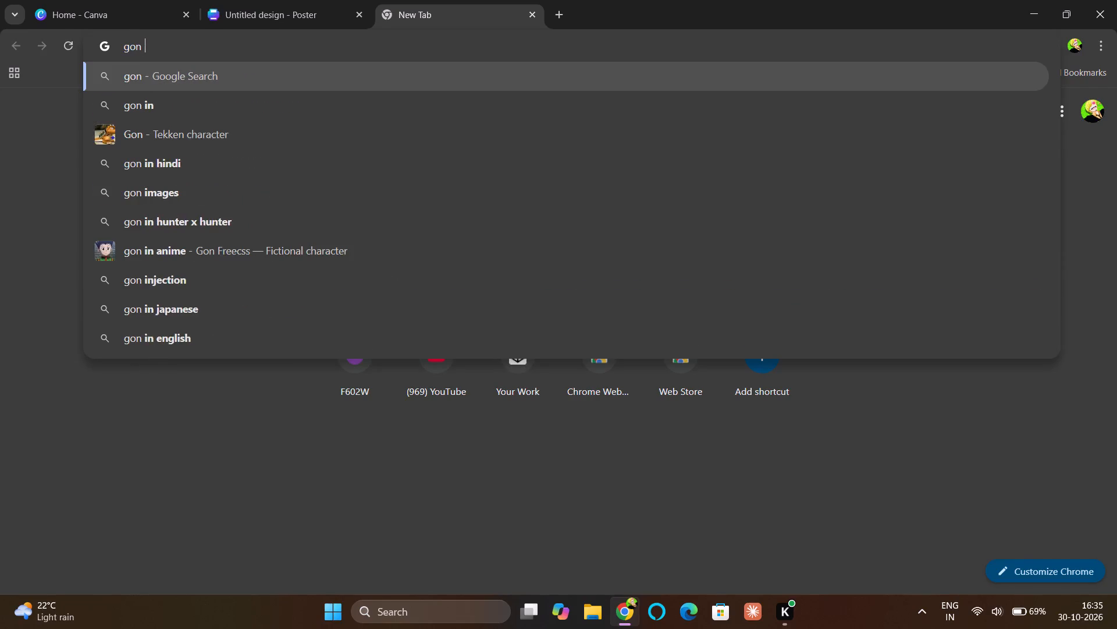
pyautogui.press('BackSpace')
pyautogui.press('space')
pyautogui.write('hunr')
pyautogui.press('BackSpace')
pyautogui.write('ter')
pyautogui.press('space')
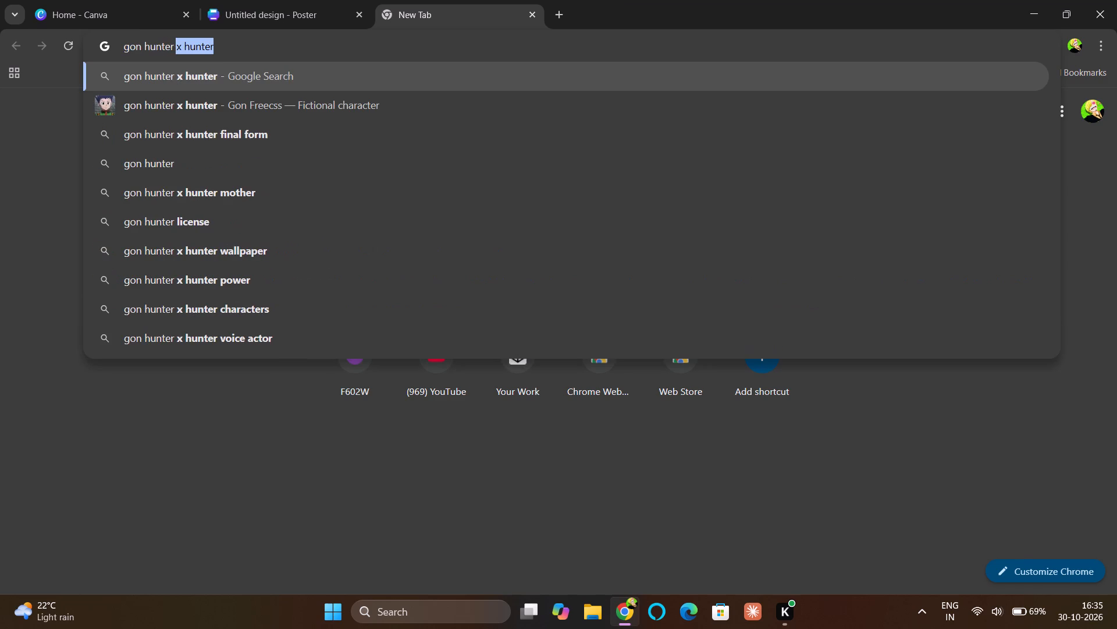
pyautogui.press('space')
pyautogui.press('BackSpace')
pyautogui.press('Down')
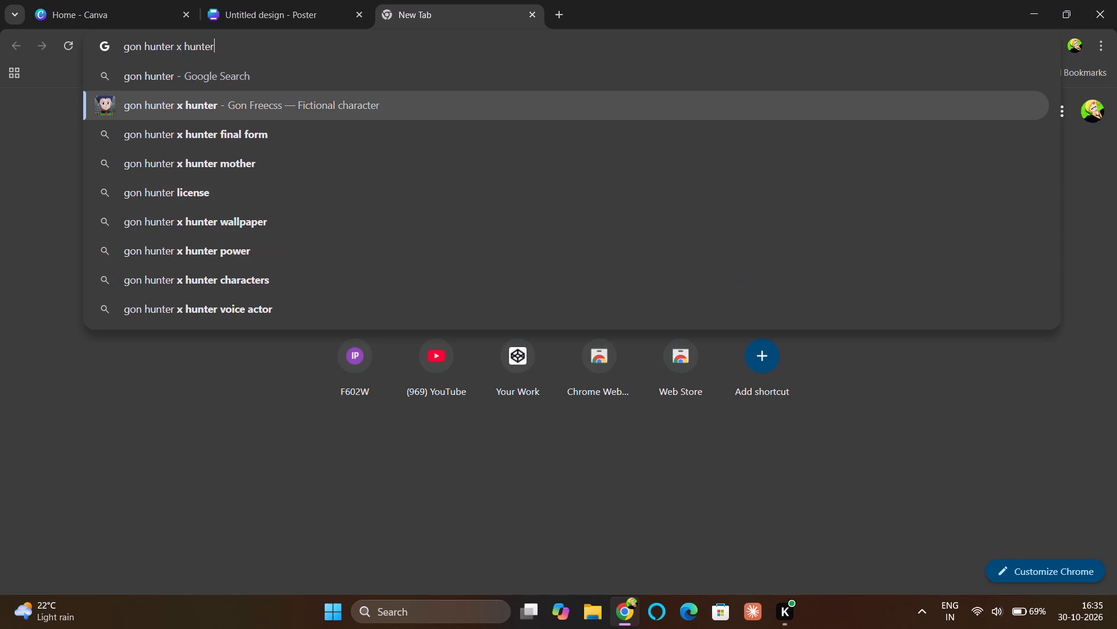
pyautogui.press('space')
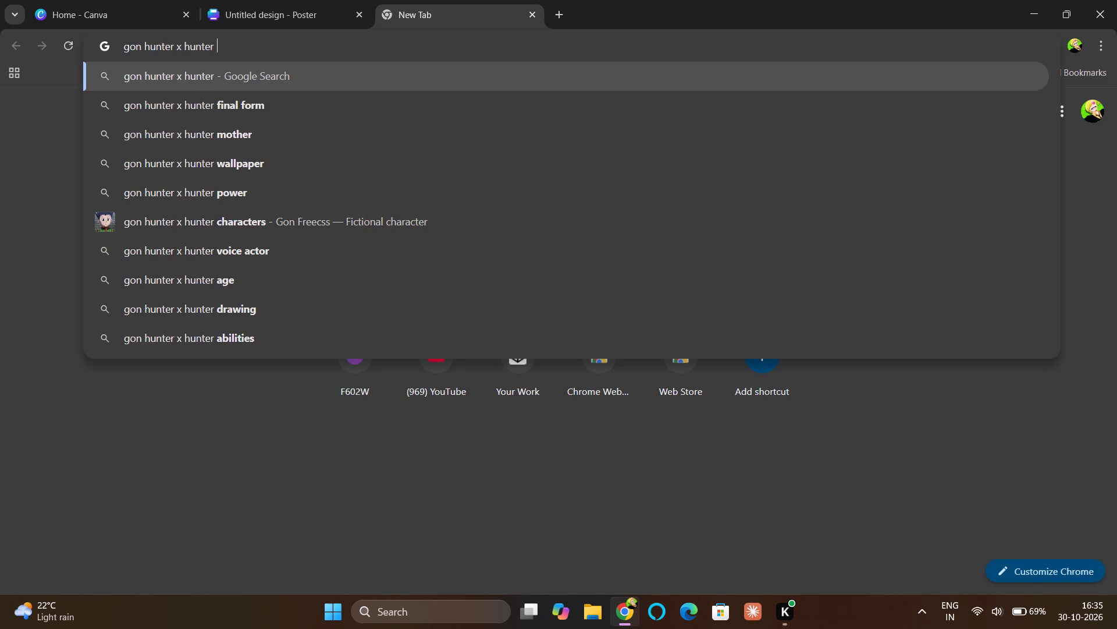
pyautogui.write('image png')
pyautogui.press('Return')
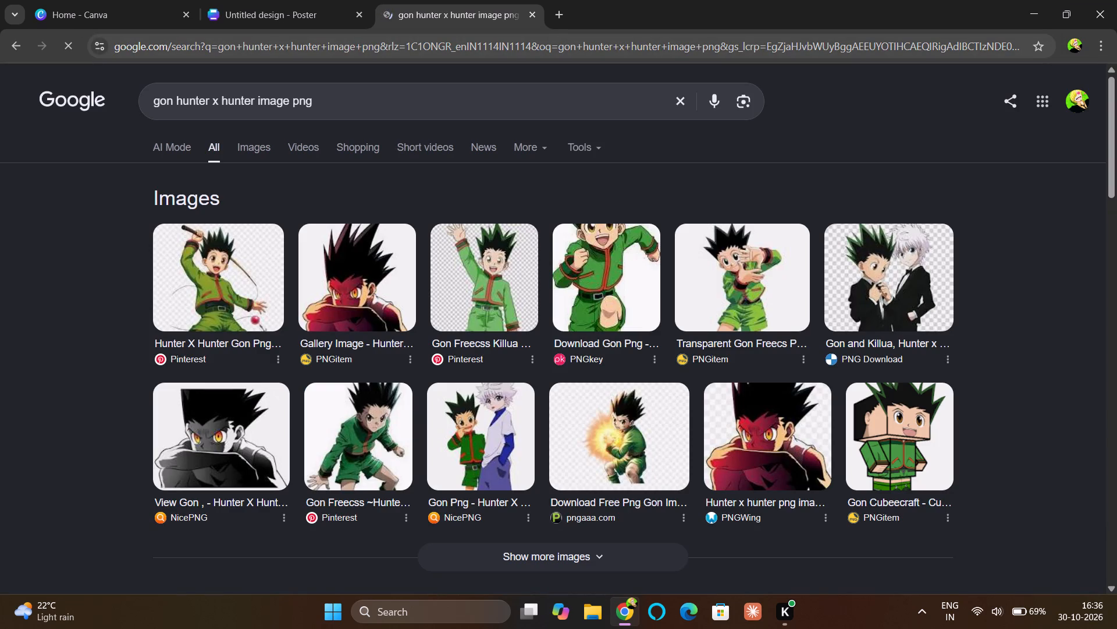
pyautogui.click(258, 149)
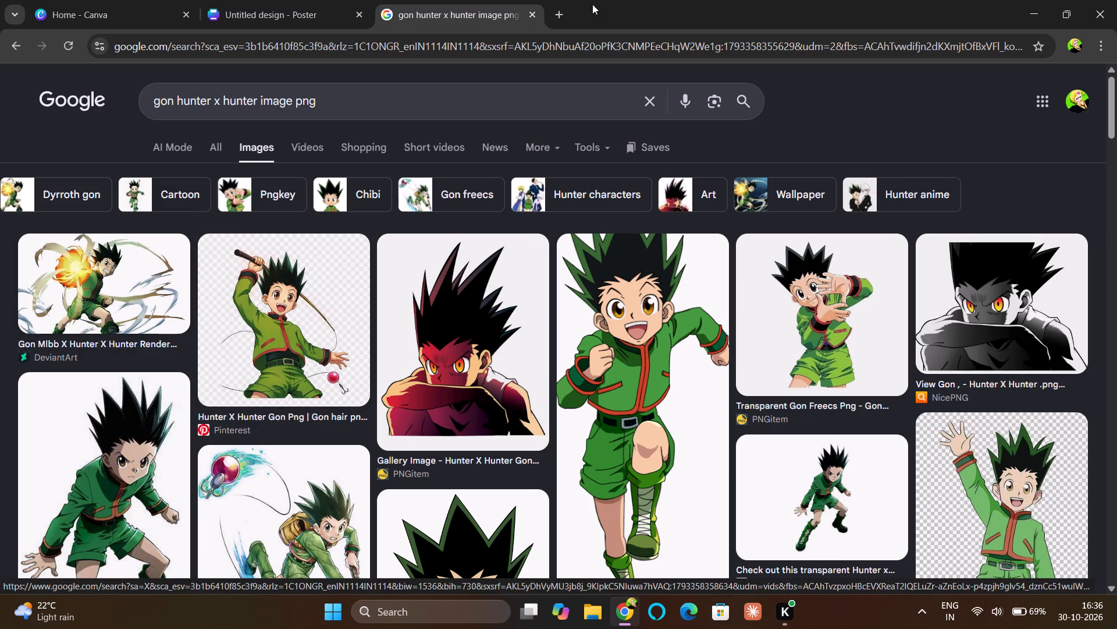
# Search for "bgm remover" in another new tab and open the remove.bg background removal upload page.
pyautogui.click(554, 13)
pyautogui.click(511, 41)
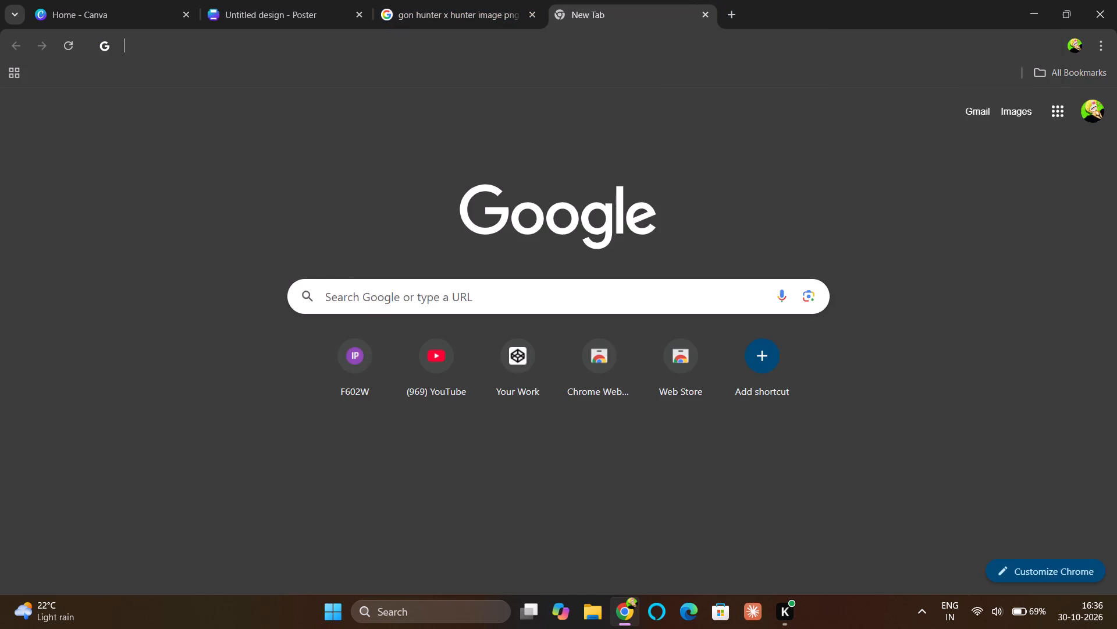
pyautogui.write('bgm')
pyautogui.press('Return')
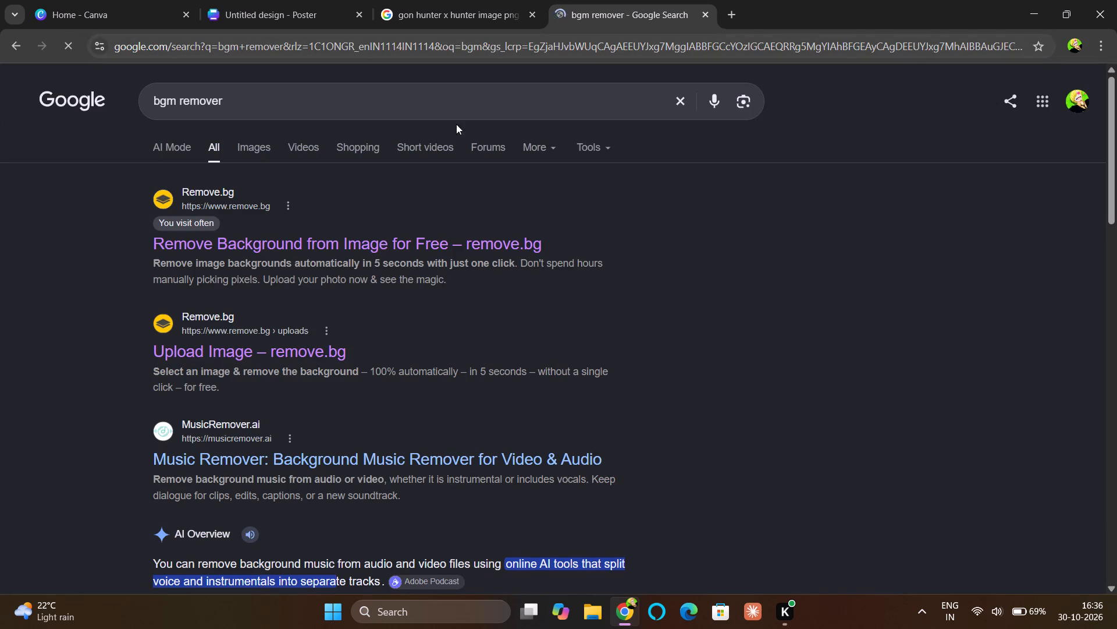
pyautogui.click(392, 240)
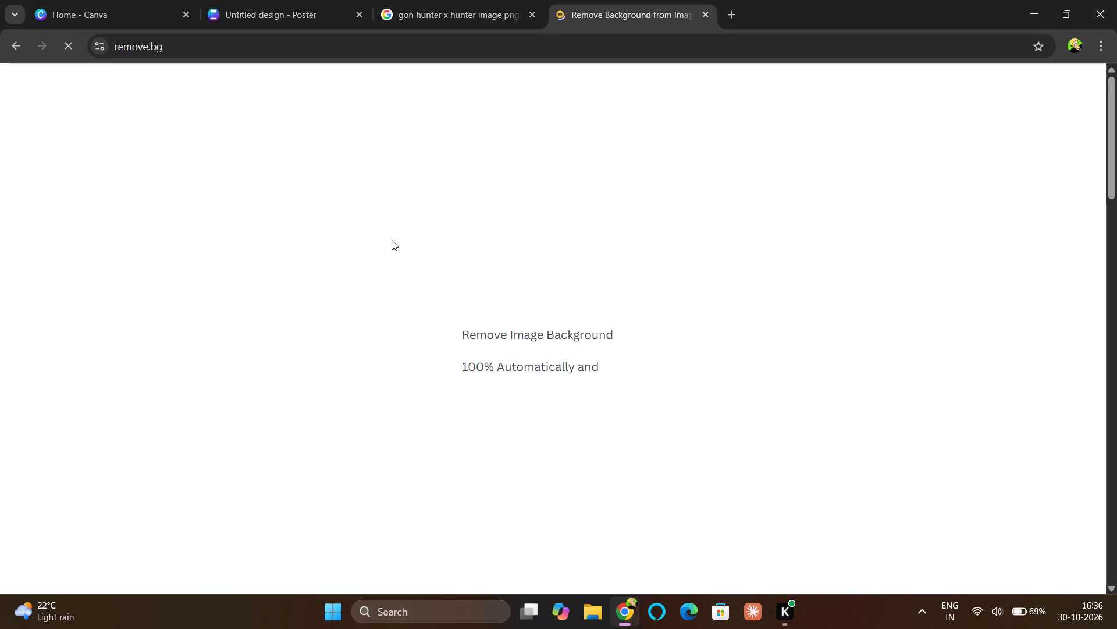
pyautogui.click(693, 407)
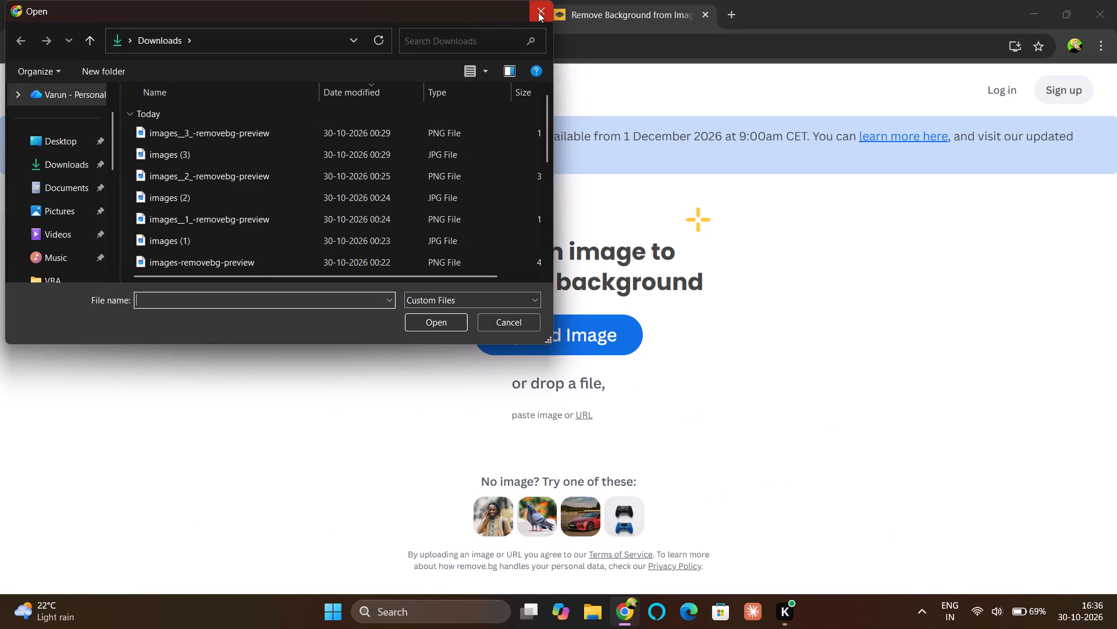
pyautogui.click(538, 12)
# Save the DeviantArt image of Gon holding a glowing fireball from the Gon image results to Downloads.
pyautogui.click(497, 5)
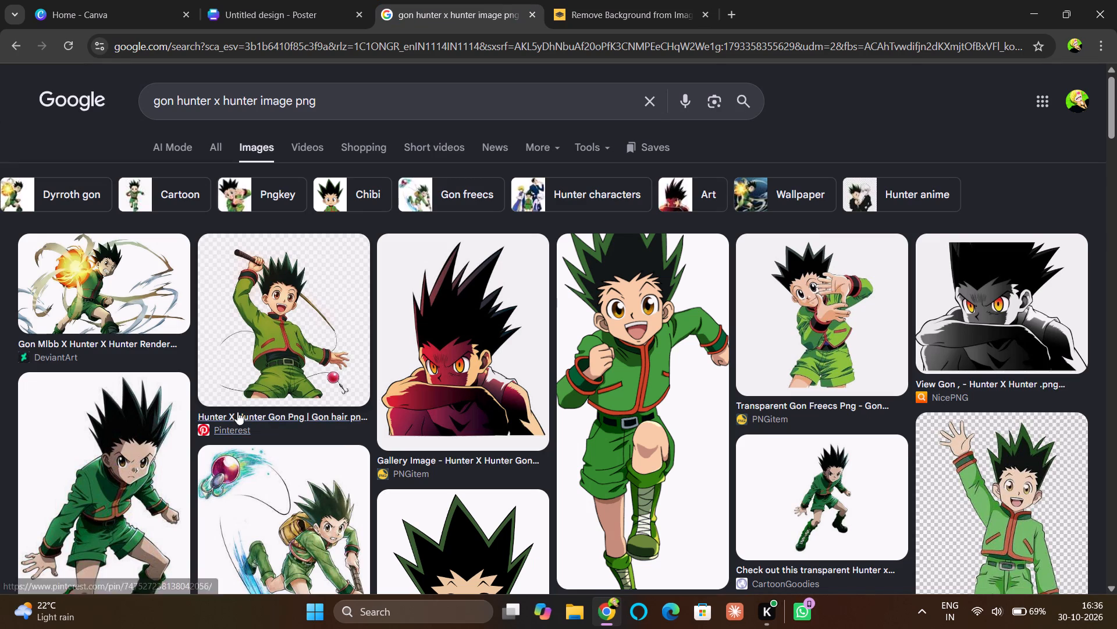
pyautogui.rightClick(106, 303)
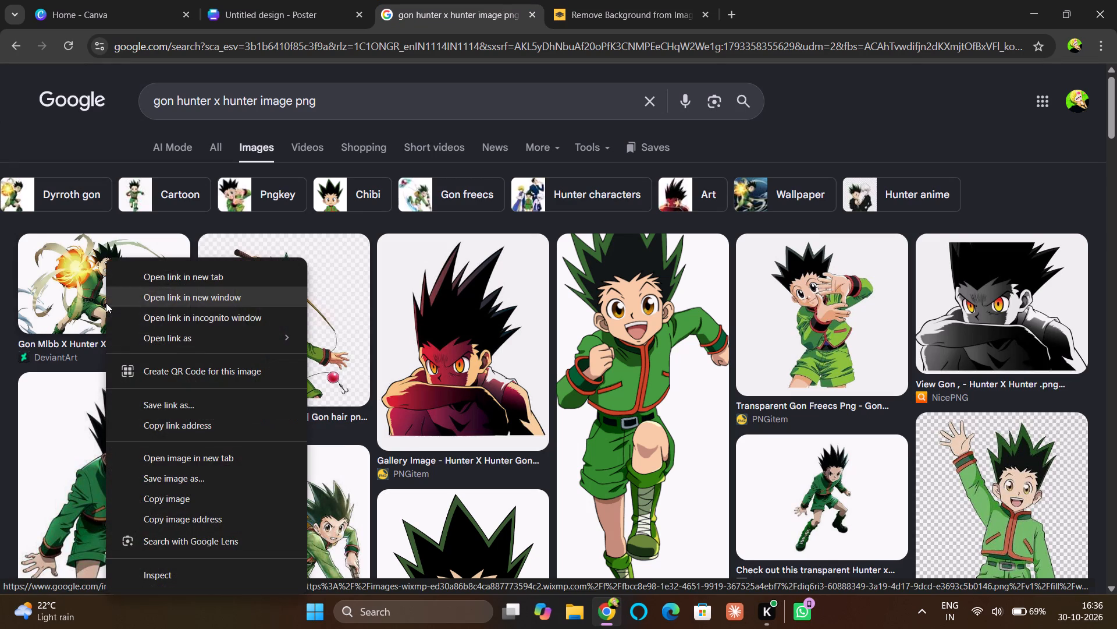
pyautogui.click(156, 476)
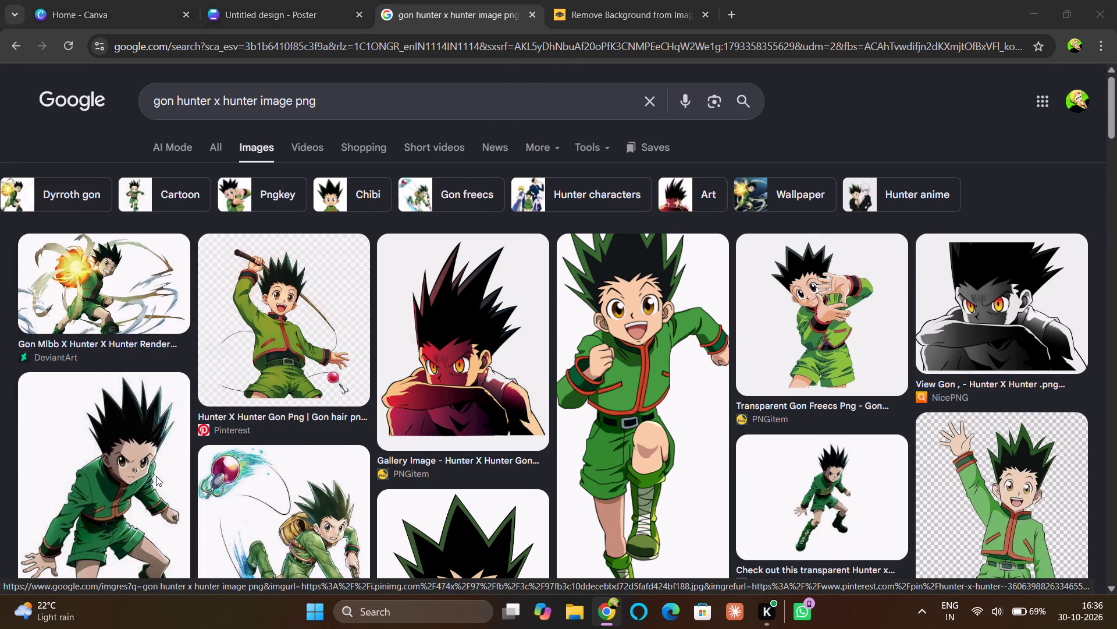
pyautogui.press('Return')
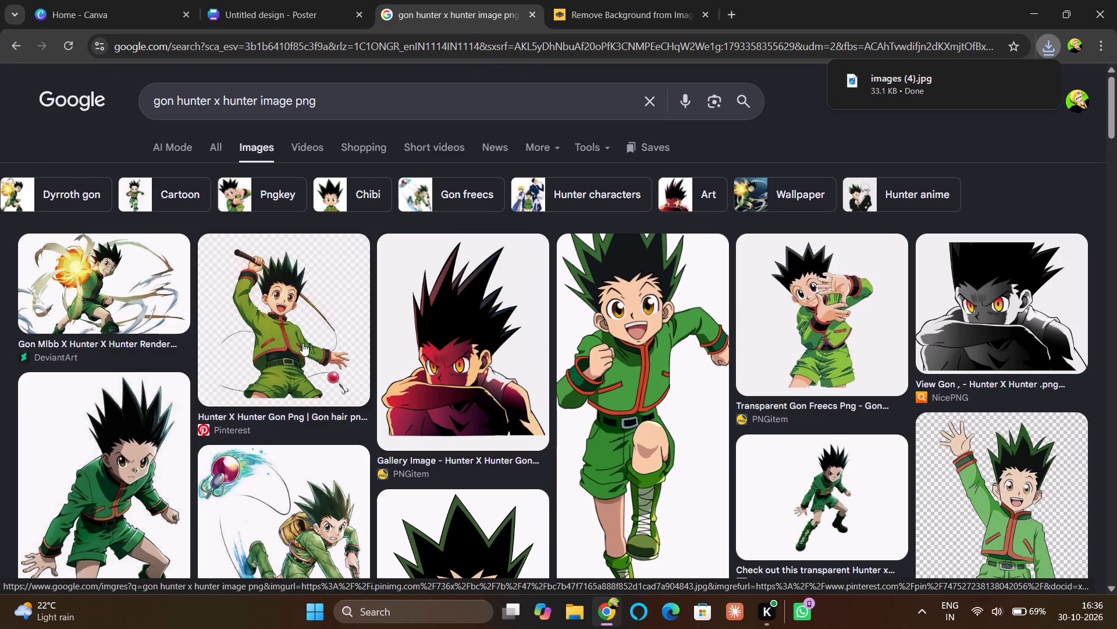
# Save the PNGitem image of Gon in red shading with crossed arms to Downloads.
pyautogui.rightClick(489, 344)
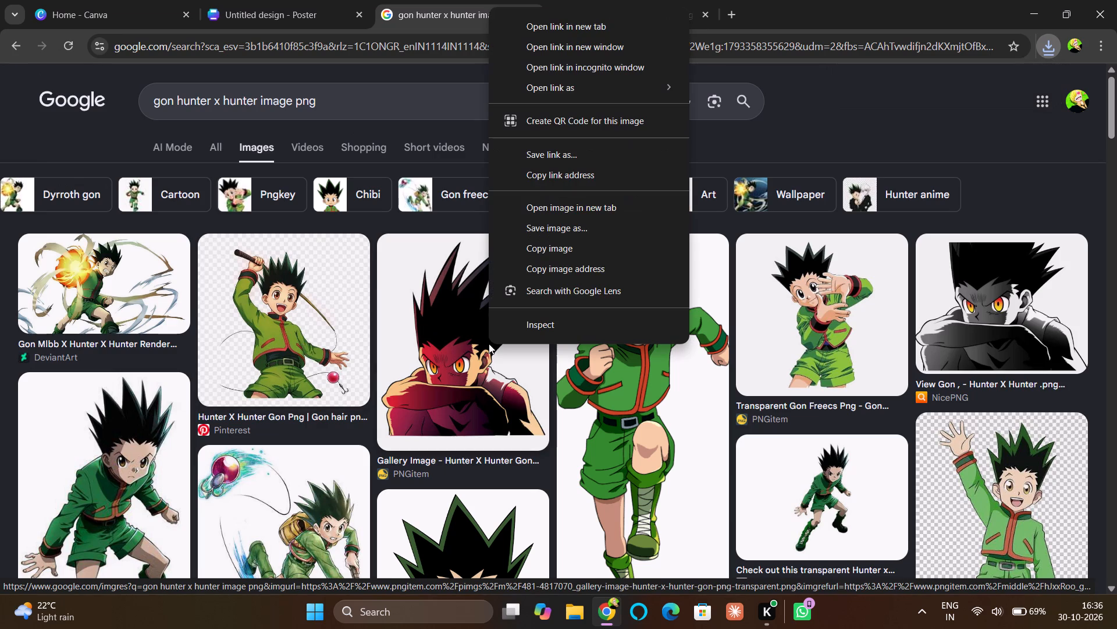
pyautogui.click(537, 231)
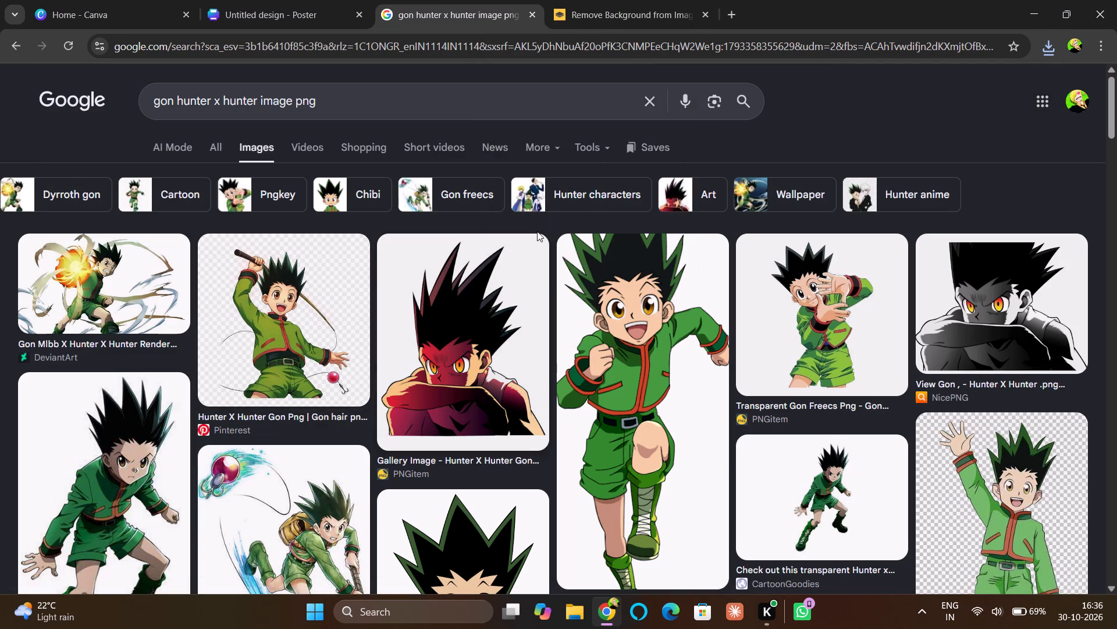
pyautogui.press('Return')
pyautogui.press('Return')
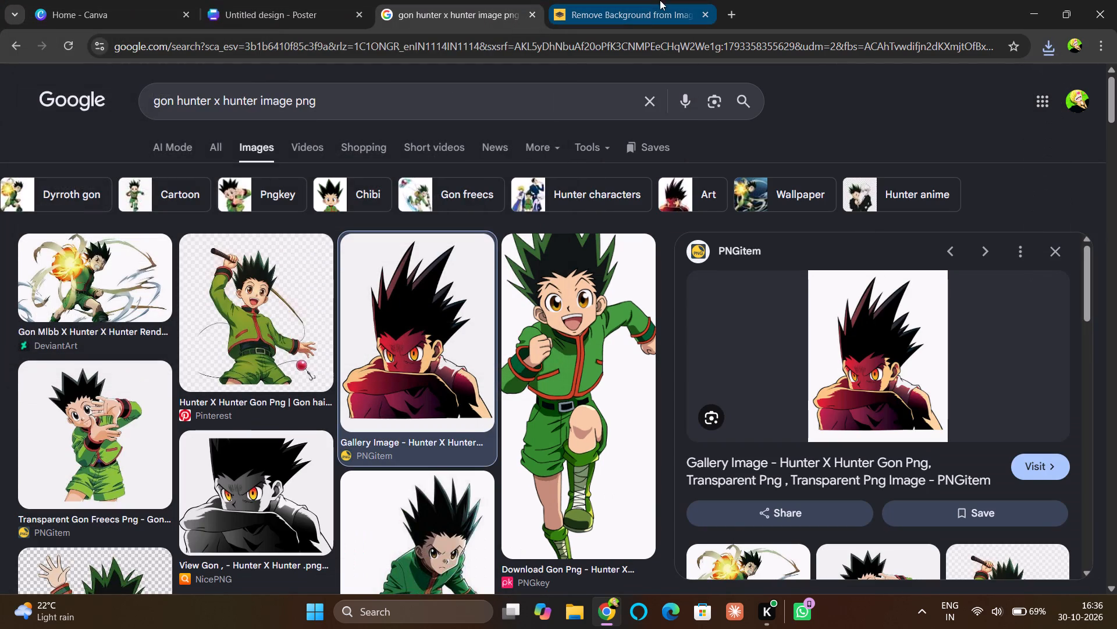
# Upload the fireball Gon picture, images (4), to remove.bg for background removal.
pyautogui.click(652, 9)
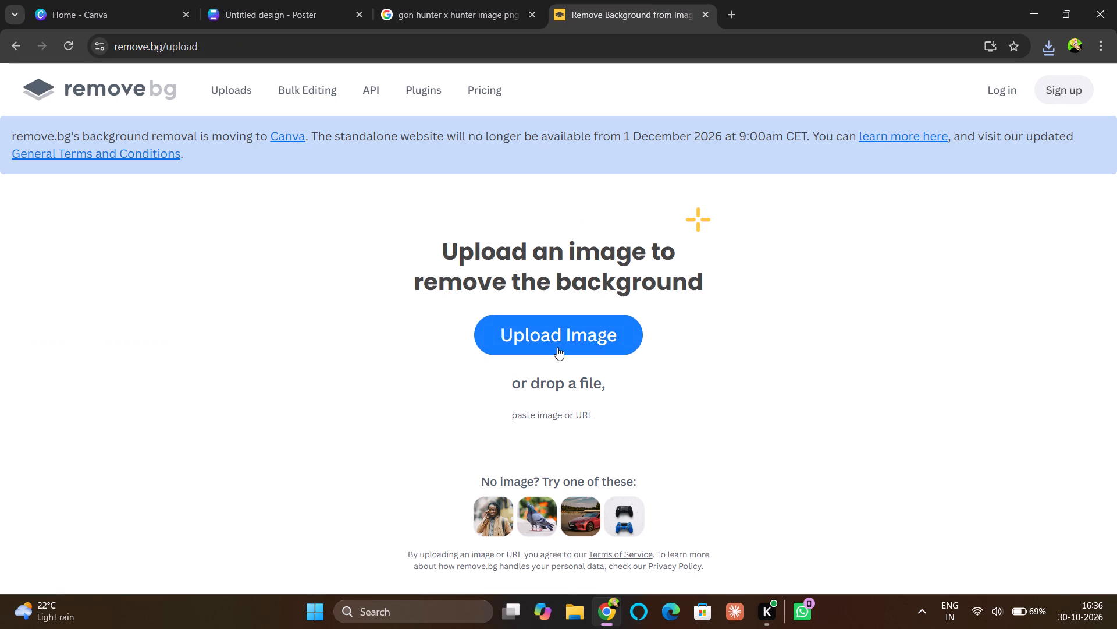
pyautogui.click(557, 347)
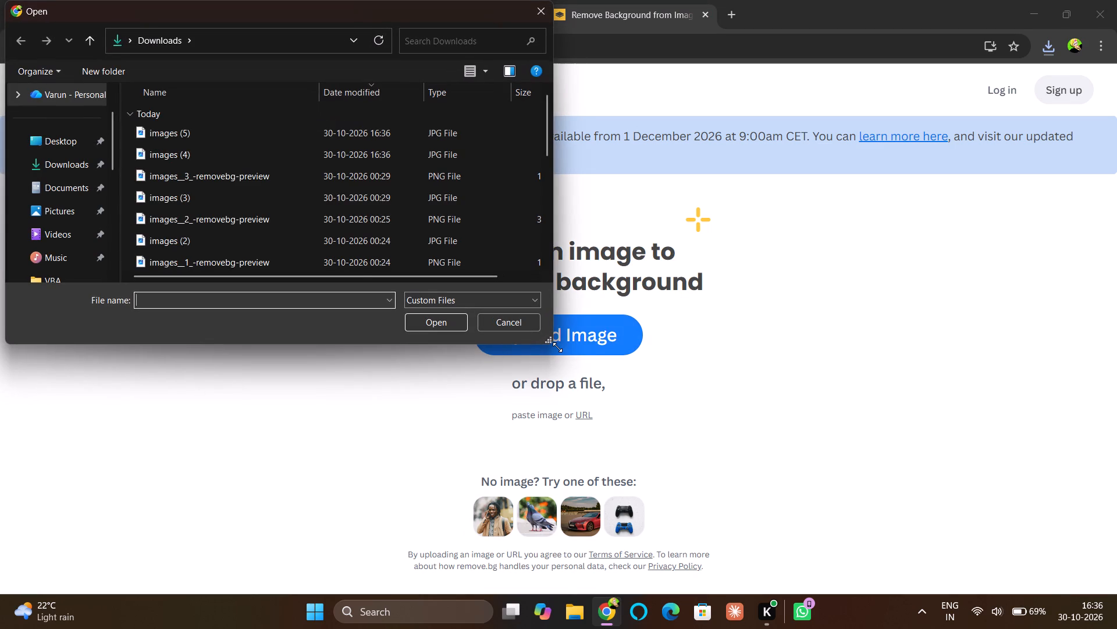
pyautogui.click(262, 150)
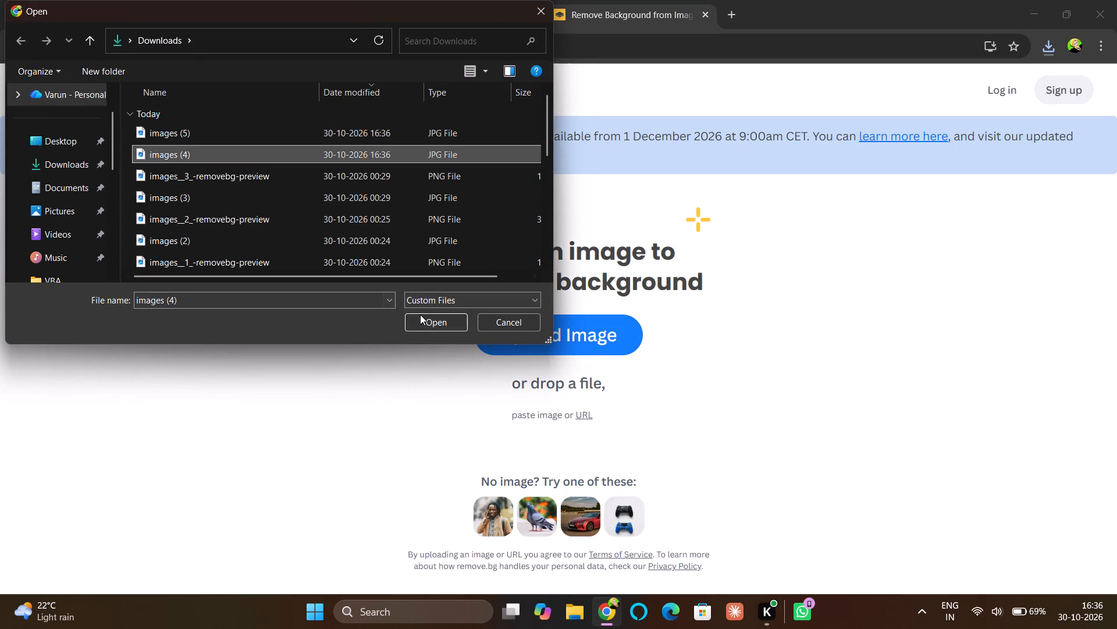
pyautogui.click(420, 314)
# Add the red-shaded Gon picture, images (5), to remove.bg as a second image for background removal.
pyautogui.scroll(-2, 420, 314)
pyautogui.click(523, 549)
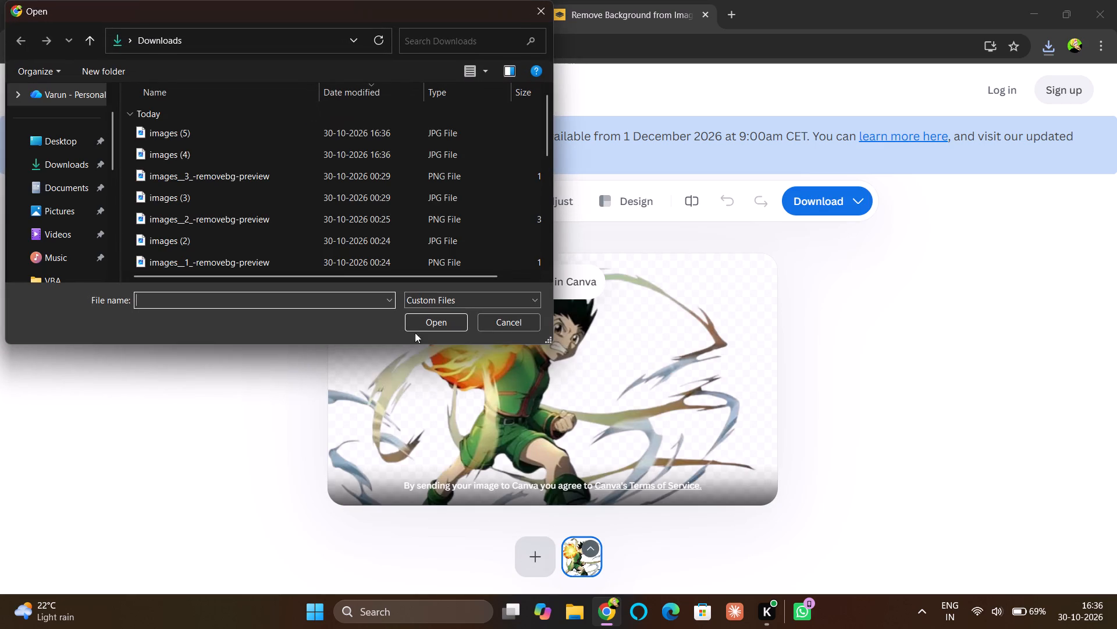
pyautogui.click(270, 132)
pyautogui.click(427, 314)
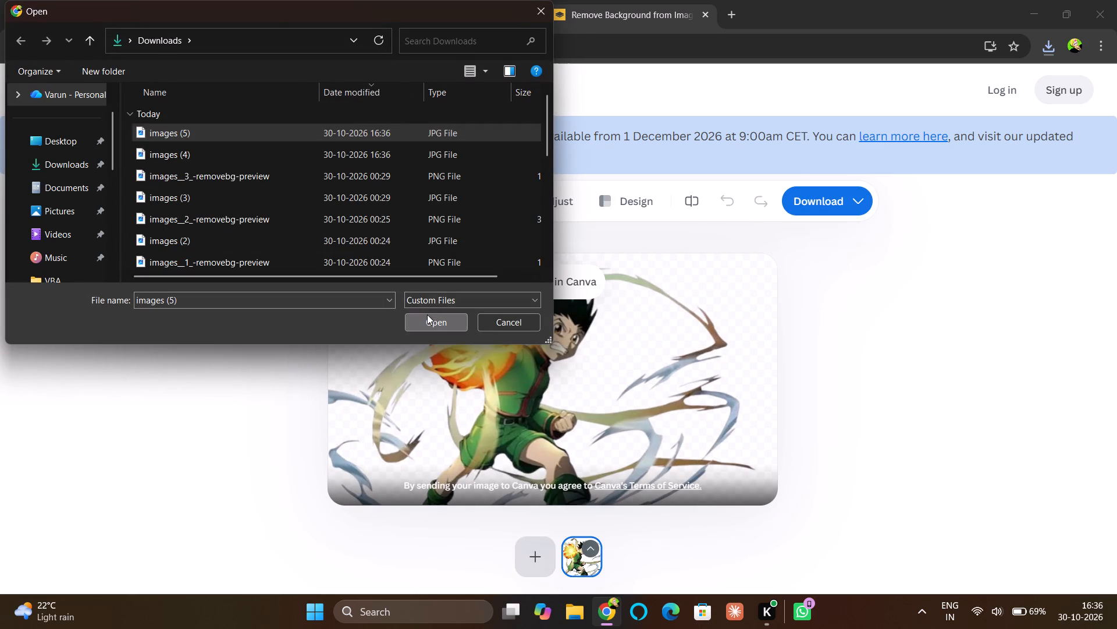
# Download the free preview of the fireball Gon cutout from remove.bg.
pyautogui.click(602, 563)
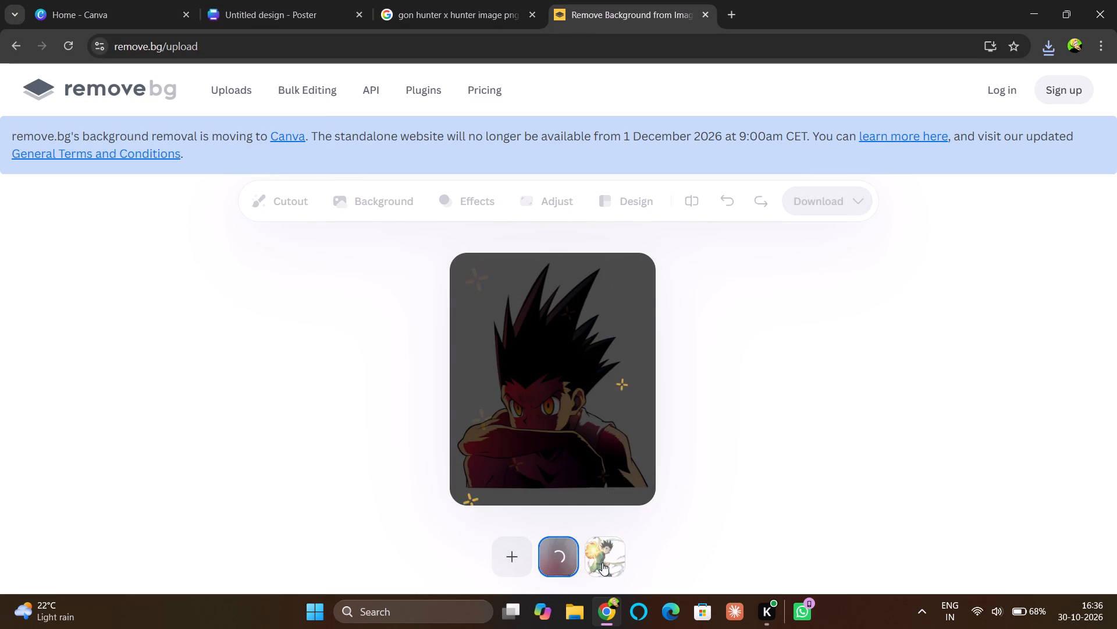
pyautogui.click(813, 207)
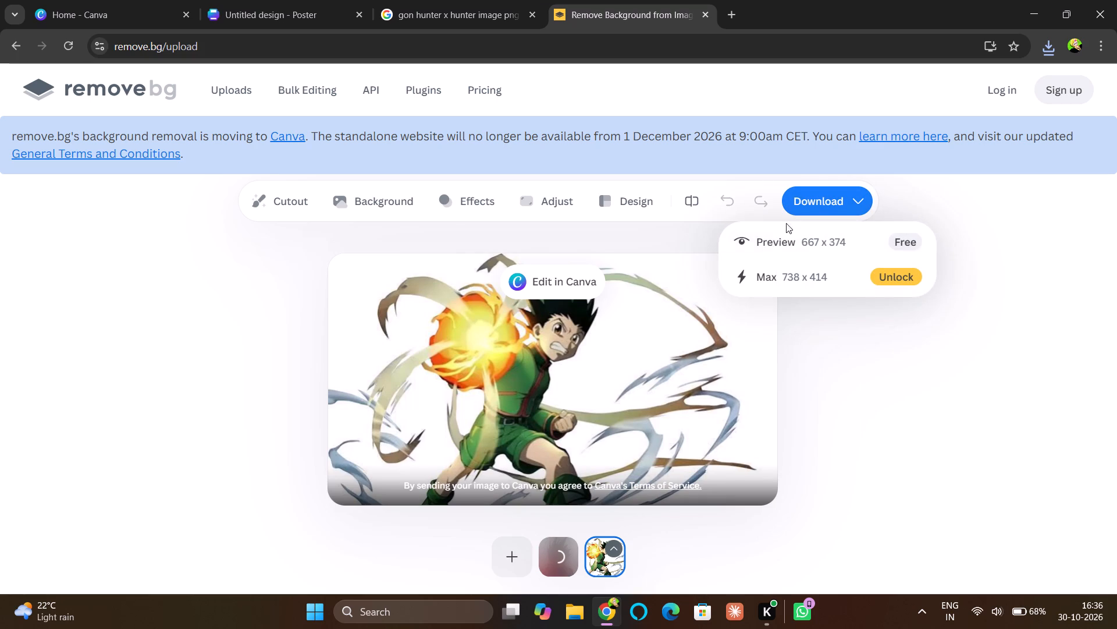
pyautogui.click(769, 244)
# Upload the fireball Gon cutout, images__4_-removebg-preview, to the Canva poster's uploads.
pyautogui.click(308, 9)
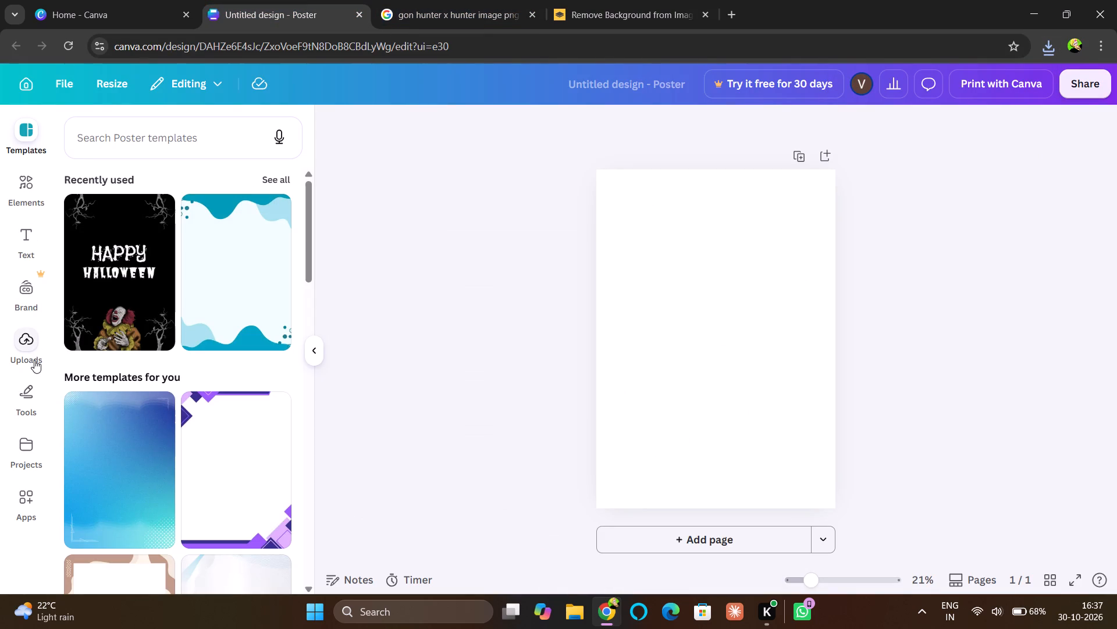
pyautogui.click(33, 345)
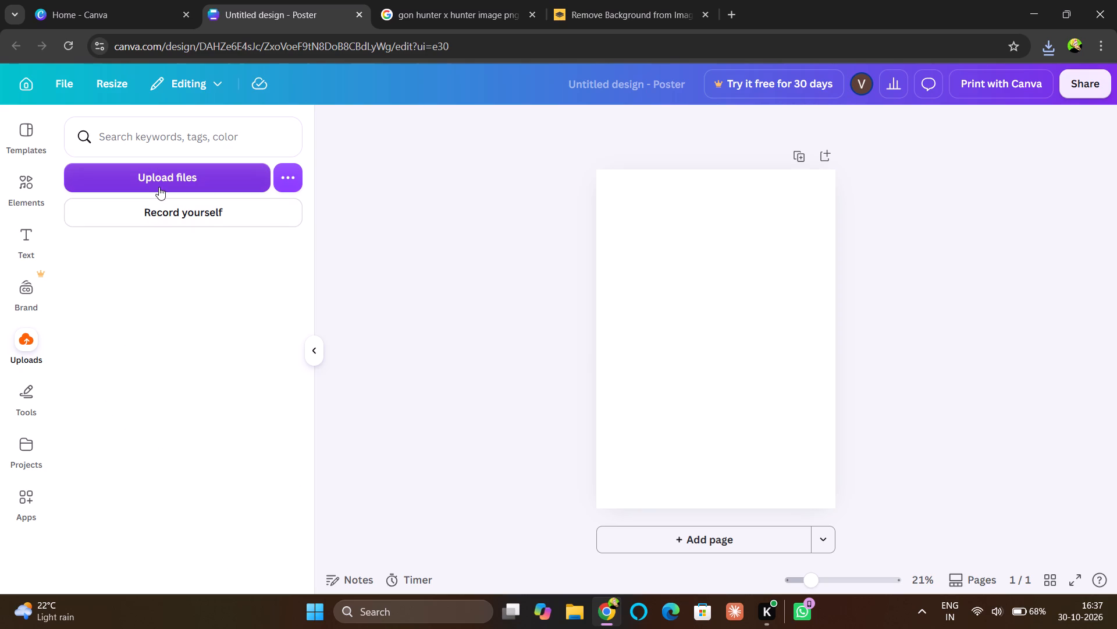
pyautogui.click(159, 187)
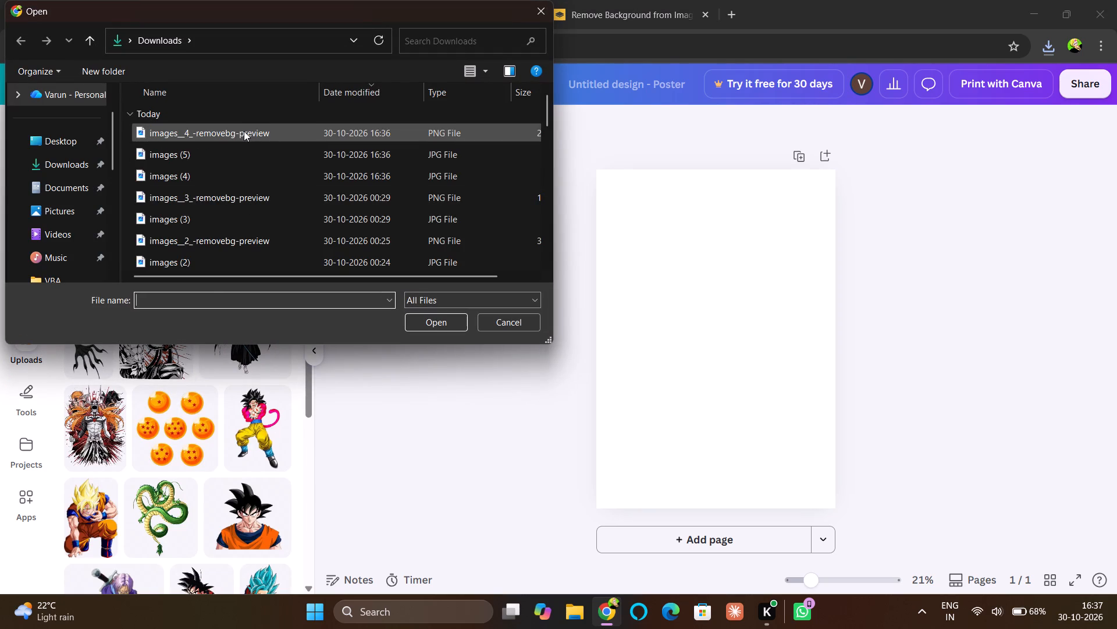
pyautogui.click(244, 131)
pyautogui.click(421, 321)
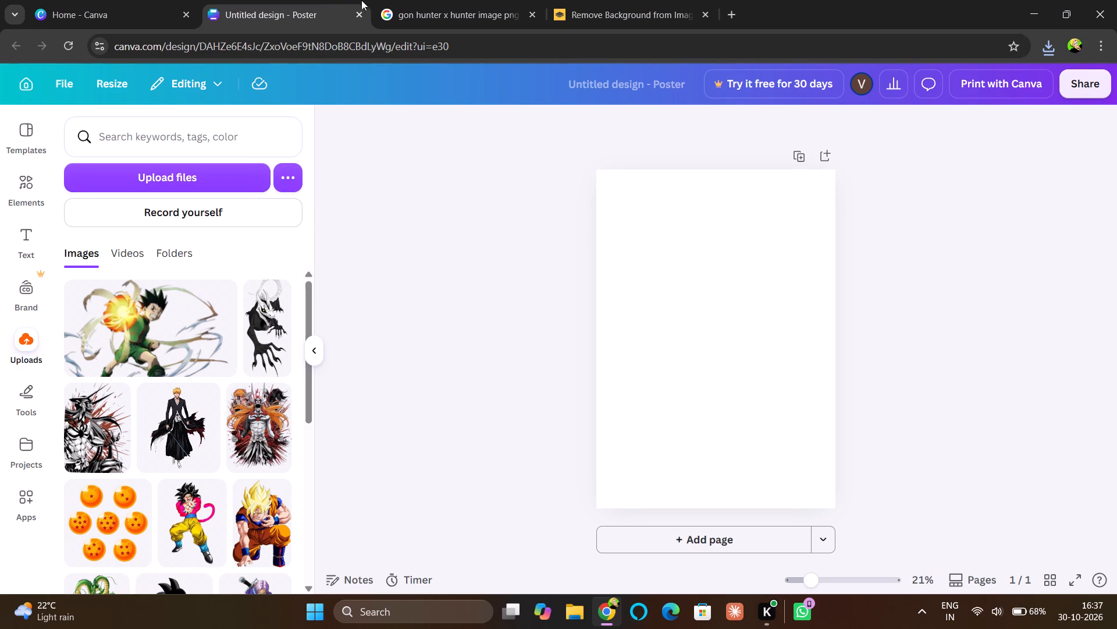
# Download the free preview of the red-shaded Gon cutout from remove.bg.
pyautogui.click(455, 22)
pyautogui.click(592, 22)
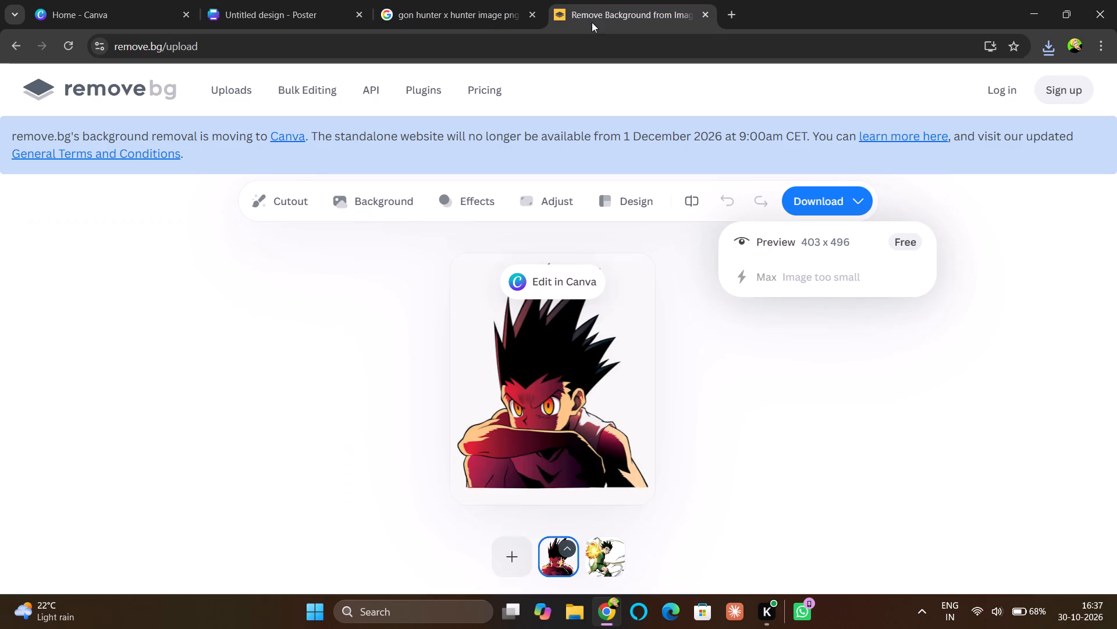
pyautogui.click(770, 238)
# Return to the Canva poster design and search the poster templates for "broken wall".
pyautogui.click(262, 11)
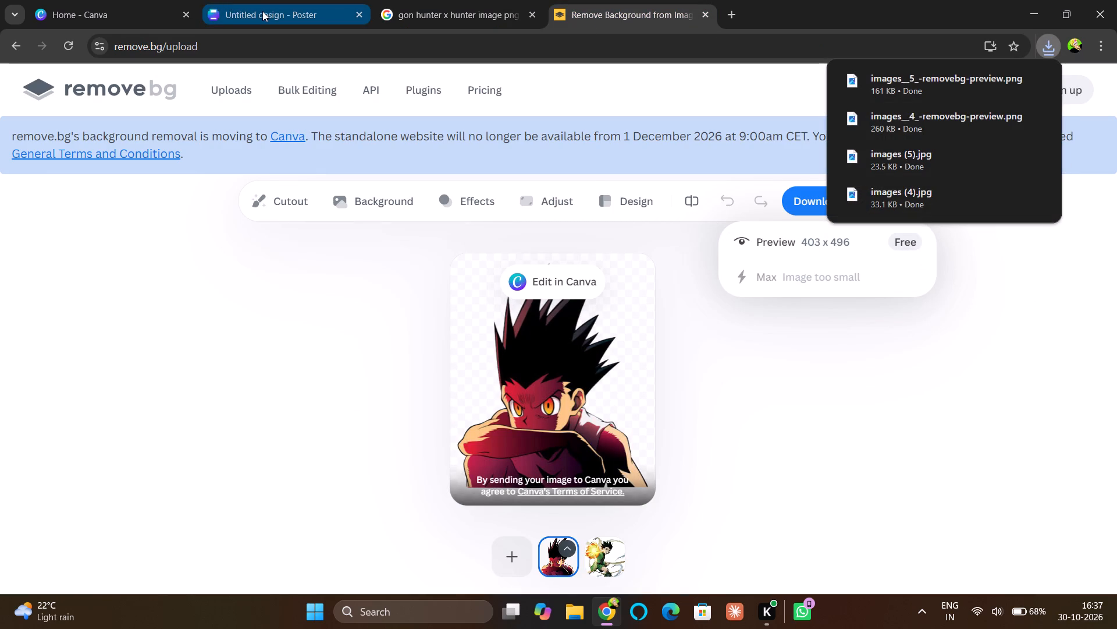
pyautogui.click(27, 142)
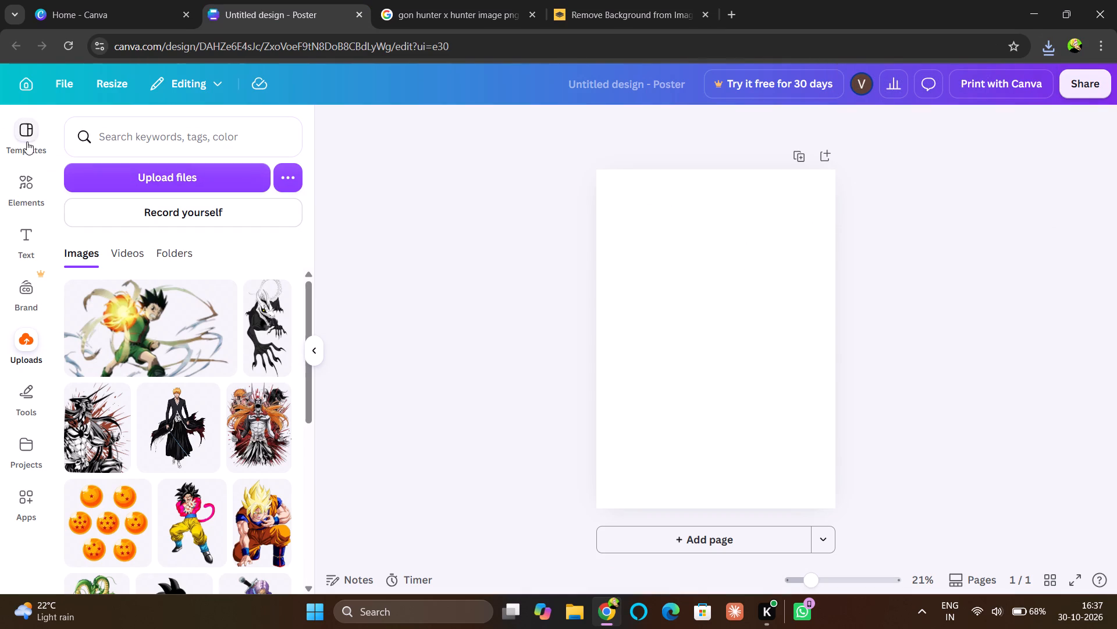
pyautogui.click(172, 151)
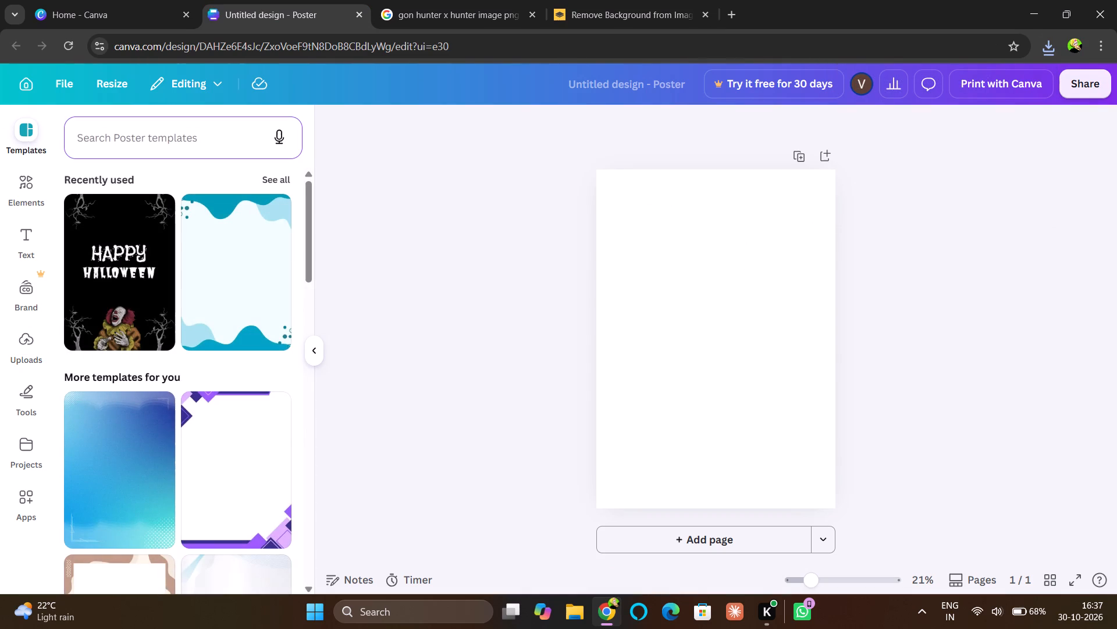
pyautogui.click(197, 143)
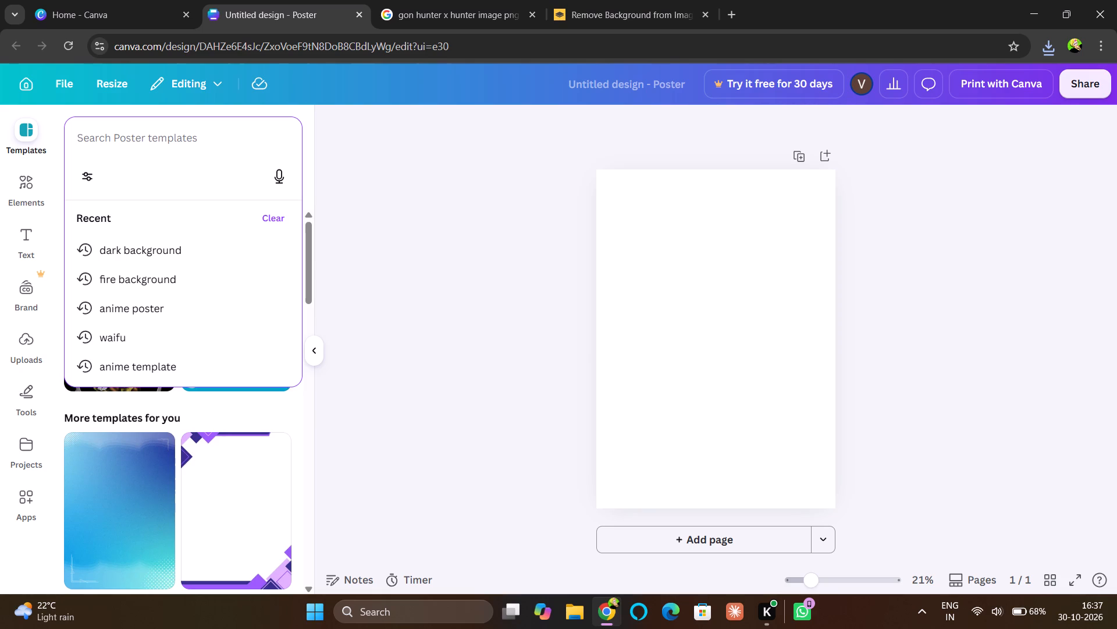
pyautogui.write('broken')
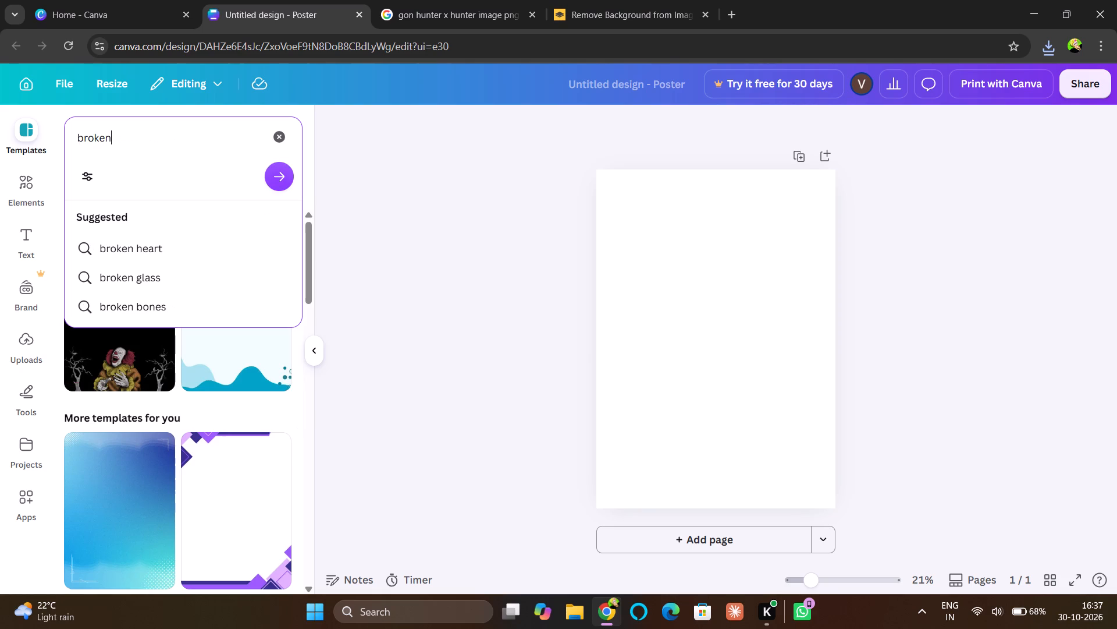
pyautogui.press('space')
pyautogui.write('wal')
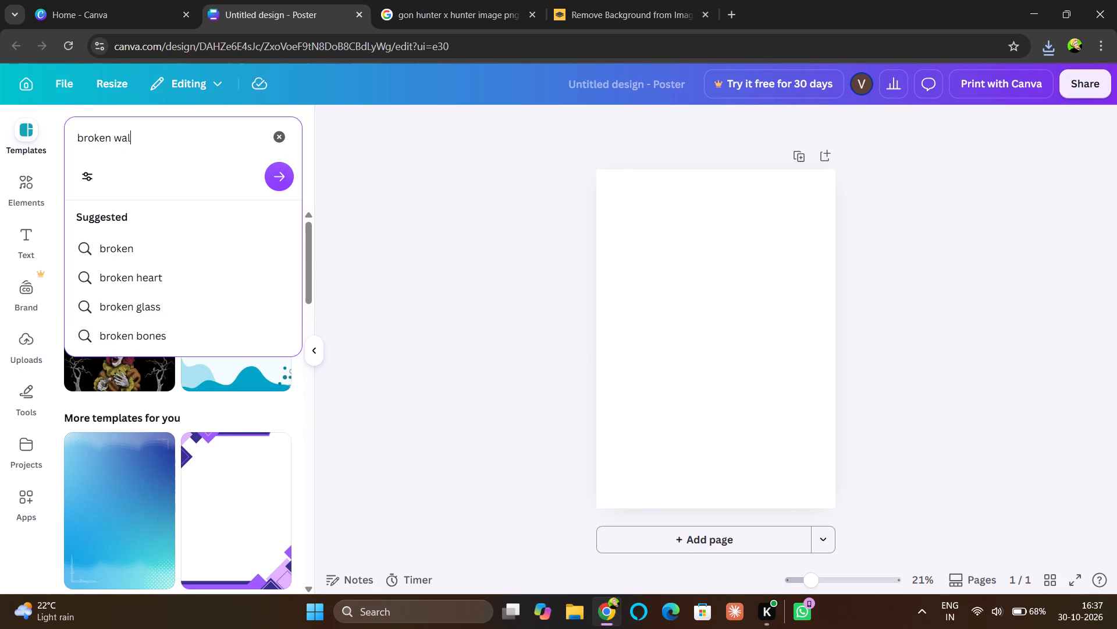
pyautogui.press('l')
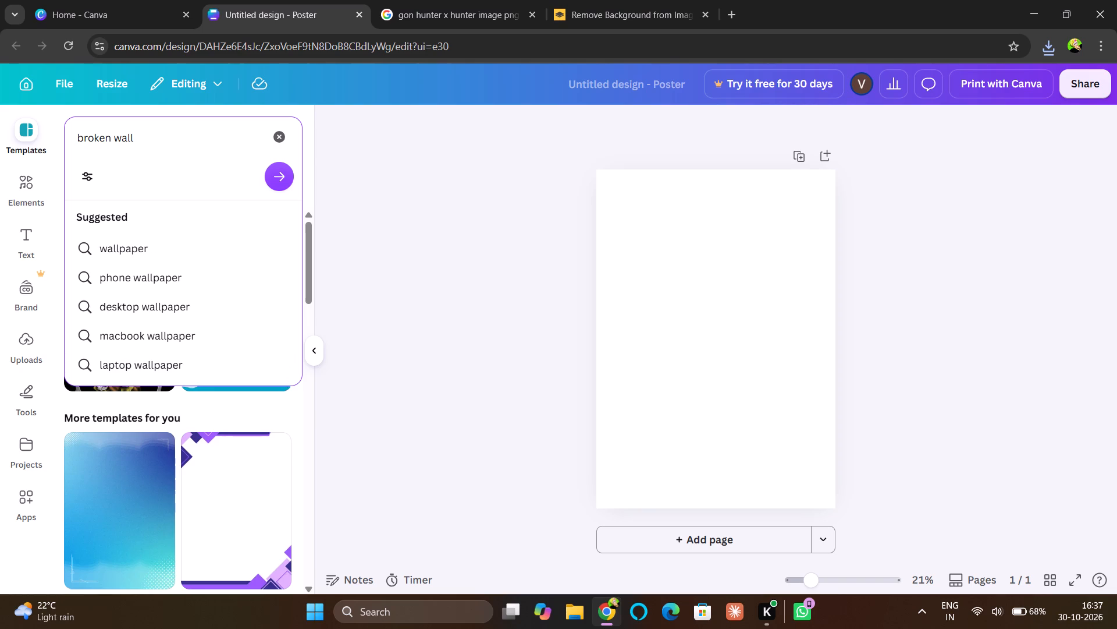
pyautogui.press('Return')
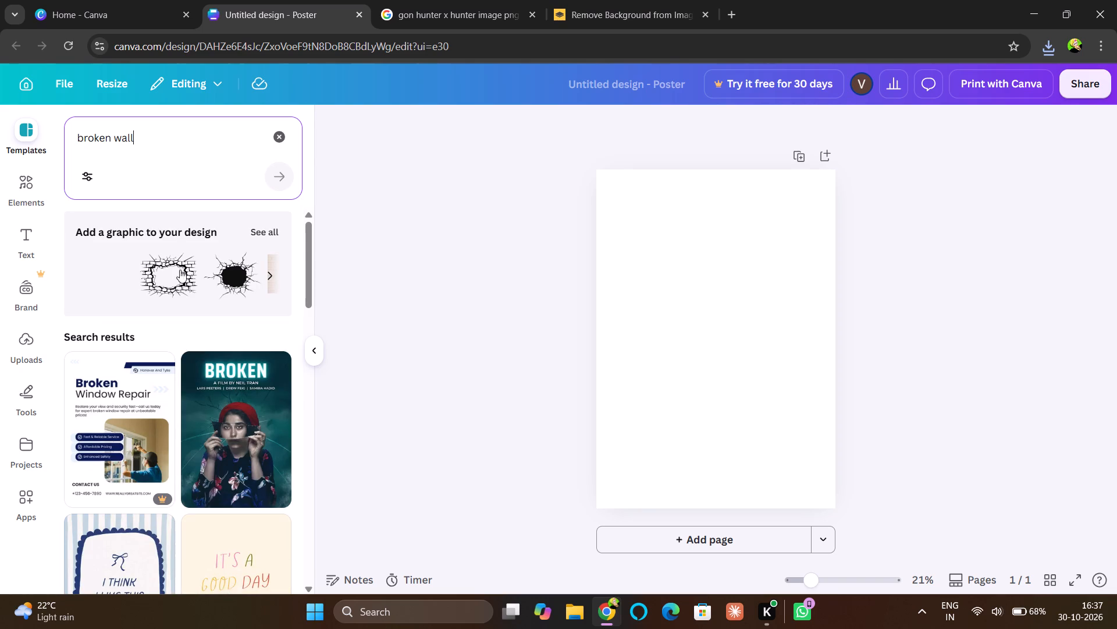
# Shorten the poster template search to "broken" and run it.
pyautogui.click(190, 137)
pyautogui.press('BackSpace')
pyautogui.press('BackSpace')
pyautogui.press('BackSpace')
pyautogui.press('BackSpace')
pyautogui.press('BackSpace')
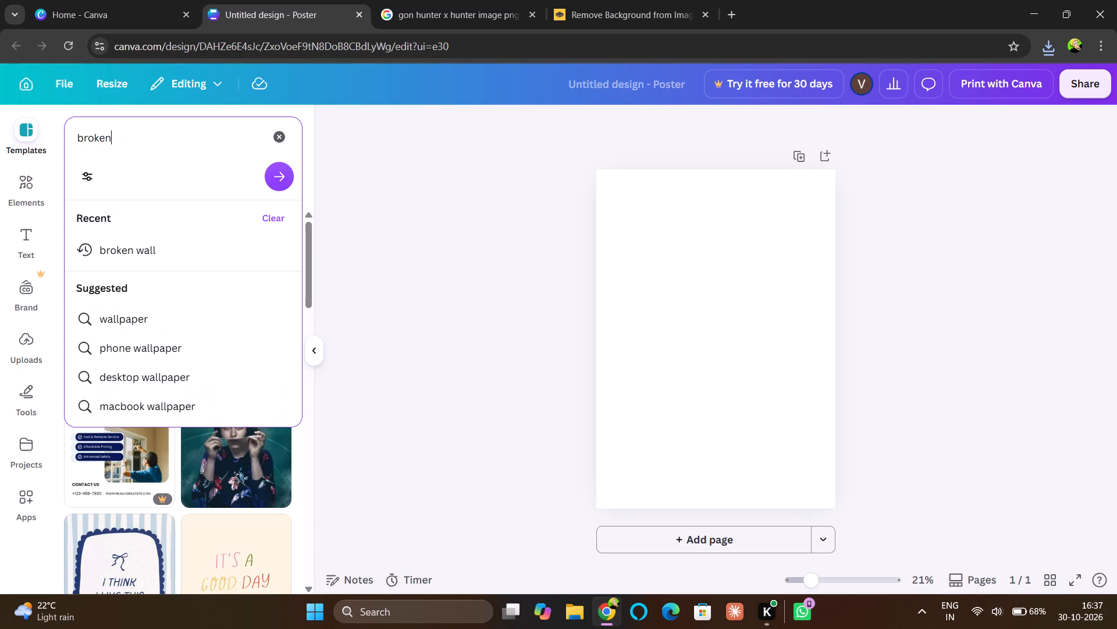
pyautogui.press('Return')
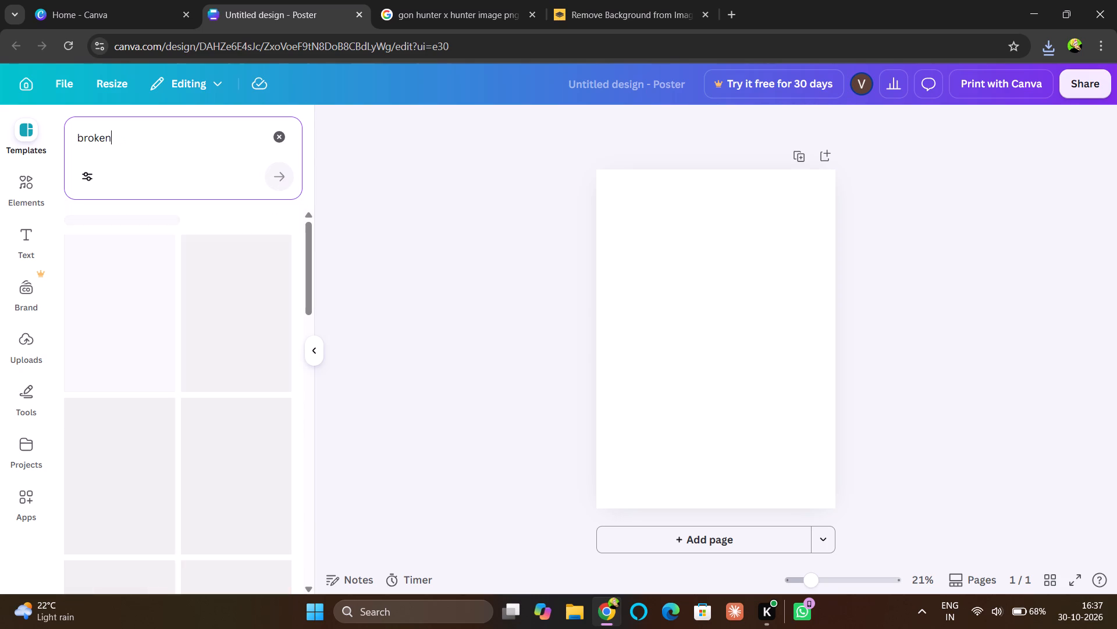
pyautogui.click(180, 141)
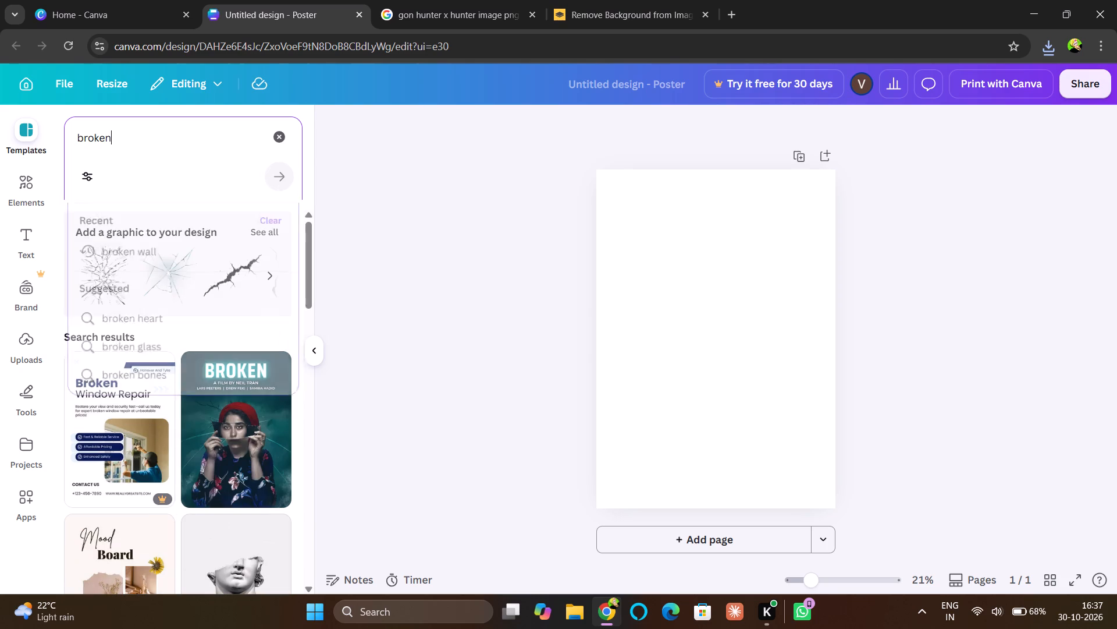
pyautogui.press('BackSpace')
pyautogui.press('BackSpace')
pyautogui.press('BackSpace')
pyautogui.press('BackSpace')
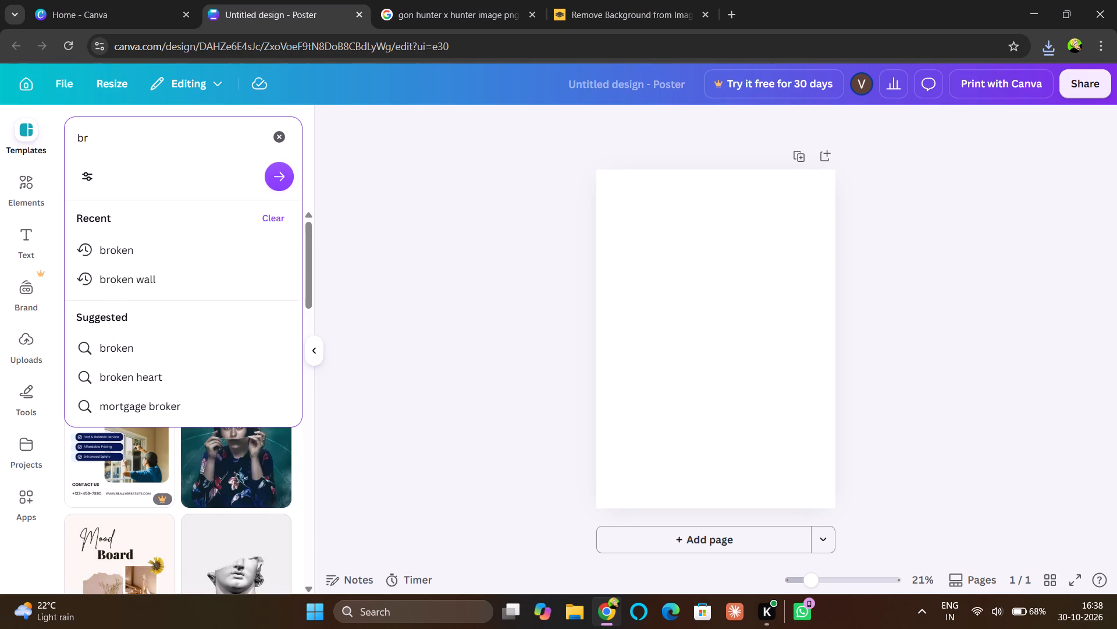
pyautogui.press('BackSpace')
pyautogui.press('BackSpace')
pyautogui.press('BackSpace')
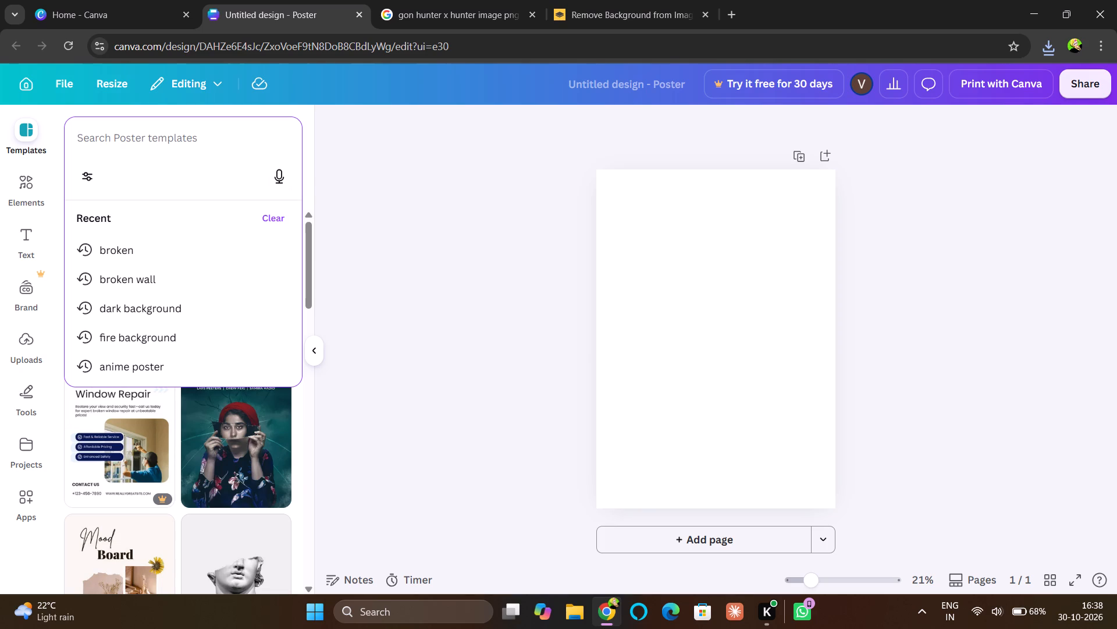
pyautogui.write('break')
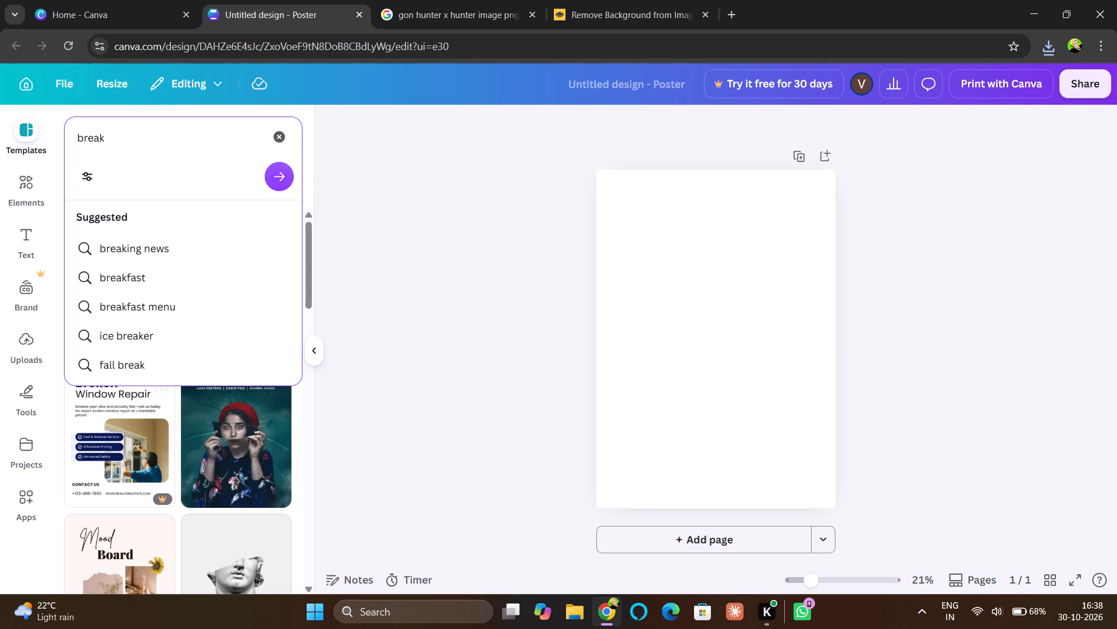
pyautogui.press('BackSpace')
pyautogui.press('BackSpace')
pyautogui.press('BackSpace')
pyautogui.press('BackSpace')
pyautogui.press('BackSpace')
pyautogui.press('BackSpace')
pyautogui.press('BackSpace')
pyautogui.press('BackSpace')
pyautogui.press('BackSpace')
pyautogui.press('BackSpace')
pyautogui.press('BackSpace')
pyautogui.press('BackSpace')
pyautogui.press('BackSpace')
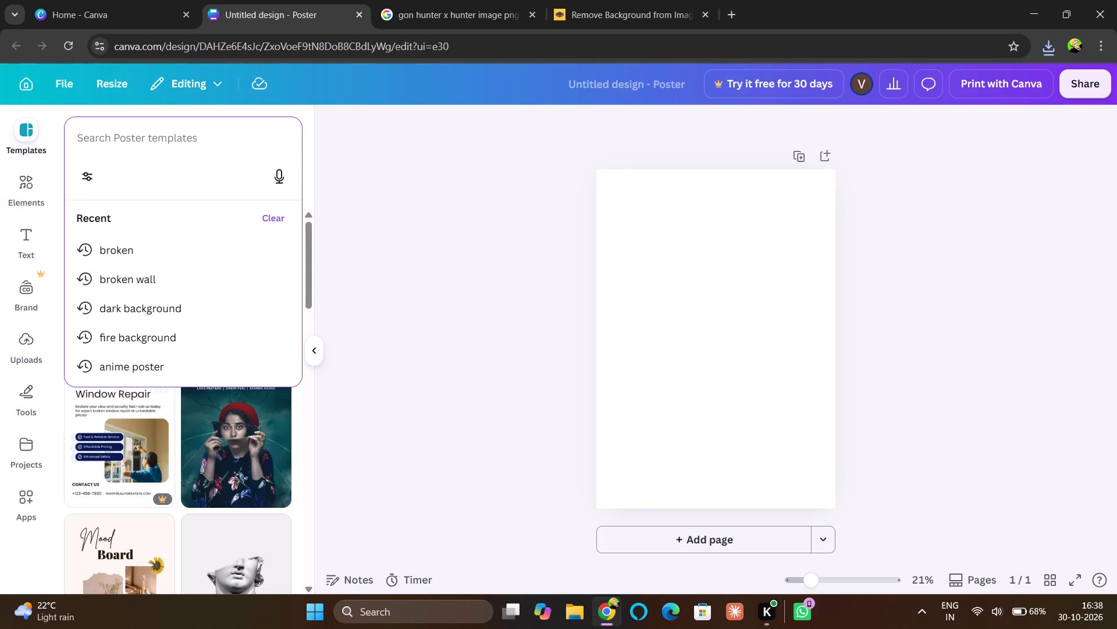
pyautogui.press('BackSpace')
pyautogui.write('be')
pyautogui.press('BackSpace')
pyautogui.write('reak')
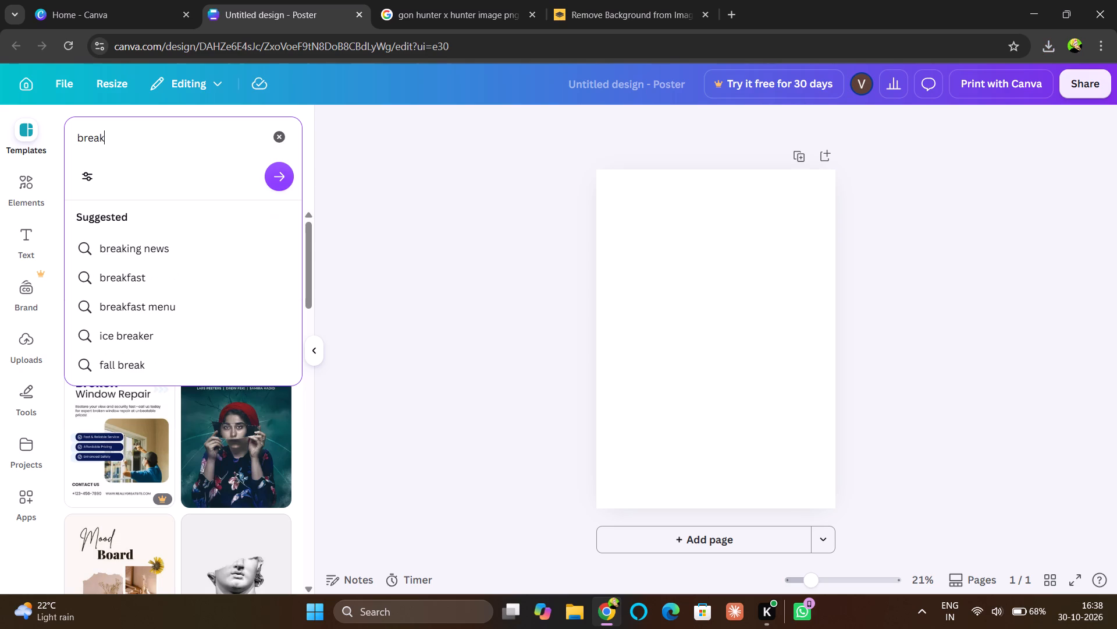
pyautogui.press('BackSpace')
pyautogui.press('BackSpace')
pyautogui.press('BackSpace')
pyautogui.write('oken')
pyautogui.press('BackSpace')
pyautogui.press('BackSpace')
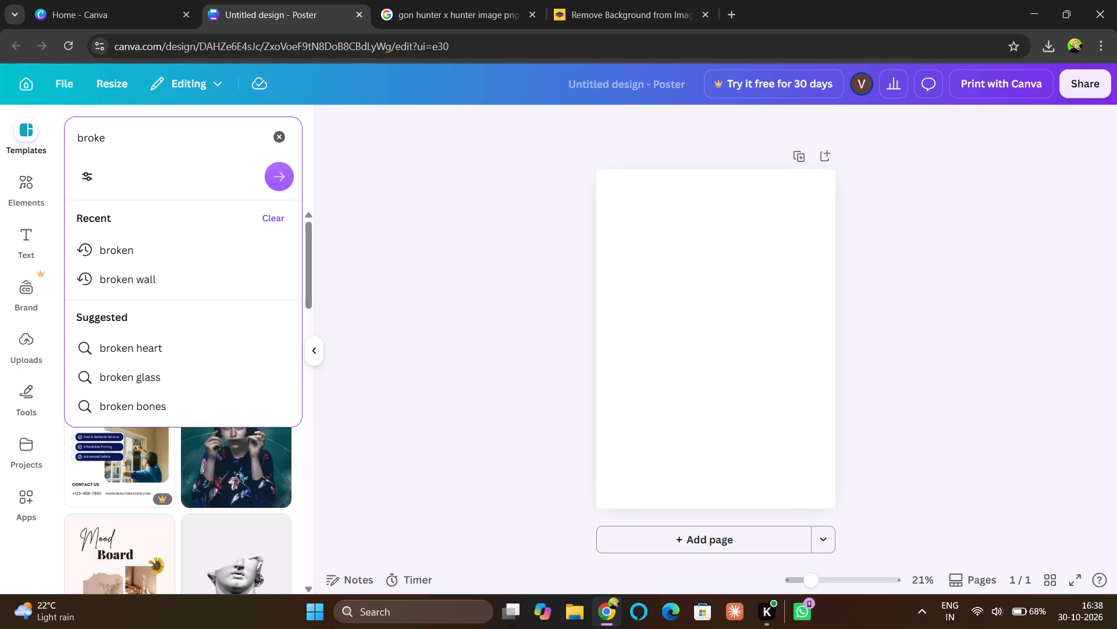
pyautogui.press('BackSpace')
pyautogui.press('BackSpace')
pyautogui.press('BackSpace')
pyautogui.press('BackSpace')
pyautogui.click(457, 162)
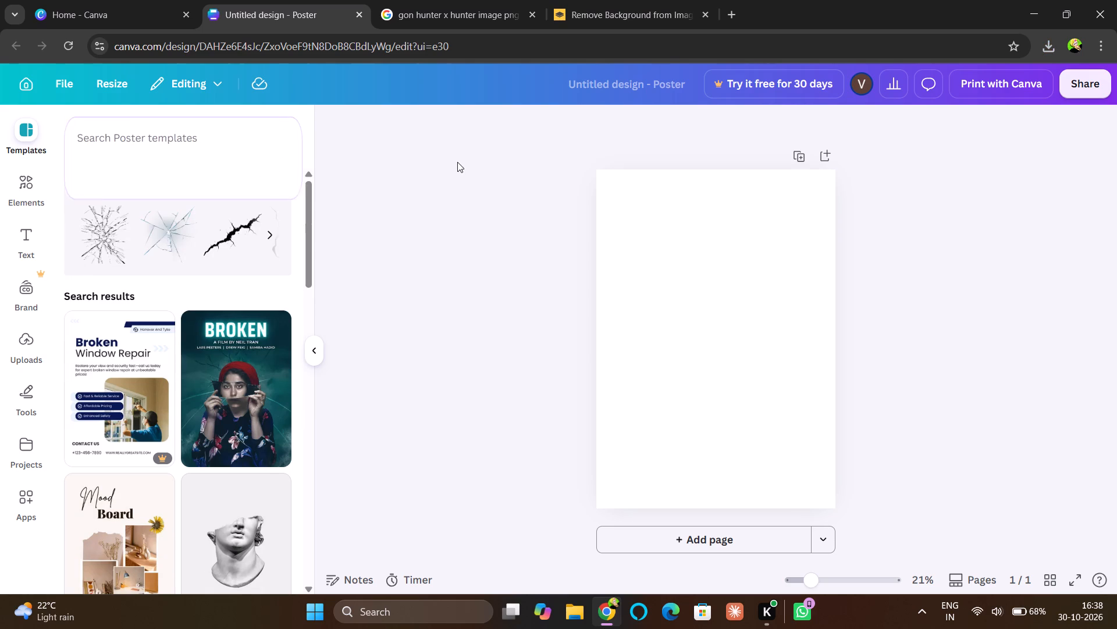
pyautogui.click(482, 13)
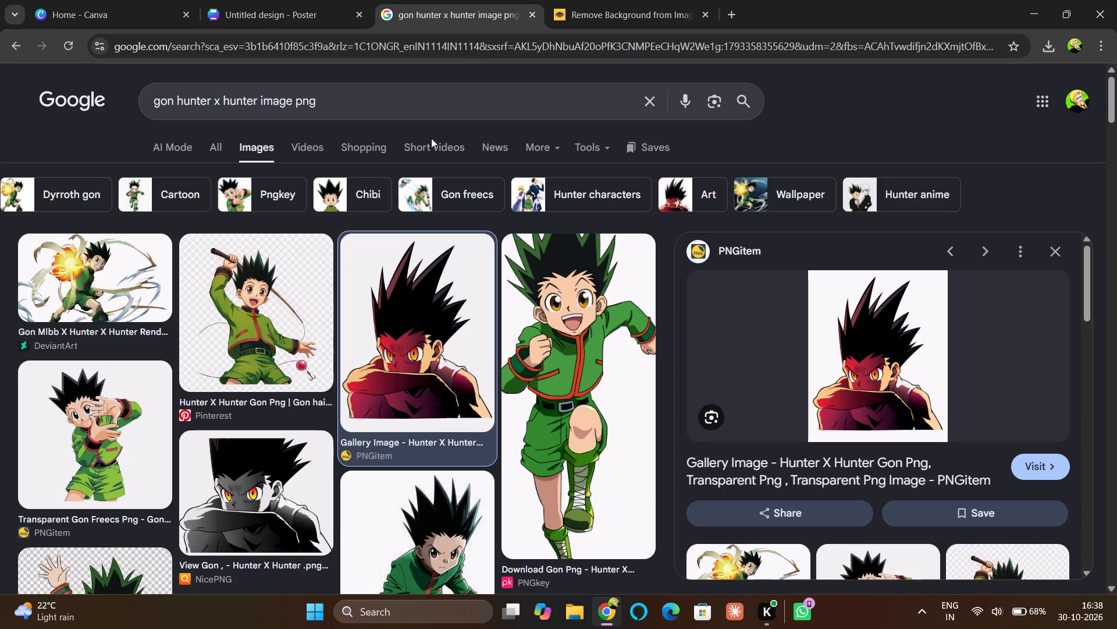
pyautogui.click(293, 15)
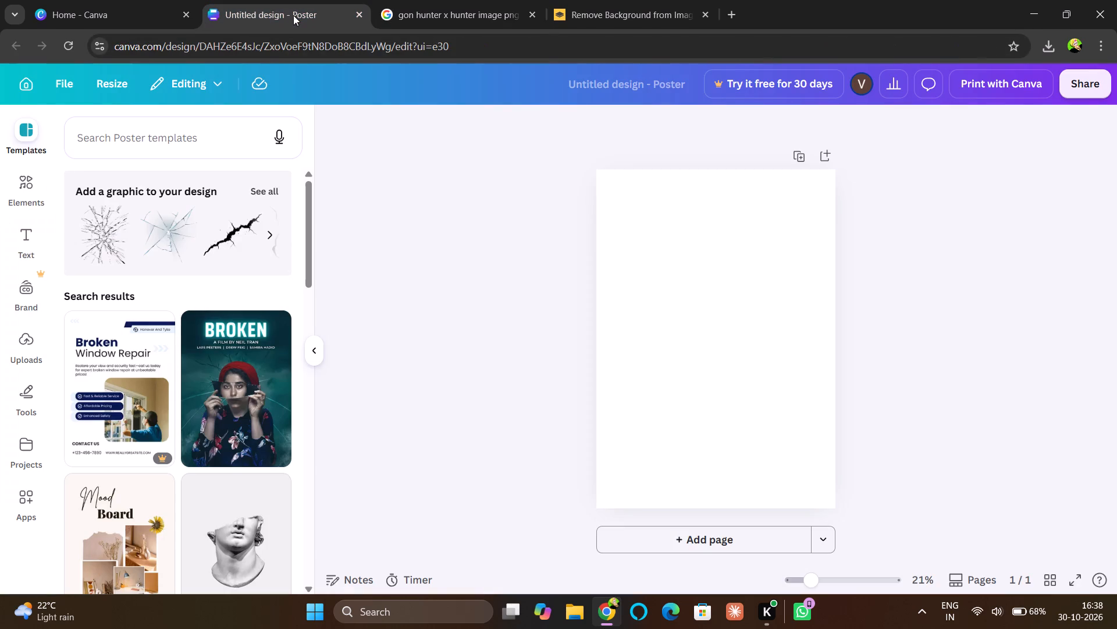
# Upload the red-shaded Gon cutout, images__5_-removebg-preview, to the Canva poster's uploads.
pyautogui.click(19, 343)
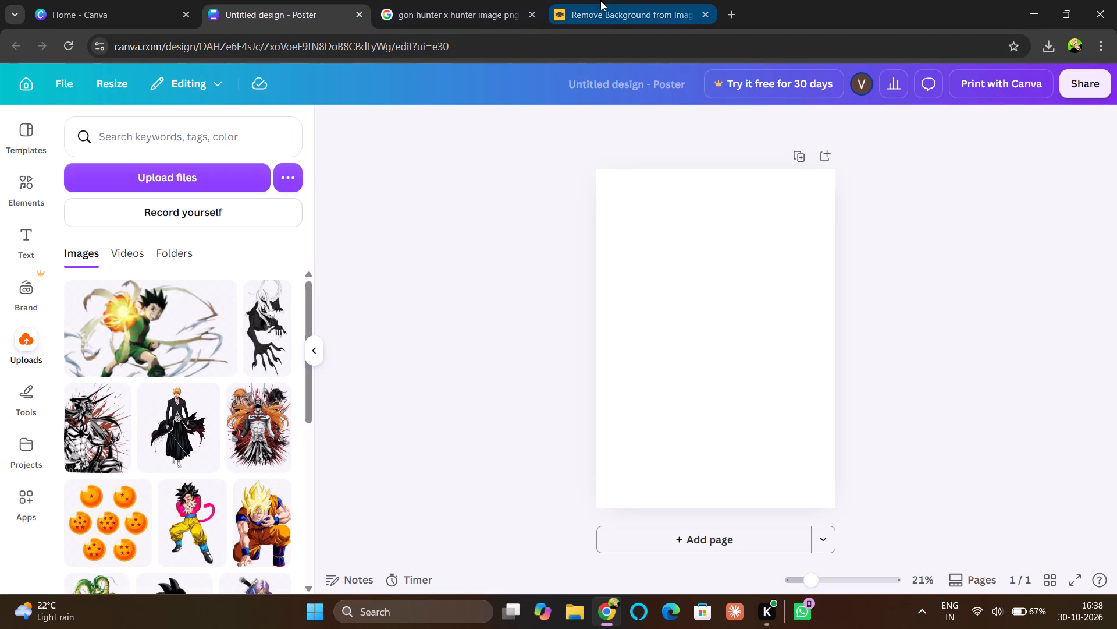
pyautogui.click(214, 183)
pyautogui.click(209, 139)
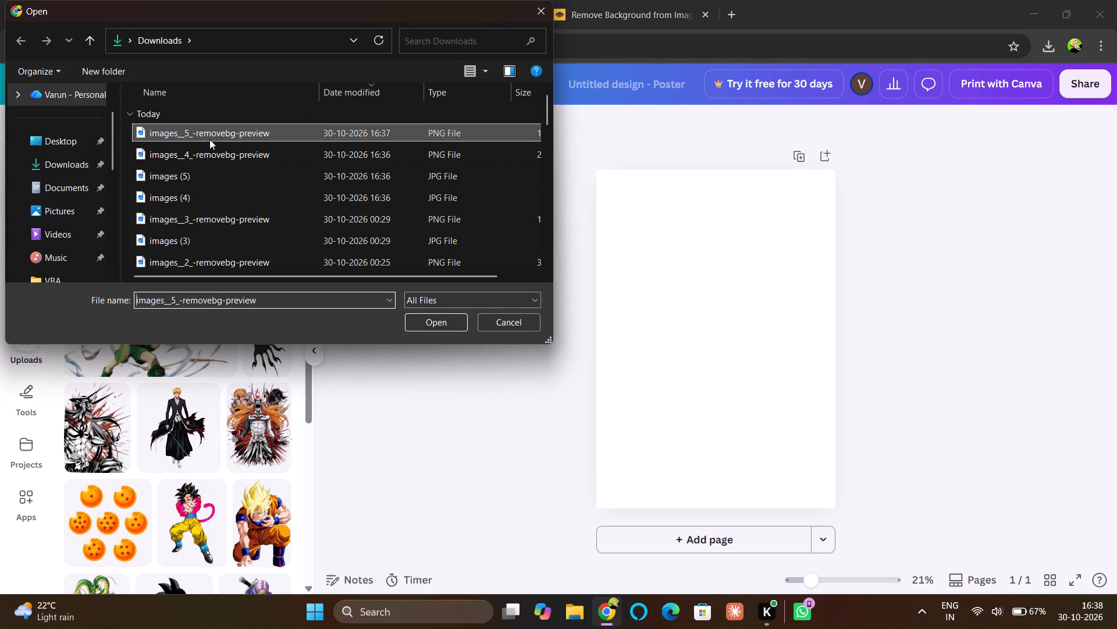
pyautogui.click(424, 320)
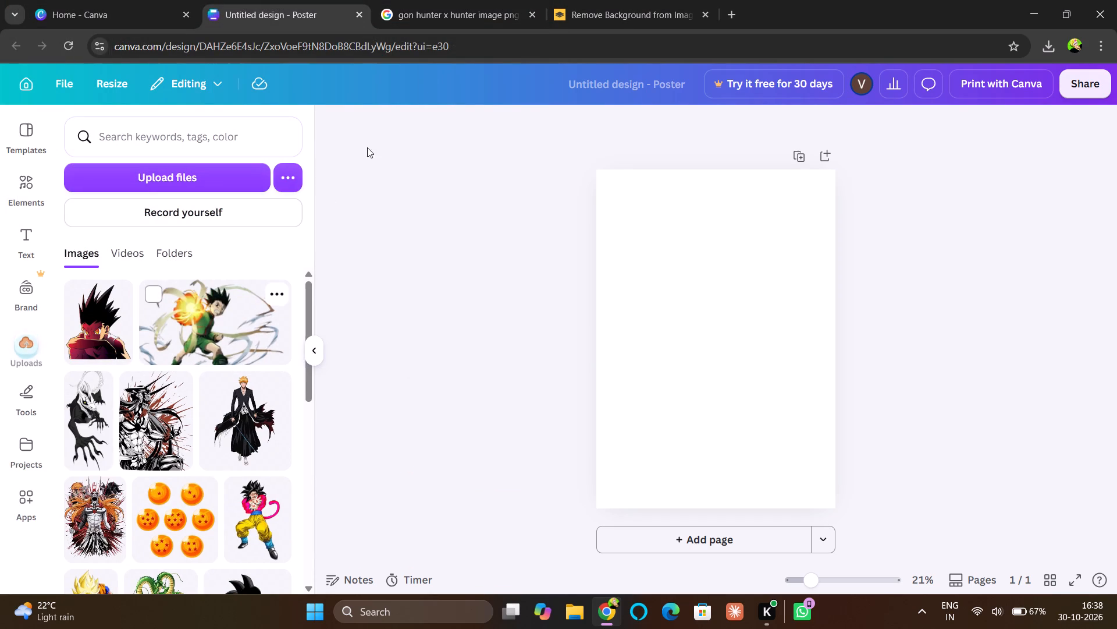
# Run a Google image search for "broken wall background" in a new browser tab.
pyautogui.click(452, 8)
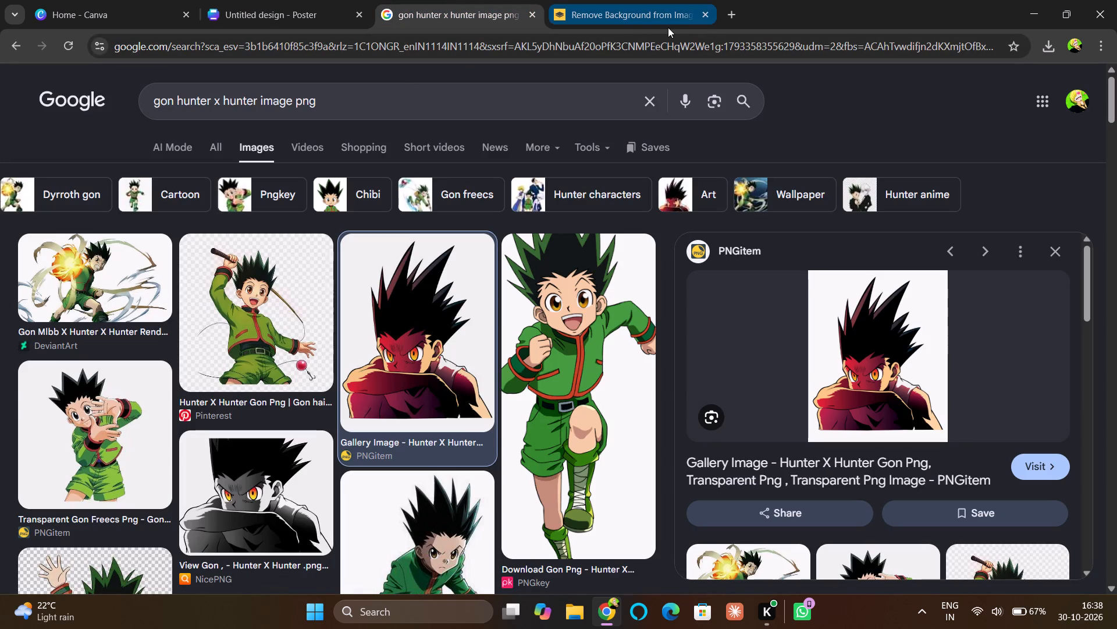
pyautogui.click(733, 17)
pyautogui.click(687, 47)
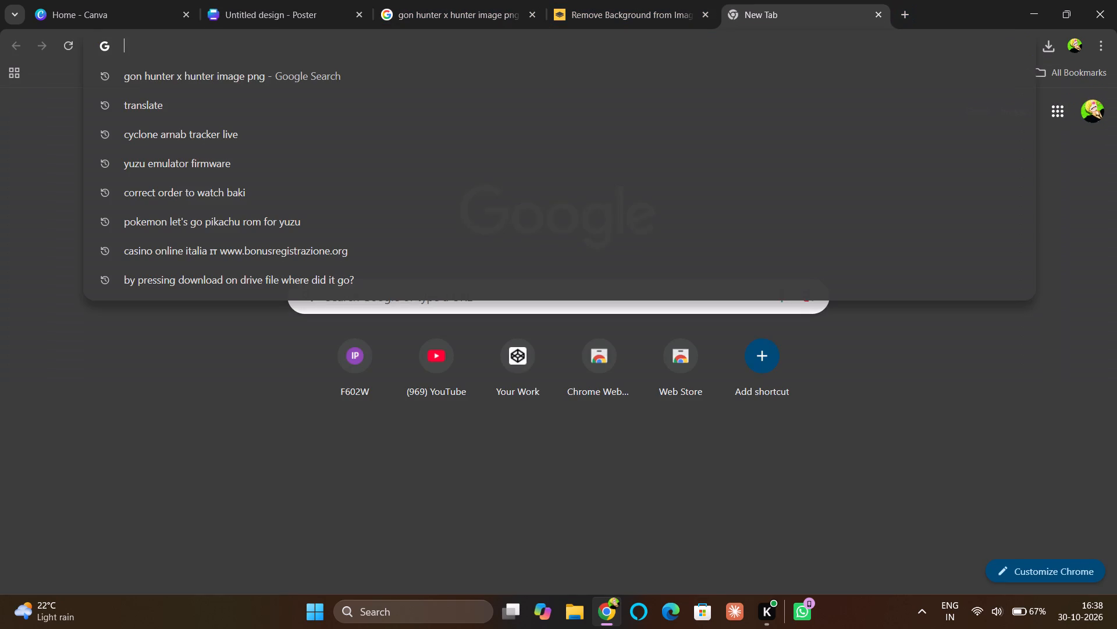
pyautogui.write('broken')
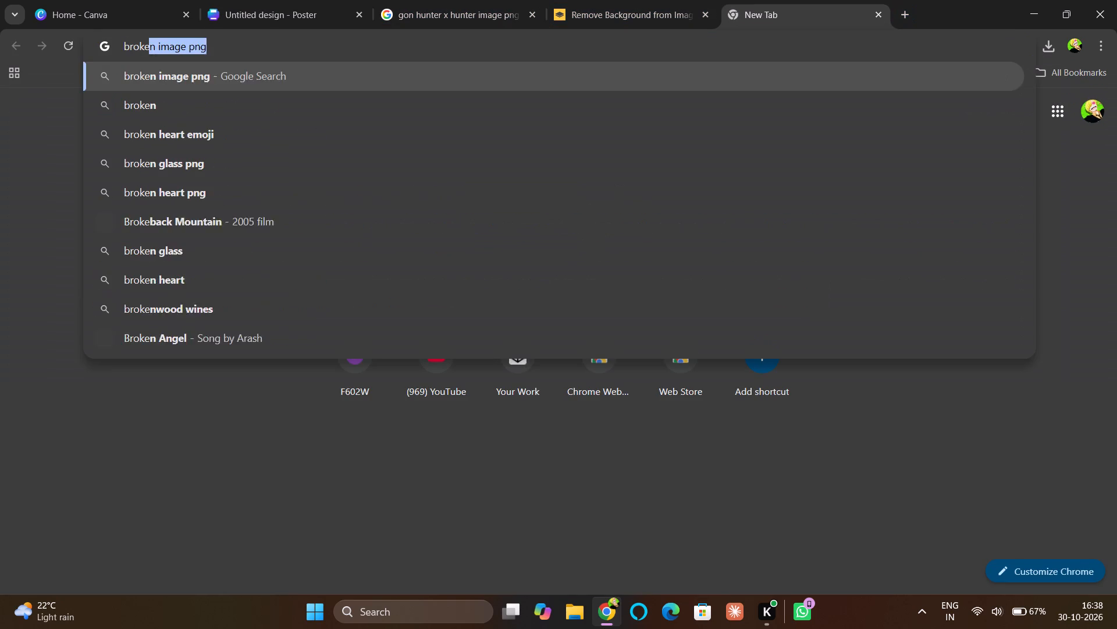
pyautogui.press('space')
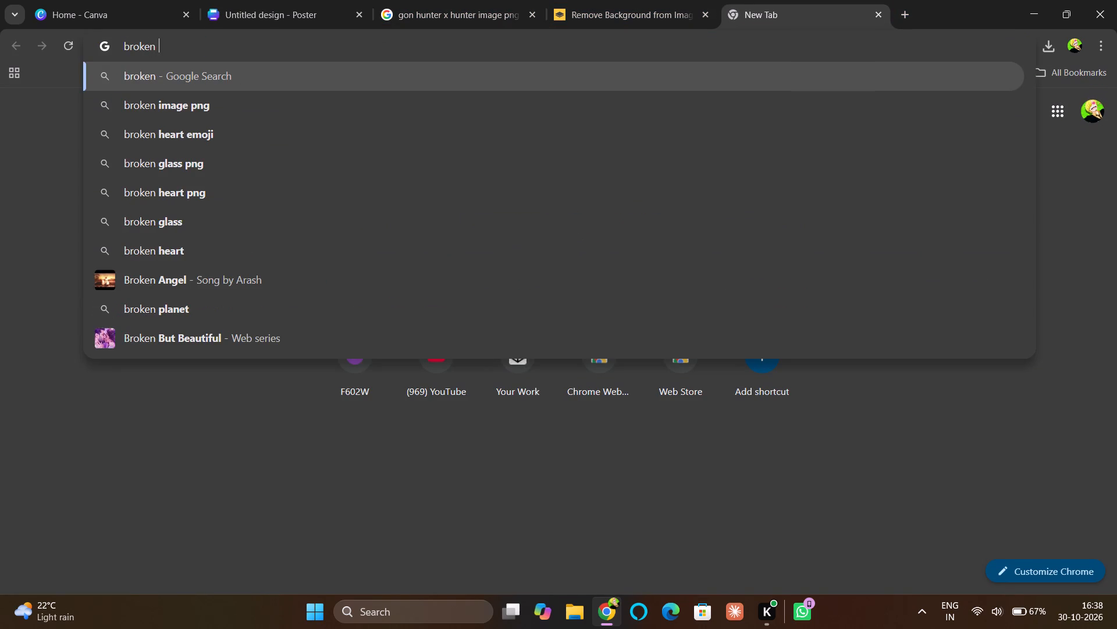
pyautogui.write('wall')
pyautogui.press('space')
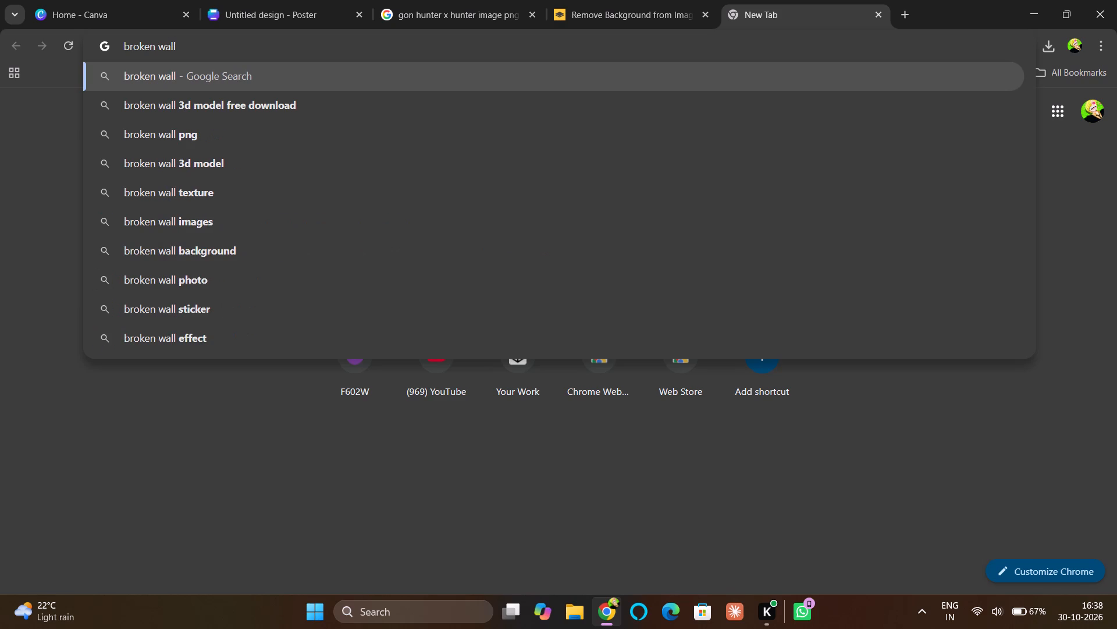
pyautogui.write('backg')
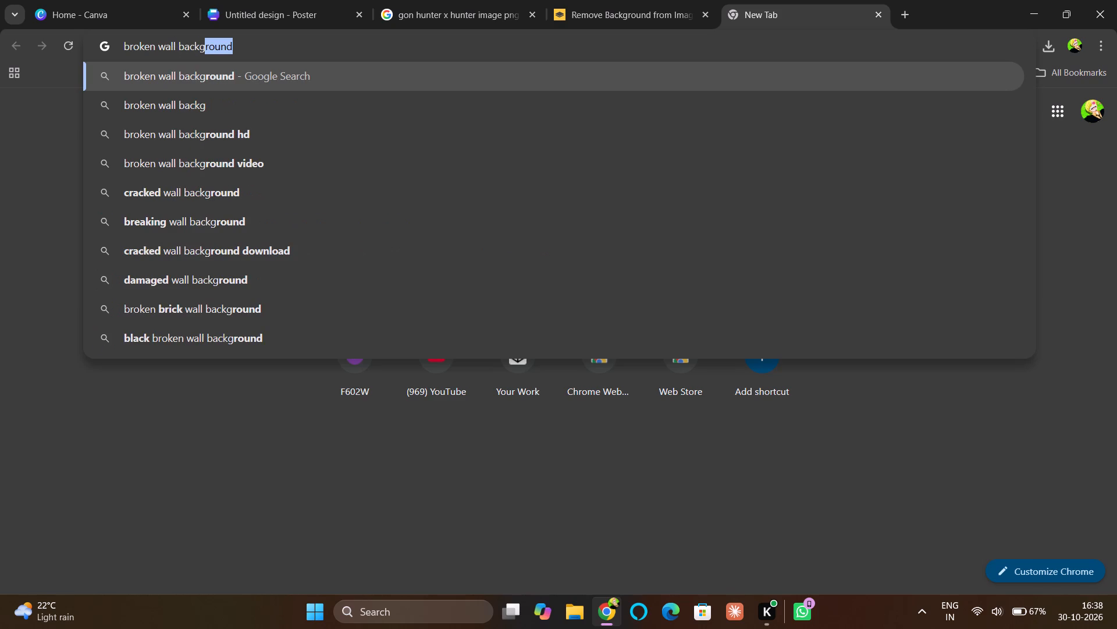
pyautogui.press('Return')
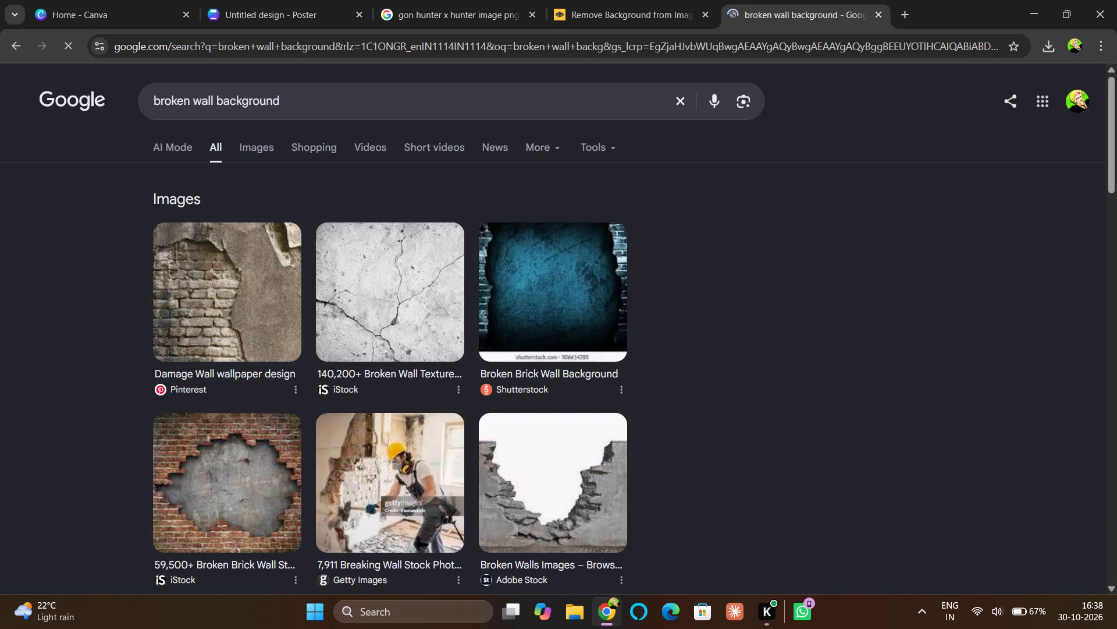
pyautogui.click(259, 144)
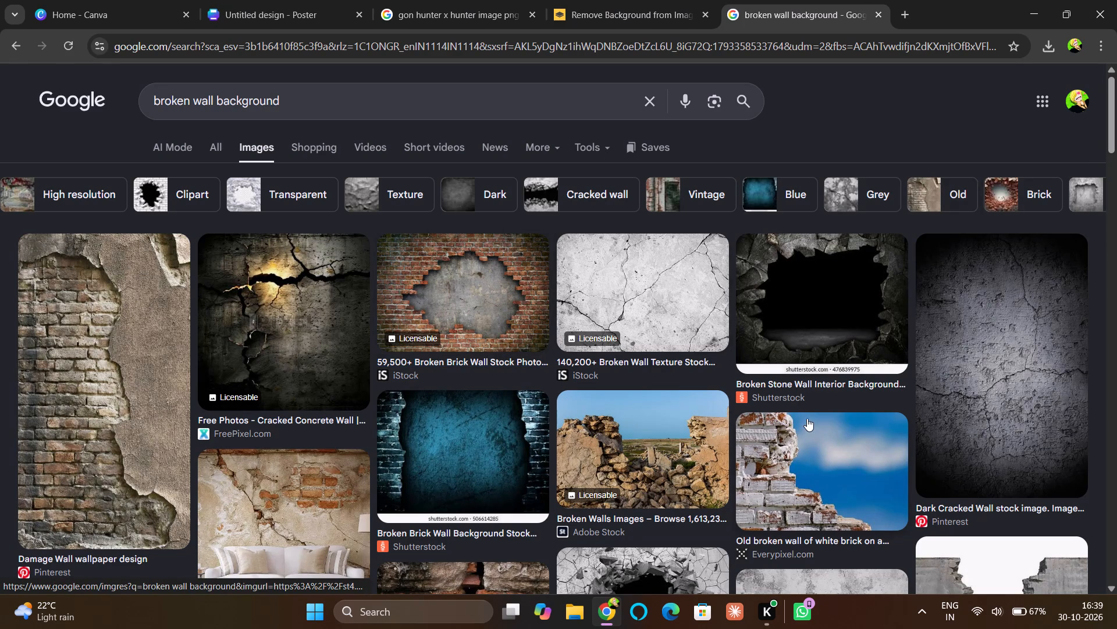
# Save the Dark Cracked Wall stock image from the Pinterest result.
pyautogui.click(947, 411)
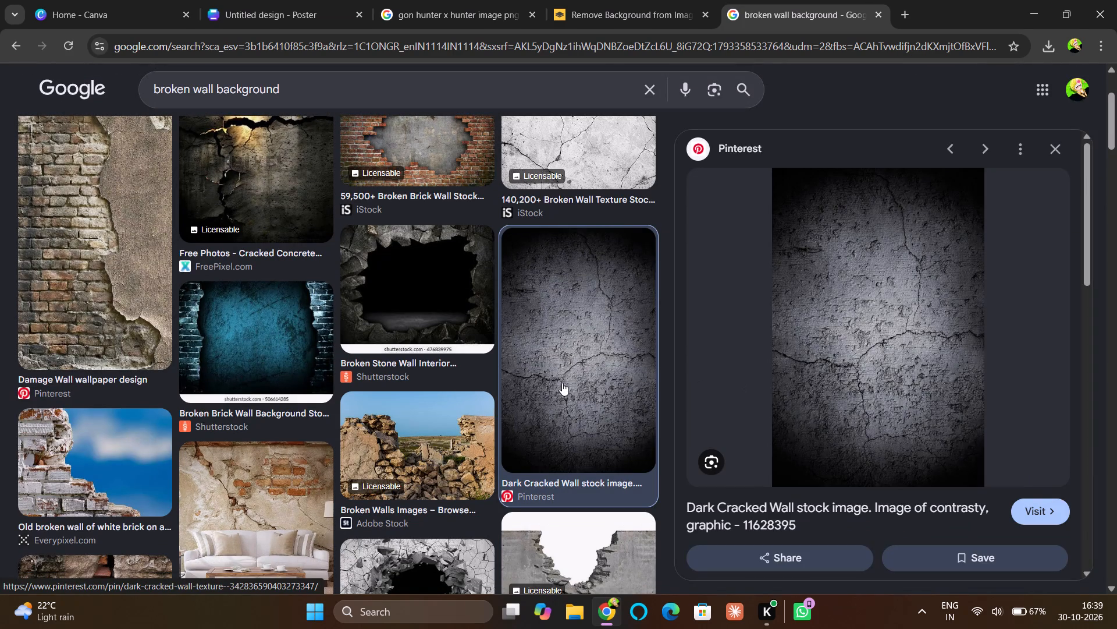
pyautogui.rightClick(562, 383)
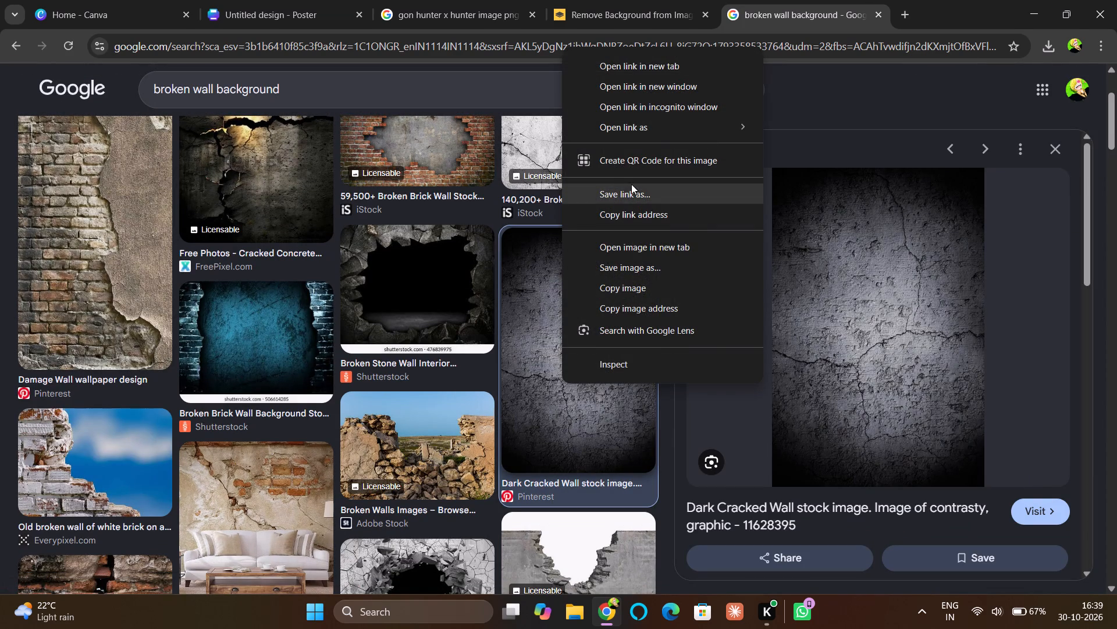
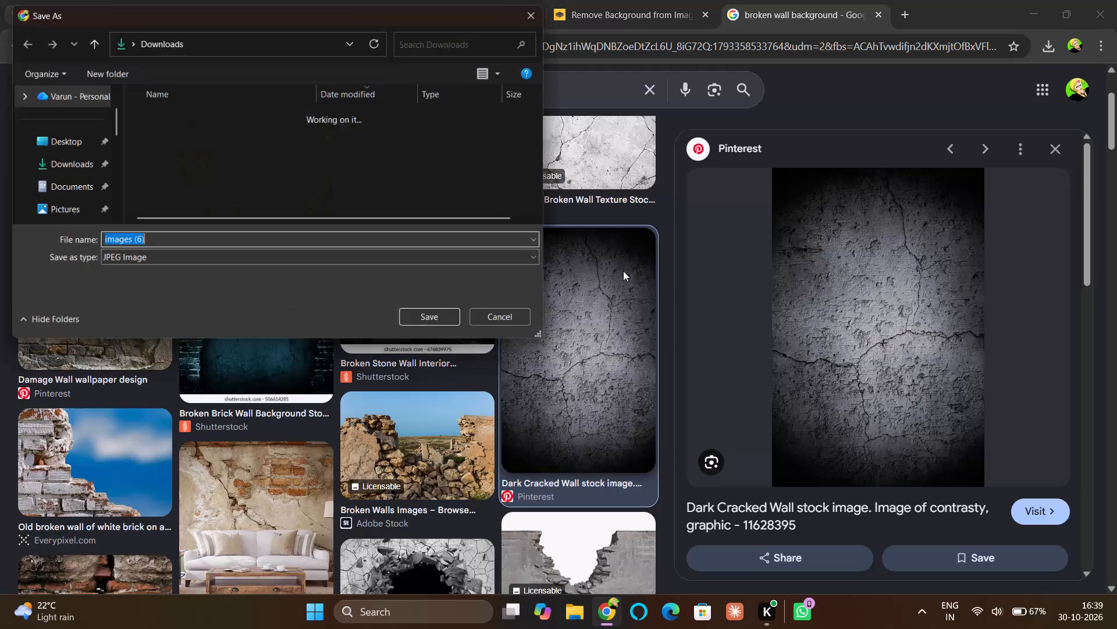
# Finish saving the dark cracked wall image to the Downloads folder as images (6).
pyautogui.press('Return')
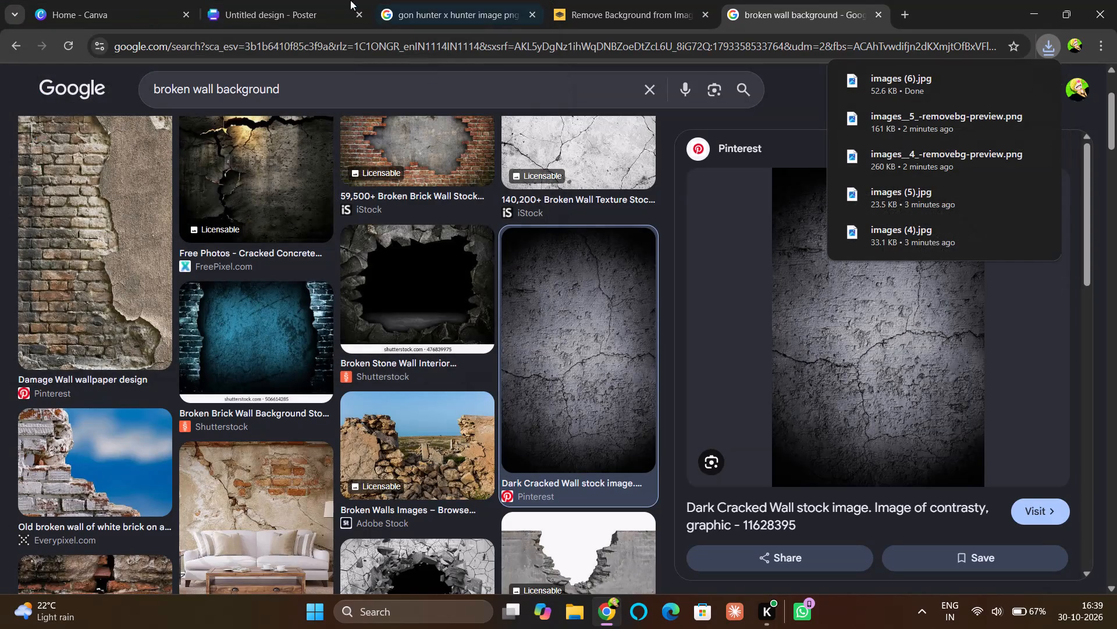
# Switch to the Canva poster and upload the wall image, images (6), from Downloads.
pyautogui.click(280, 3)
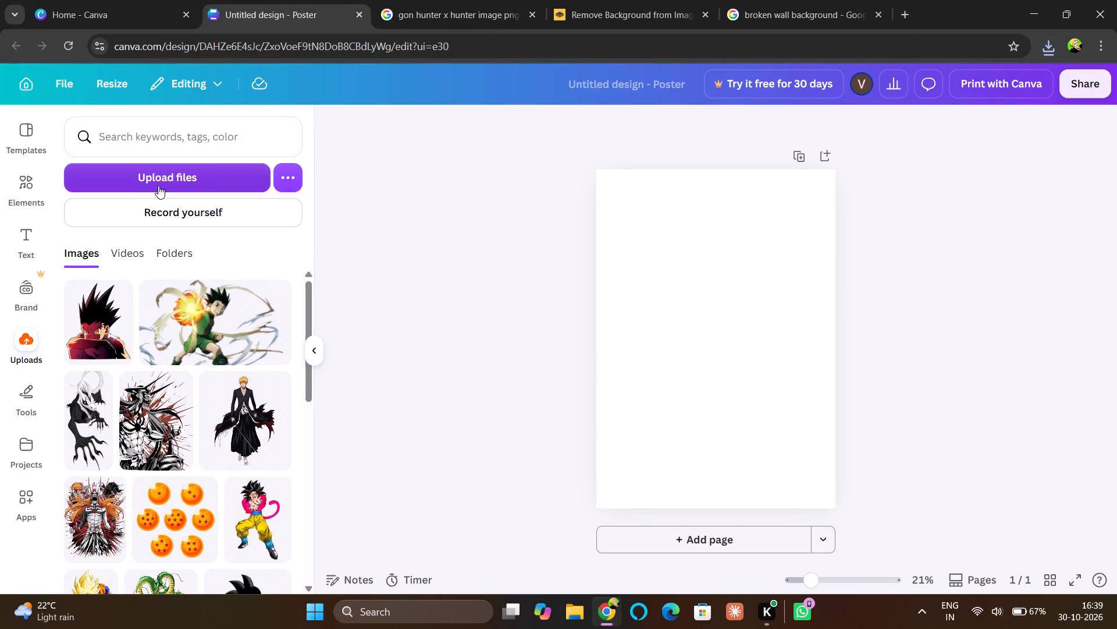
pyautogui.click(158, 186)
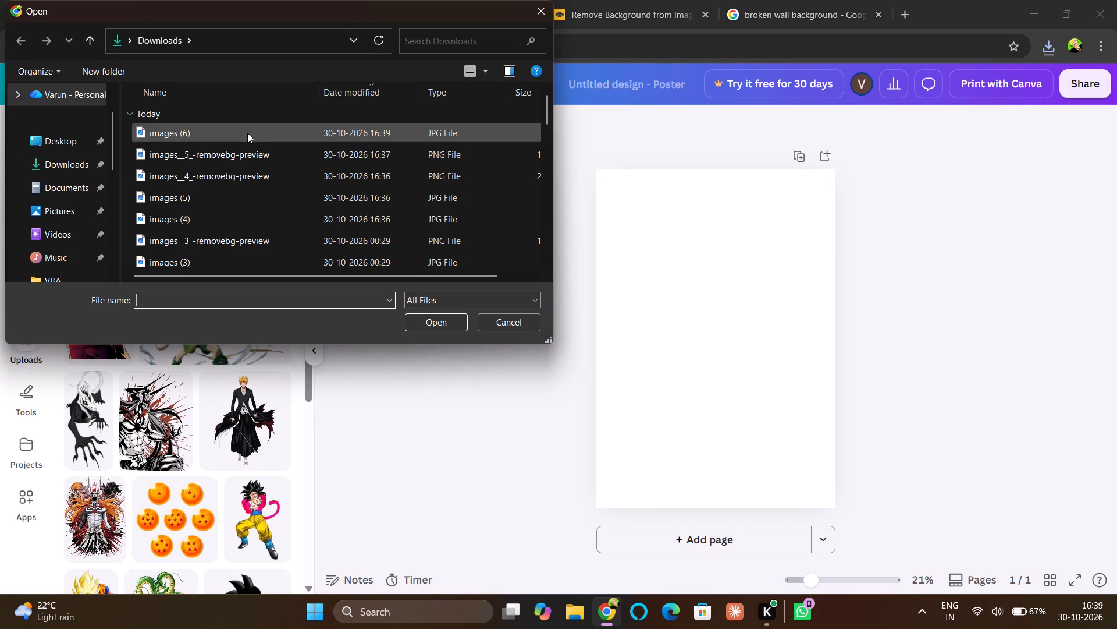
pyautogui.click(247, 133)
pyautogui.click(452, 326)
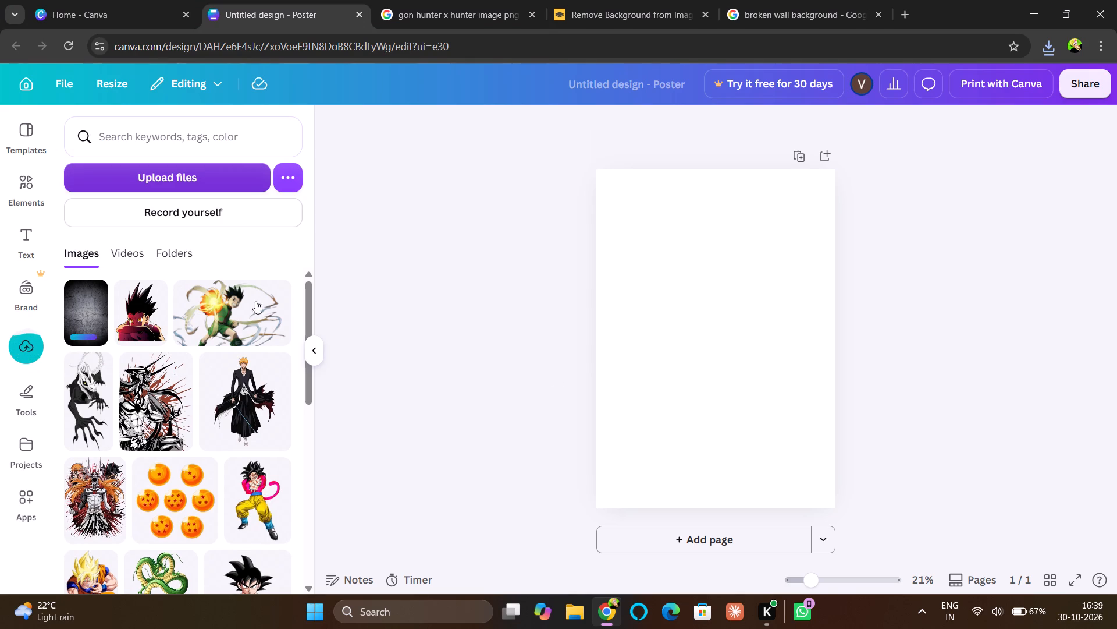
# Place the cracked wall image on the poster at the page's top-left corner and enlarge it to the full page width.
pyautogui.click(86, 323)
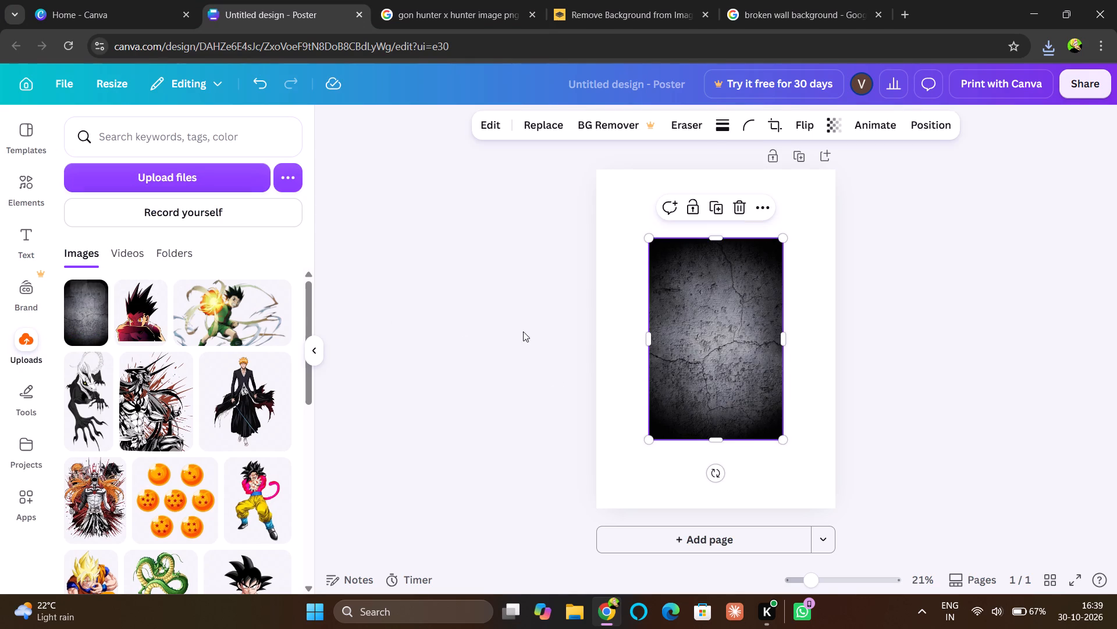
pyautogui.moveTo(736, 324); pyautogui.dragTo(686, 253)
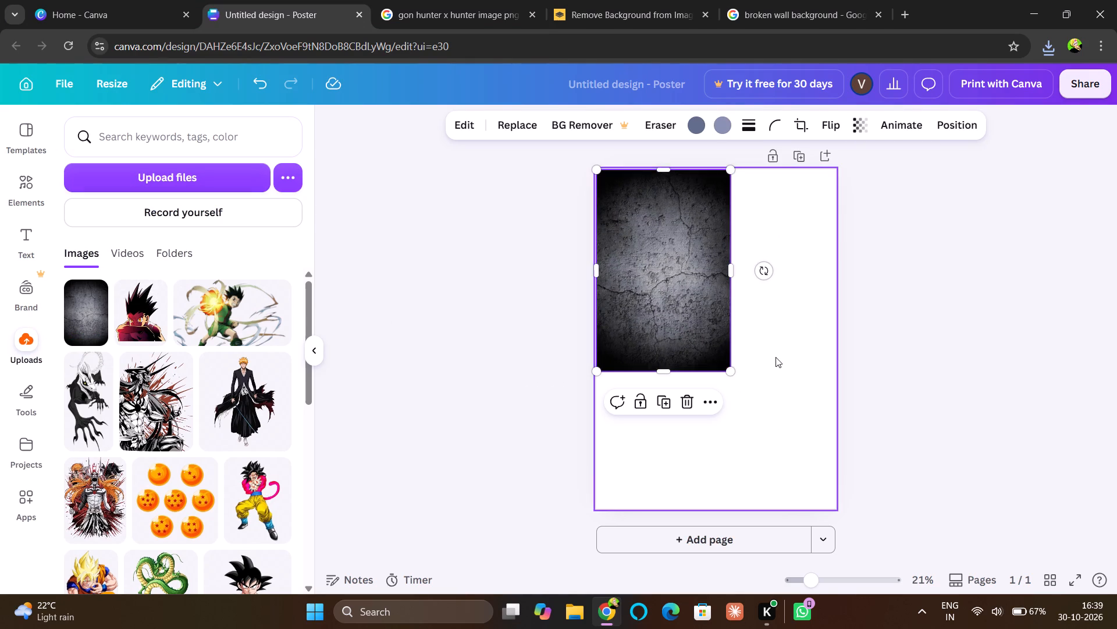
pyautogui.moveTo(732, 372); pyautogui.dragTo(871, 493)
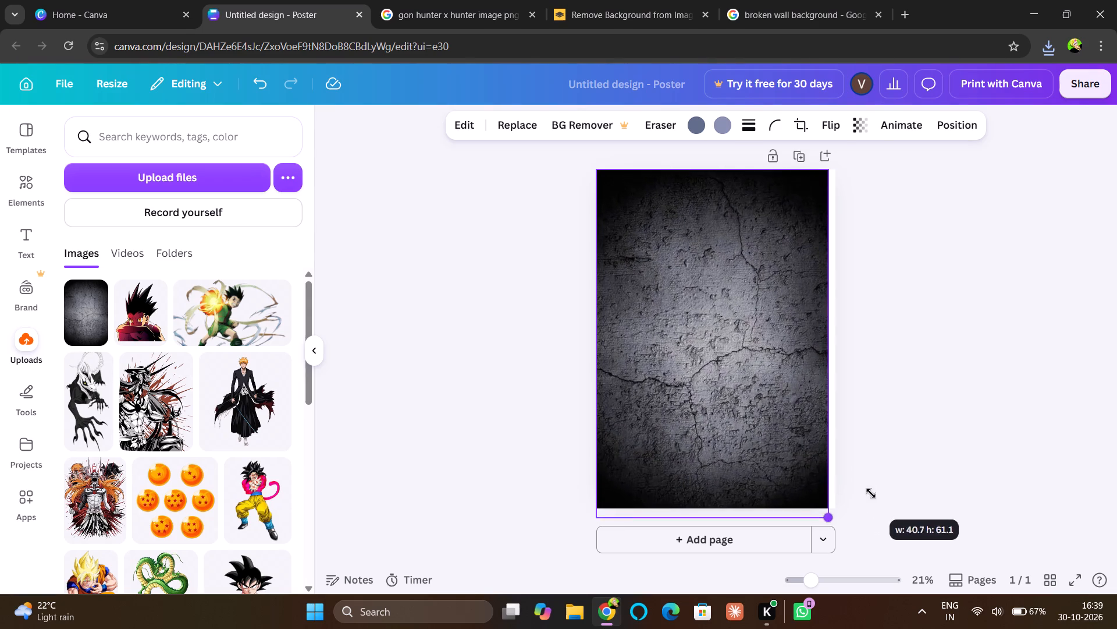
pyautogui.moveTo(871, 493); pyautogui.dragTo(888, 497)
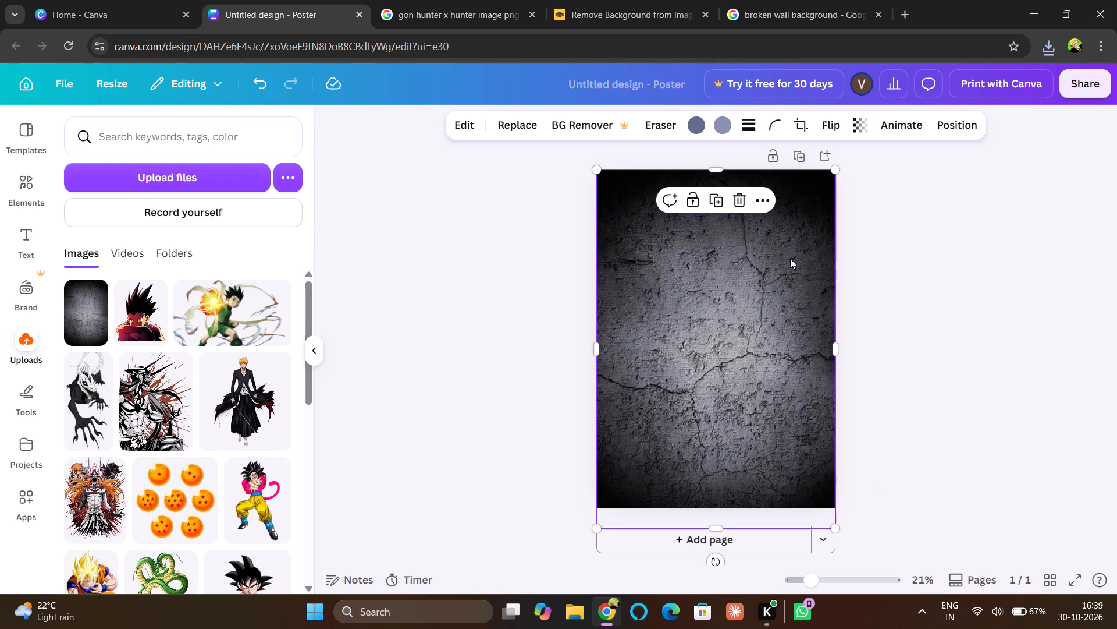
# Align the cracked wall image to the vertical middle of the page and deselect it.
pyautogui.click(762, 197)
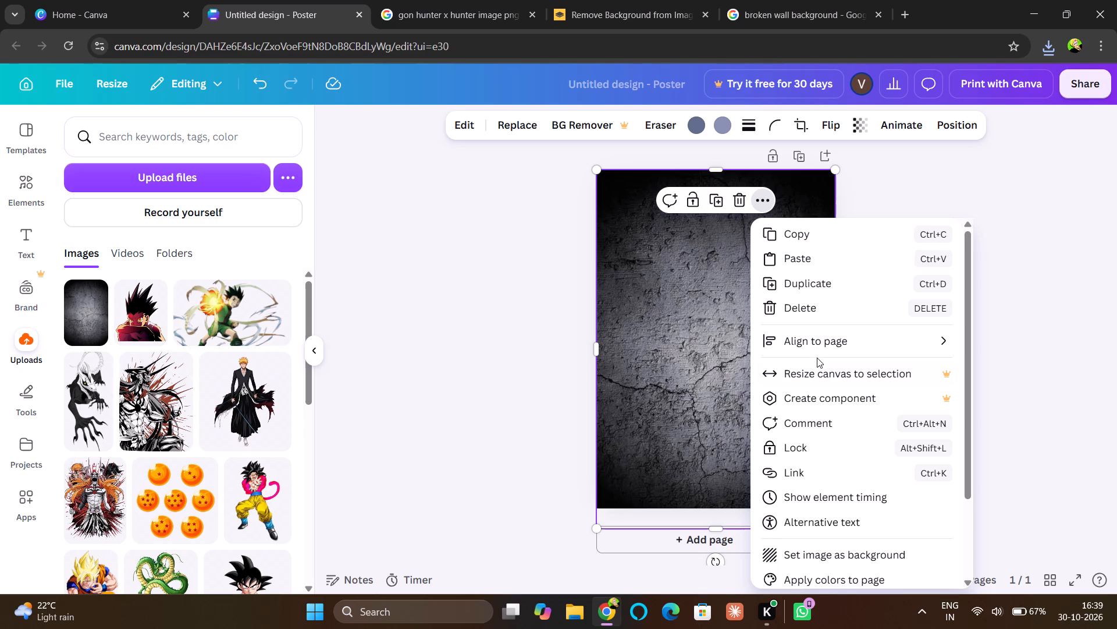
pyautogui.click(811, 339)
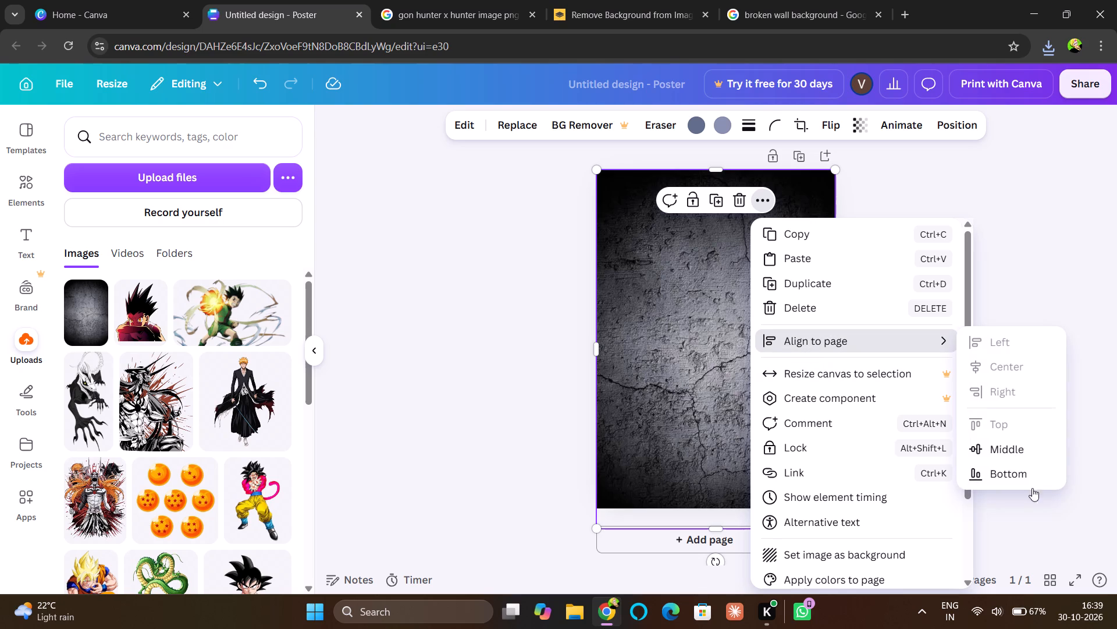
pyautogui.click(1019, 451)
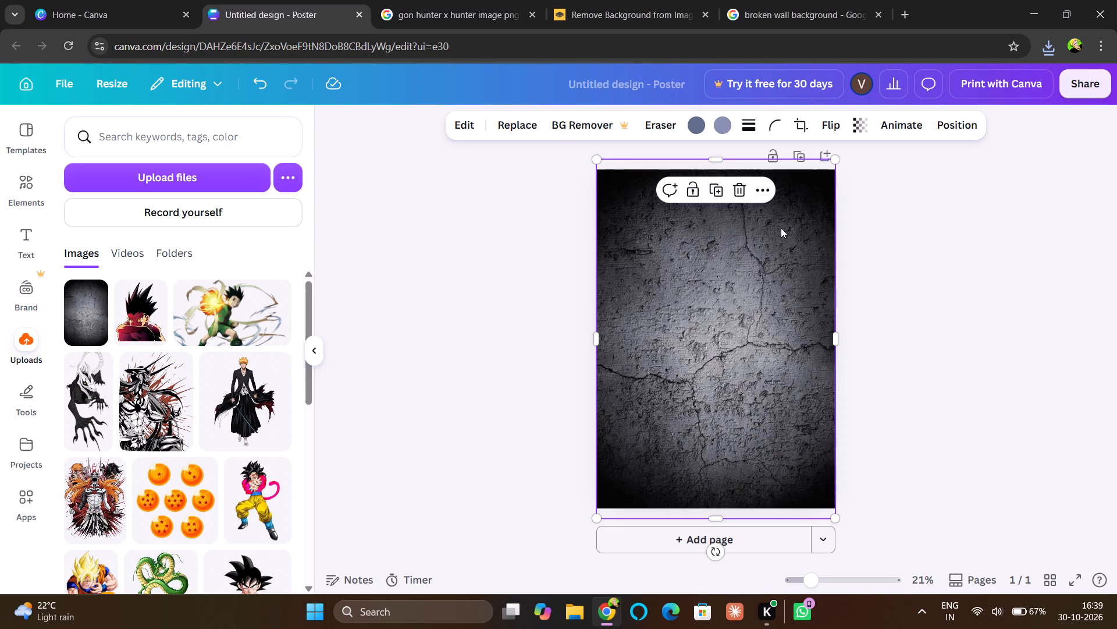
pyautogui.click(762, 188)
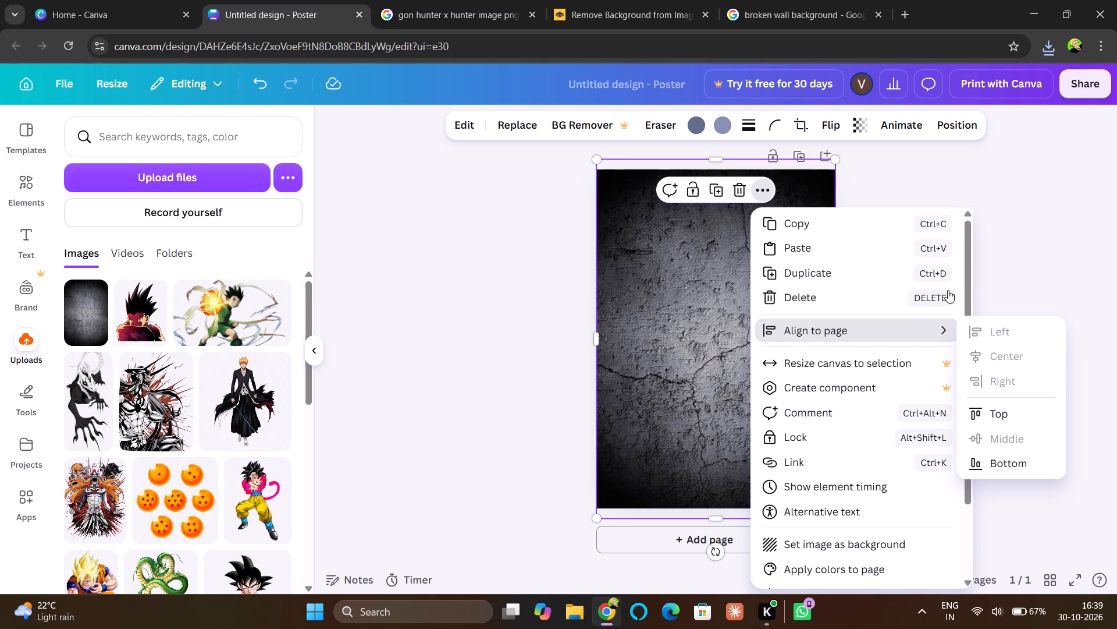
pyautogui.click(1009, 258)
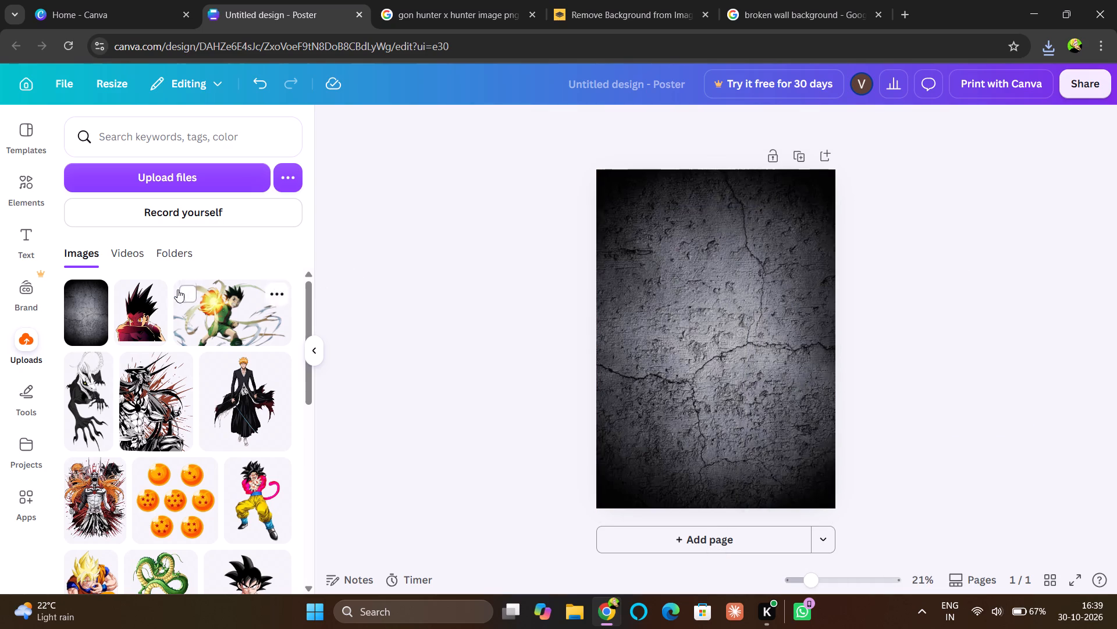
# Add the green Gon fire-punch cutout to the poster, enlarge it to nearly page width, and place it along the bottom-left edge.
pyautogui.click(244, 317)
pyautogui.moveTo(716, 319); pyautogui.dragTo(674, 390)
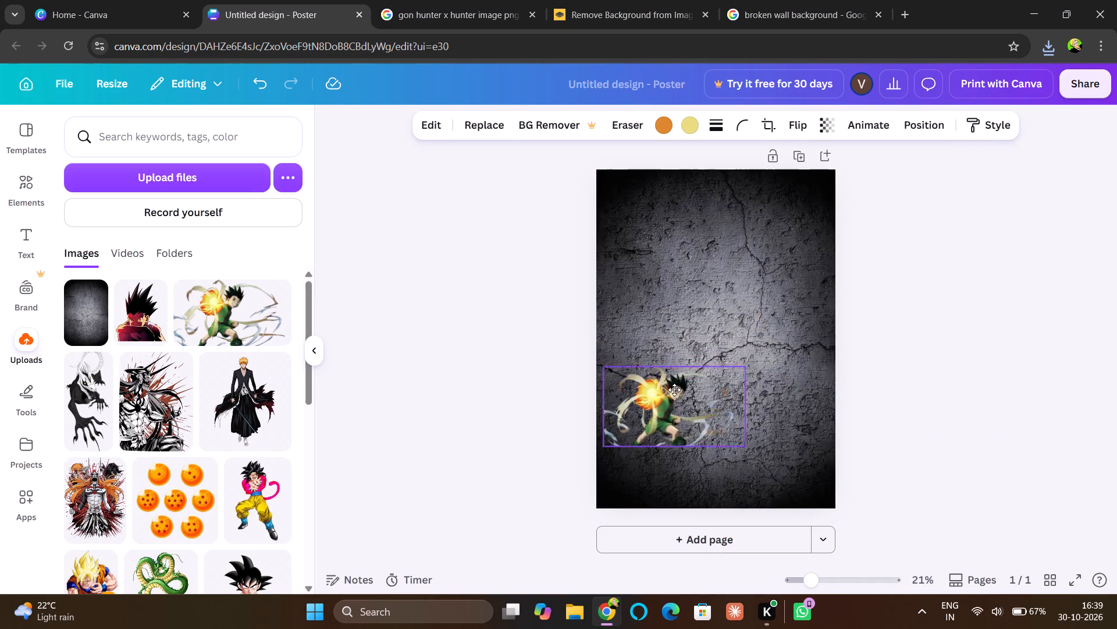
pyautogui.moveTo(674, 390); pyautogui.dragTo(692, 362)
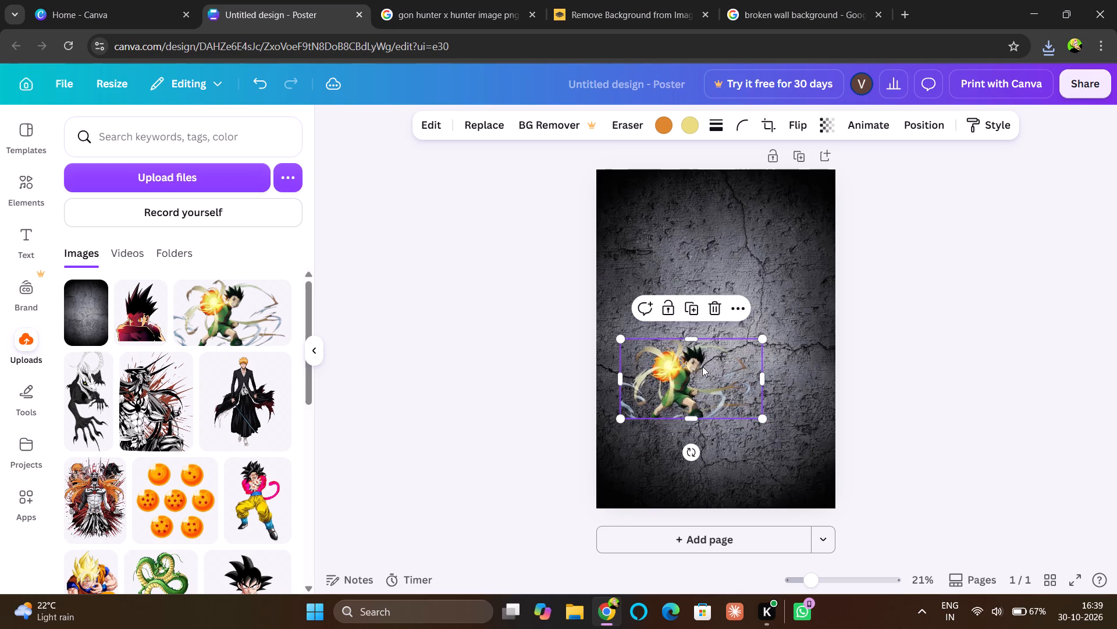
pyautogui.moveTo(764, 417); pyautogui.dragTo(805, 426)
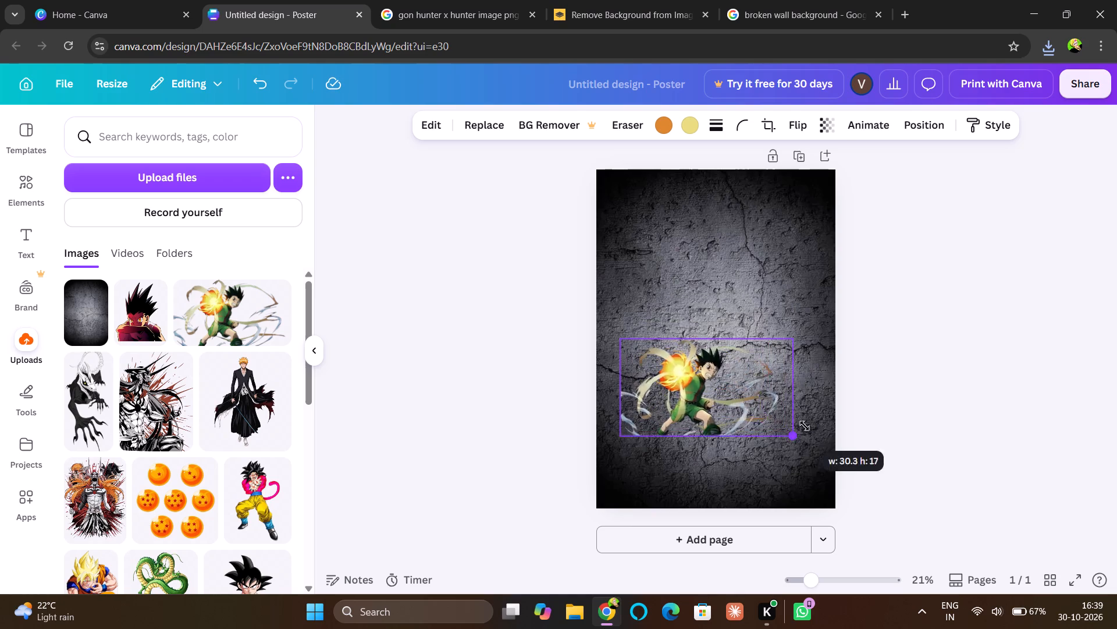
pyautogui.moveTo(805, 426); pyautogui.dragTo(856, 453)
pyautogui.moveTo(717, 414); pyautogui.dragTo(675, 457)
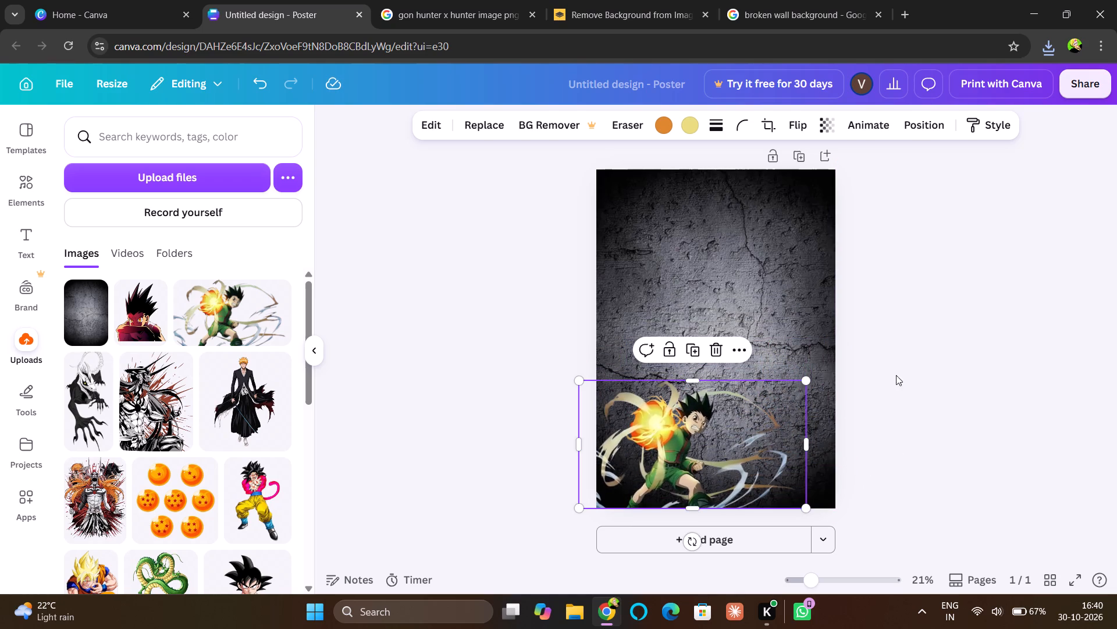
pyautogui.click(939, 369)
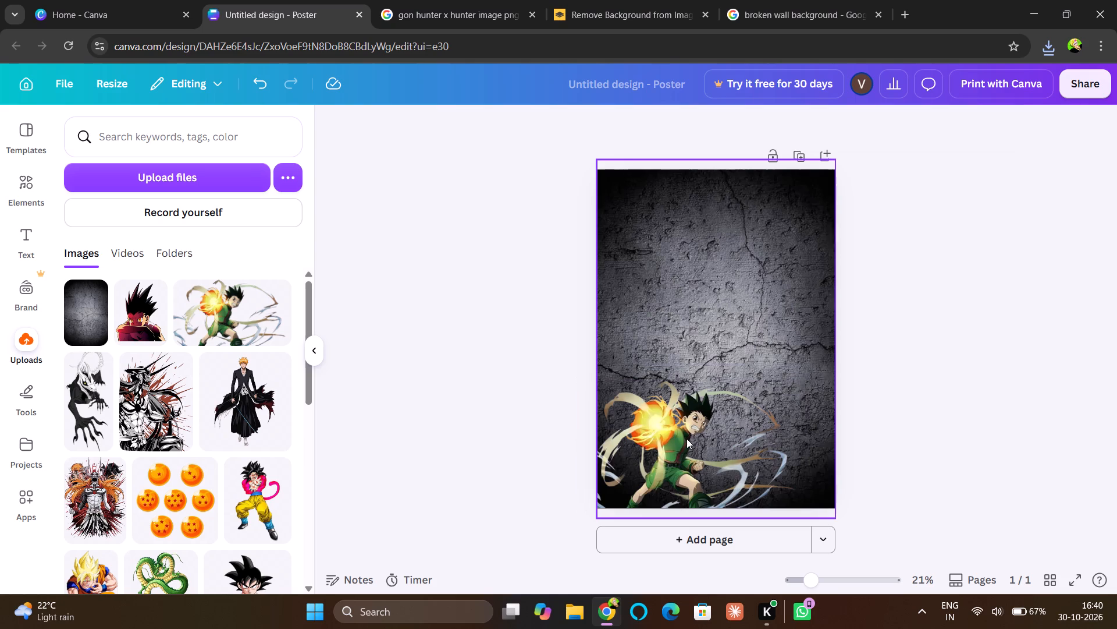
pyautogui.click(904, 424)
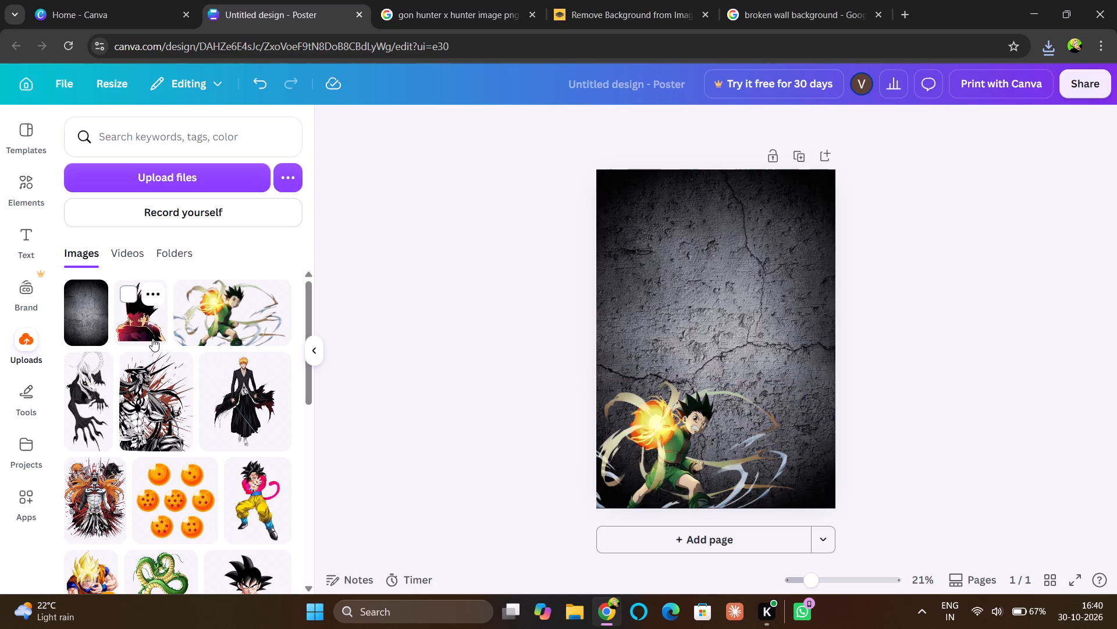
# Add the red-shaded Gon cutout, shrink it, and place it in the poster's bottom-right corner beside the green Gon.
pyautogui.click(152, 338)
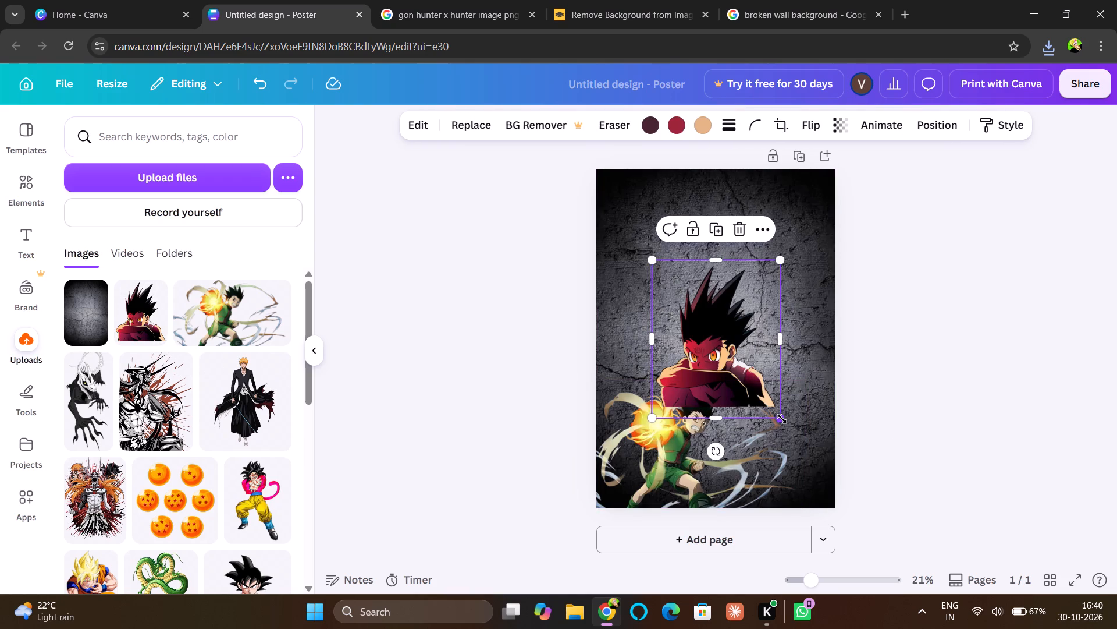
pyautogui.moveTo(782, 419); pyautogui.dragTo(738, 370)
pyautogui.moveTo(691, 325); pyautogui.dragTo(706, 337)
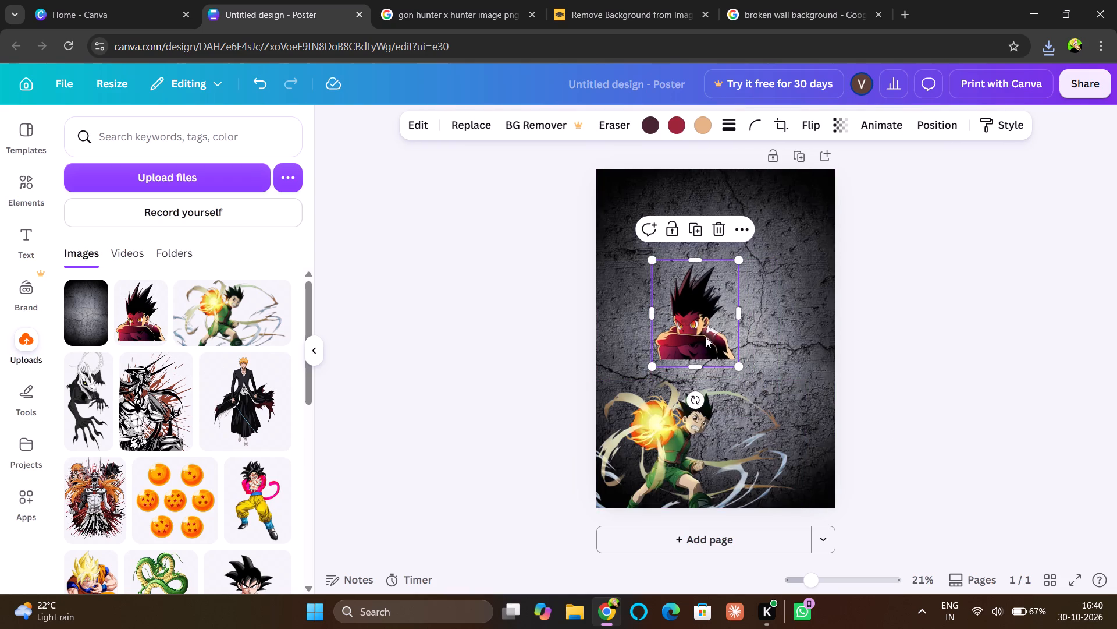
pyautogui.moveTo(706, 337); pyautogui.dragTo(792, 473)
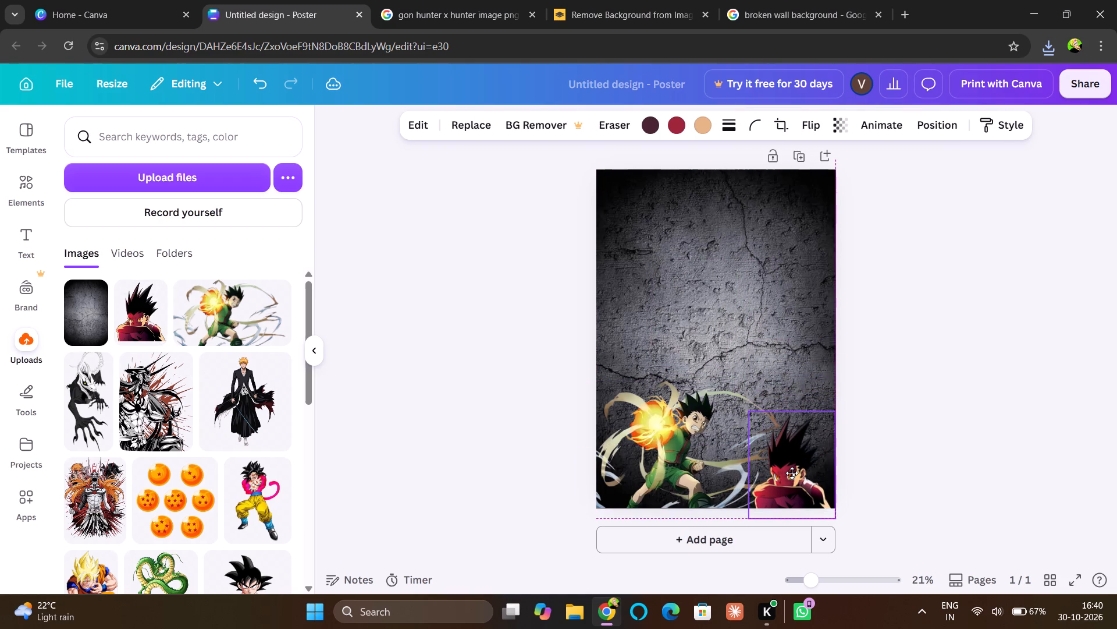
pyautogui.moveTo(792, 473); pyautogui.dragTo(792, 472)
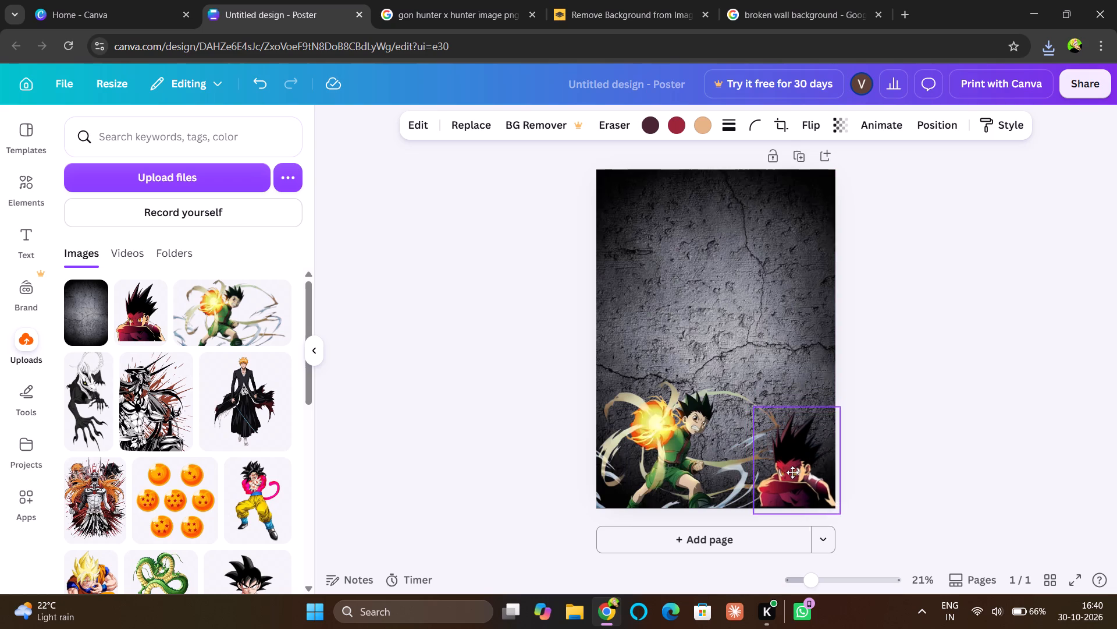
pyautogui.moveTo(792, 472); pyautogui.dragTo(794, 469)
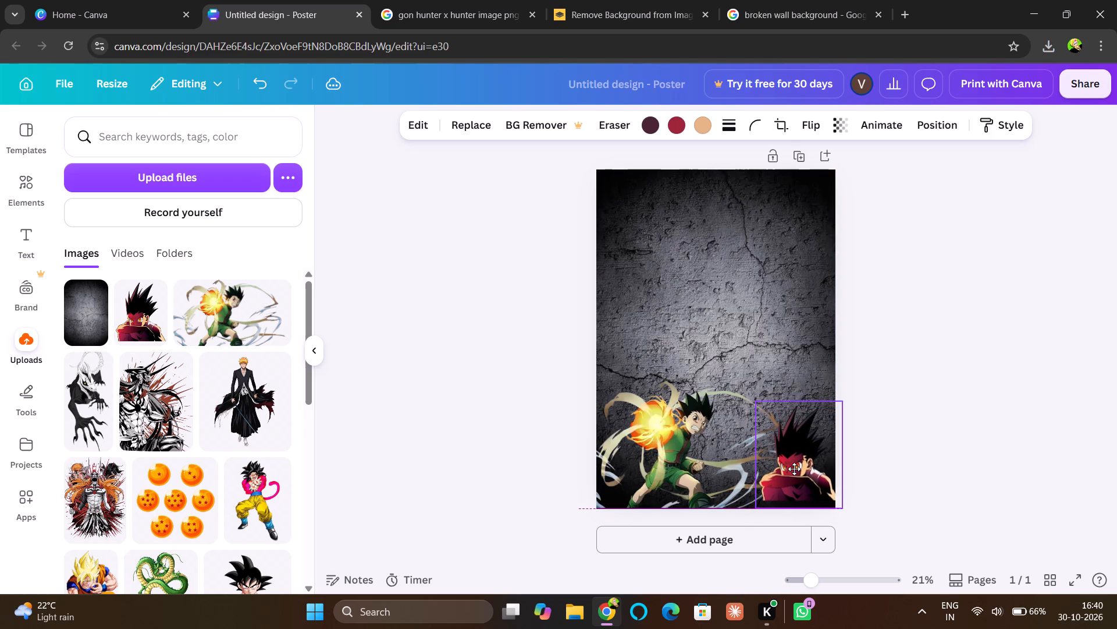
pyautogui.moveTo(794, 469); pyautogui.dragTo(794, 467)
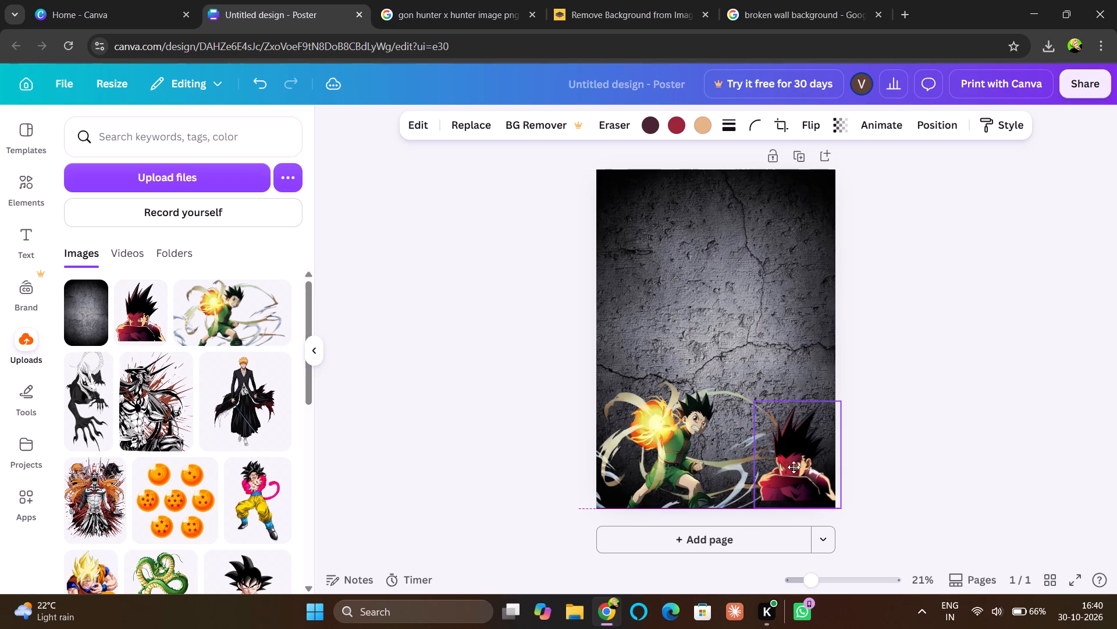
pyautogui.moveTo(794, 467); pyautogui.dragTo(791, 468)
pyautogui.click(844, 470)
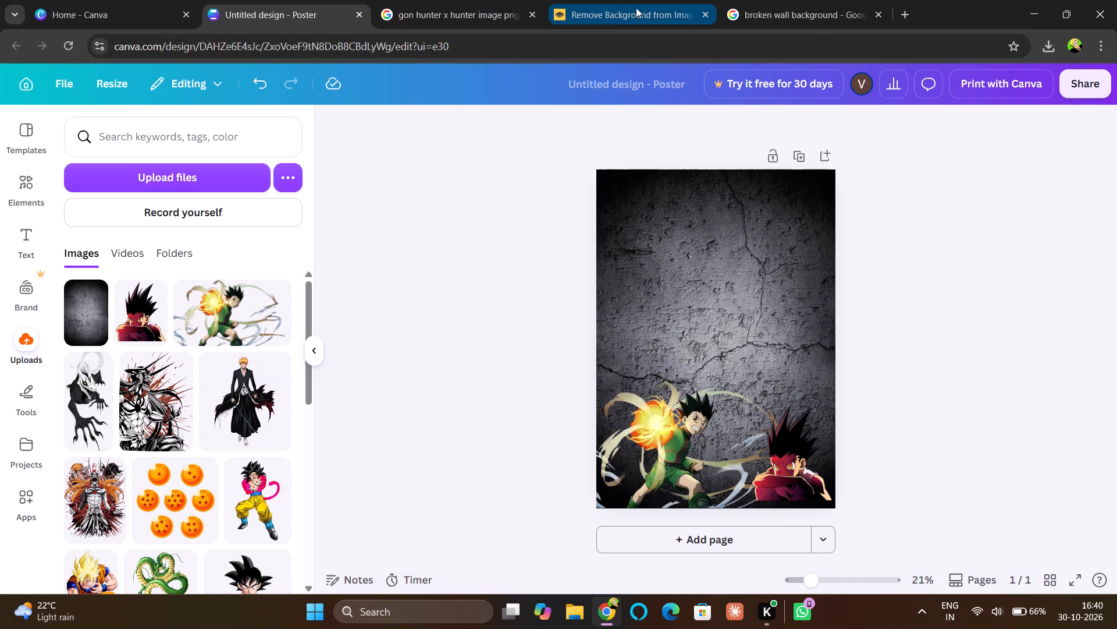
# Close the wall search tab and save the Pinterest image of Gon holding a fishing rod from the Gon image results.
pyautogui.click(883, 15)
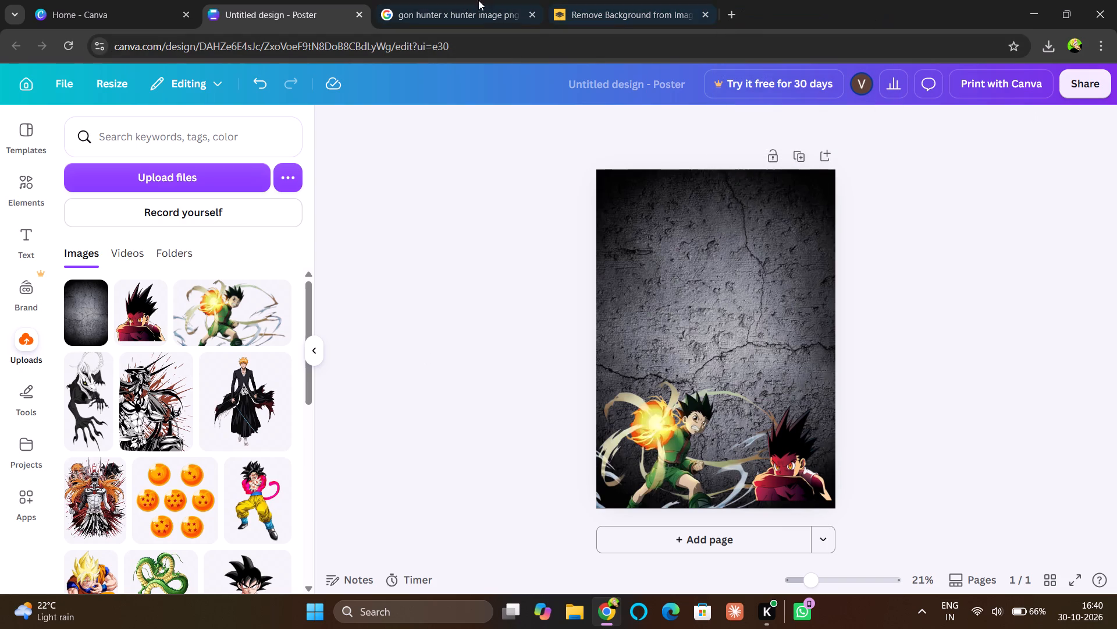
pyautogui.click(421, 6)
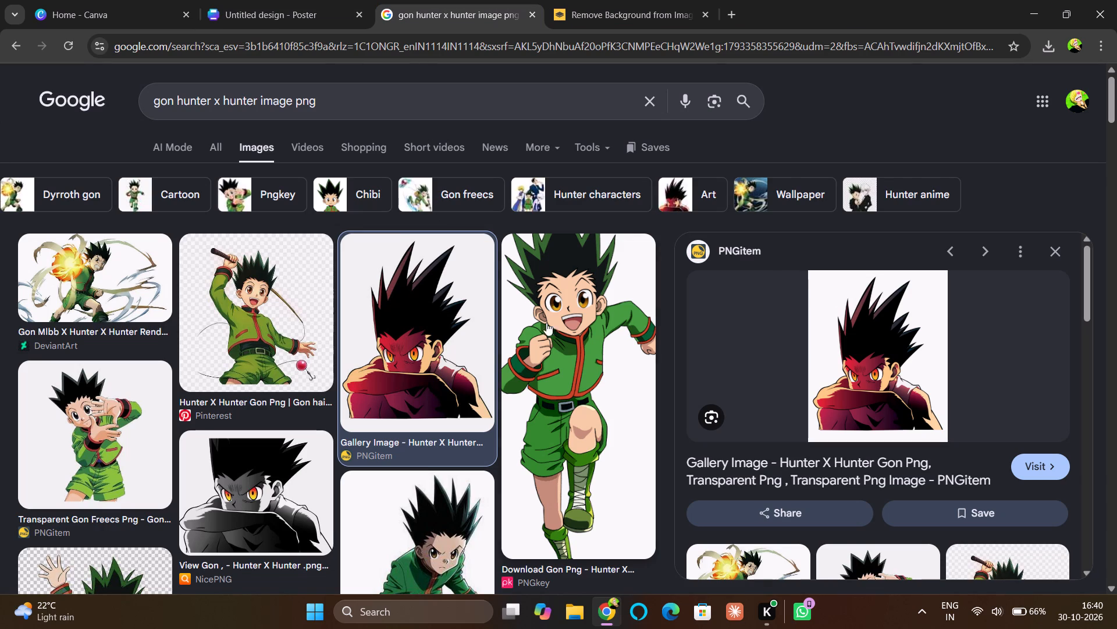
pyautogui.scroll(-1, 562, 356)
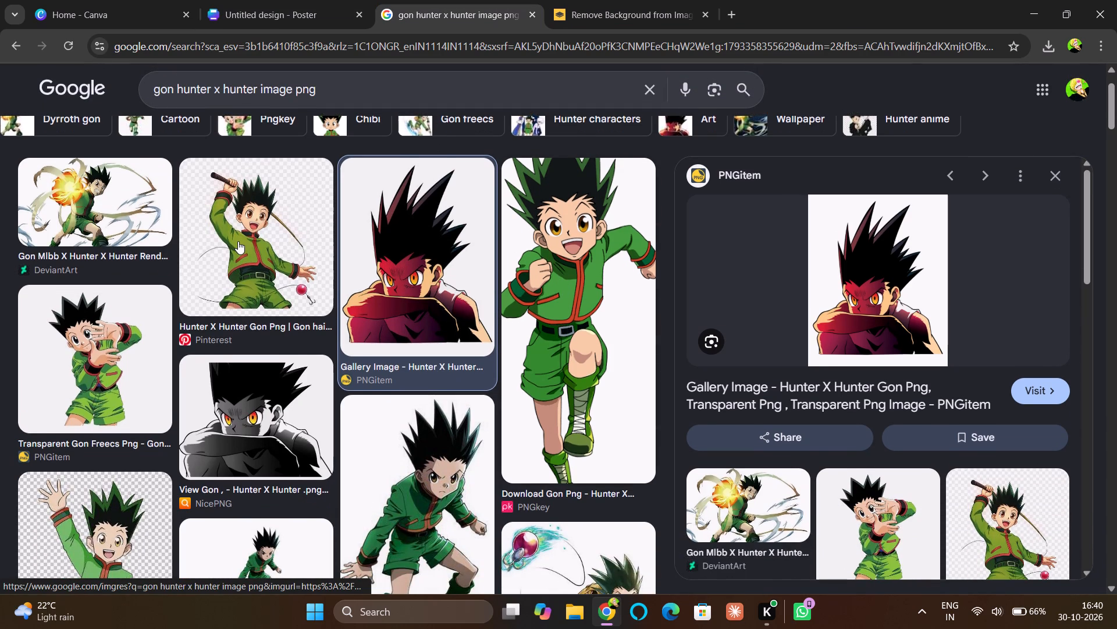
pyautogui.rightClick(238, 241)
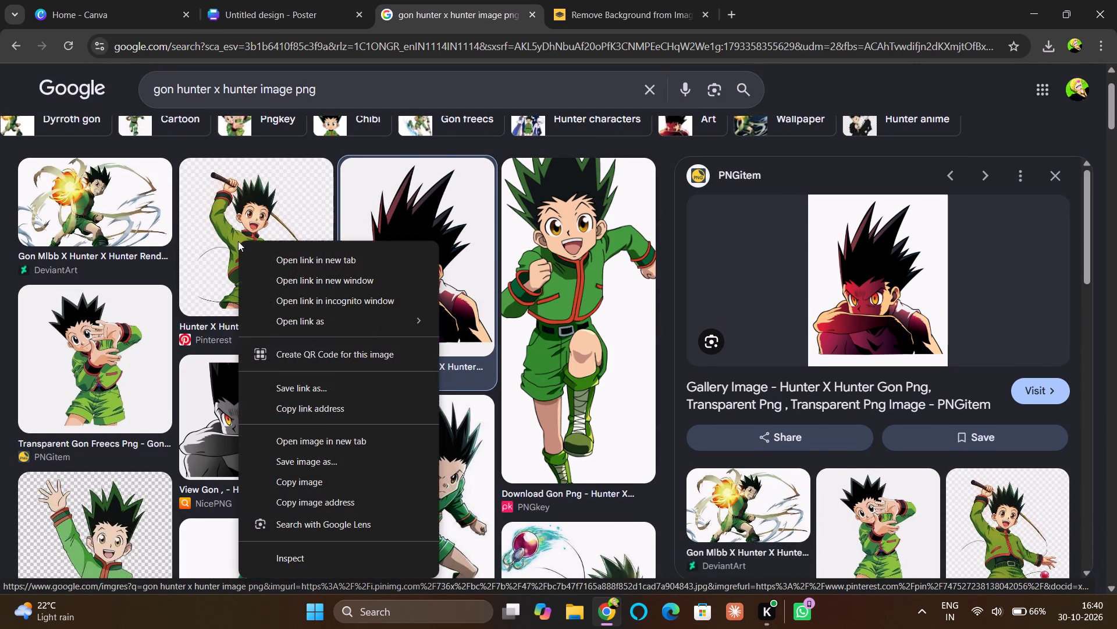
pyautogui.click(301, 468)
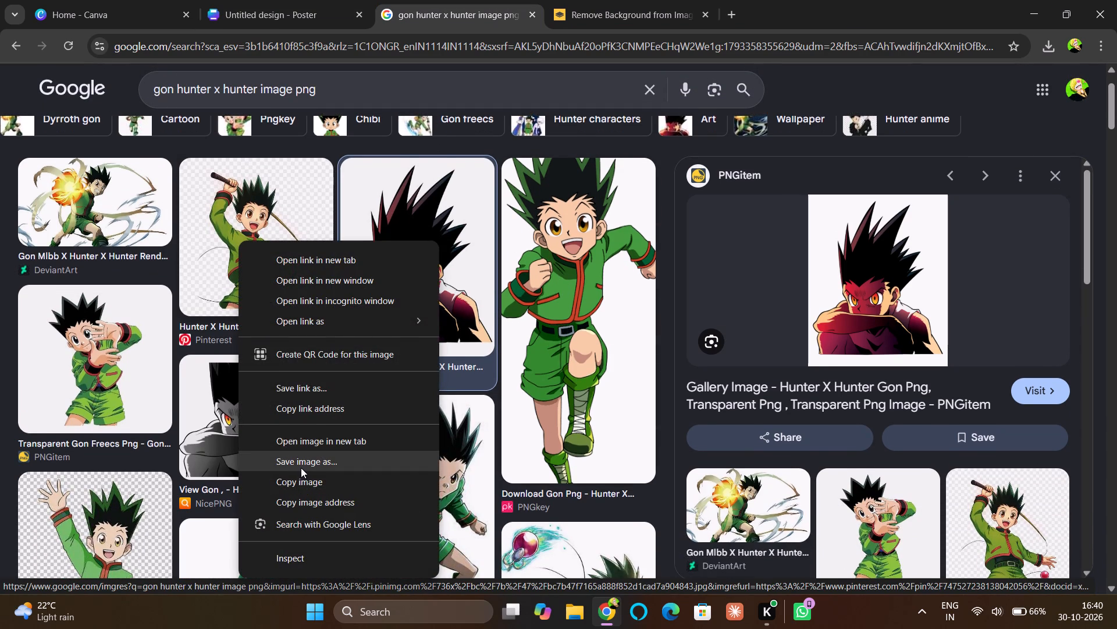
pyautogui.press('Return')
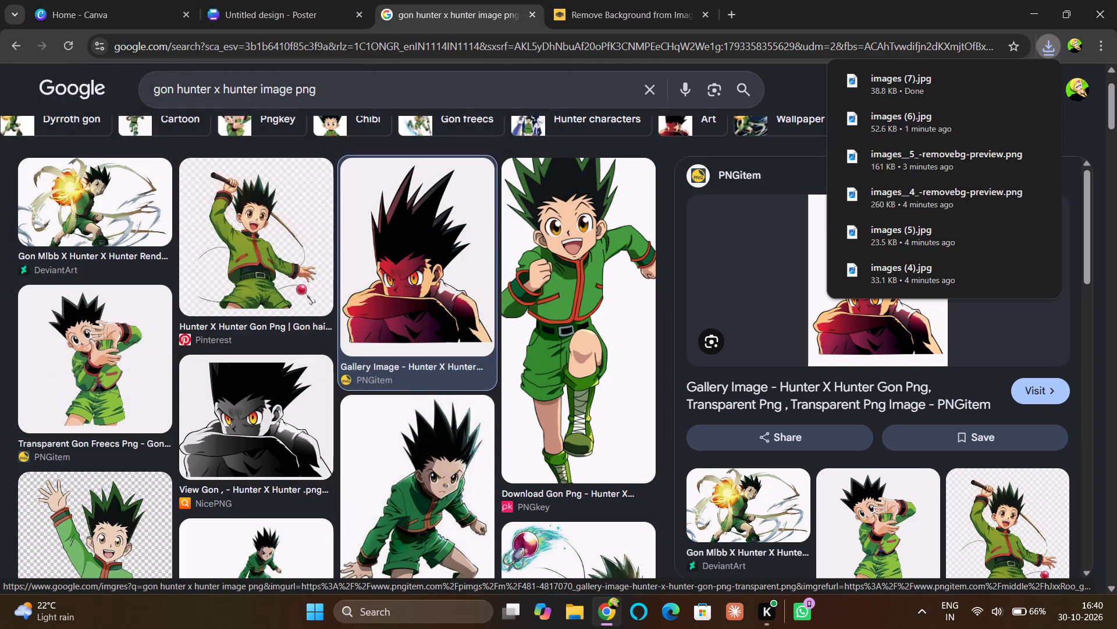
# Remove the background from images (7), the fishing-rod Gon picture, in remove.bg and download the free preview cutout.
pyautogui.click(588, 24)
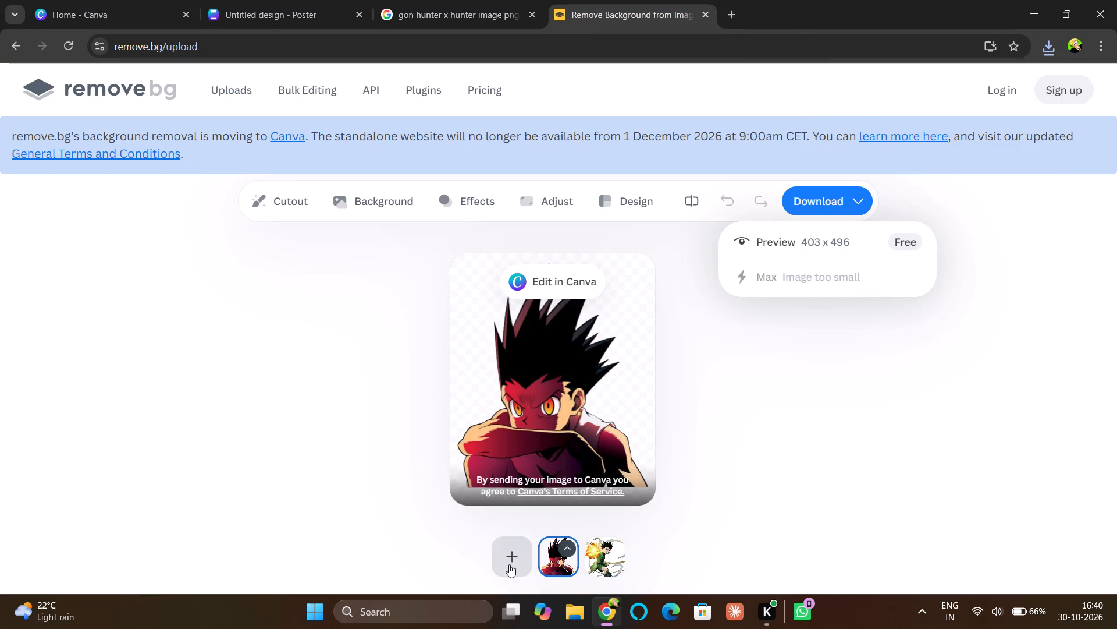
pyautogui.click(509, 564)
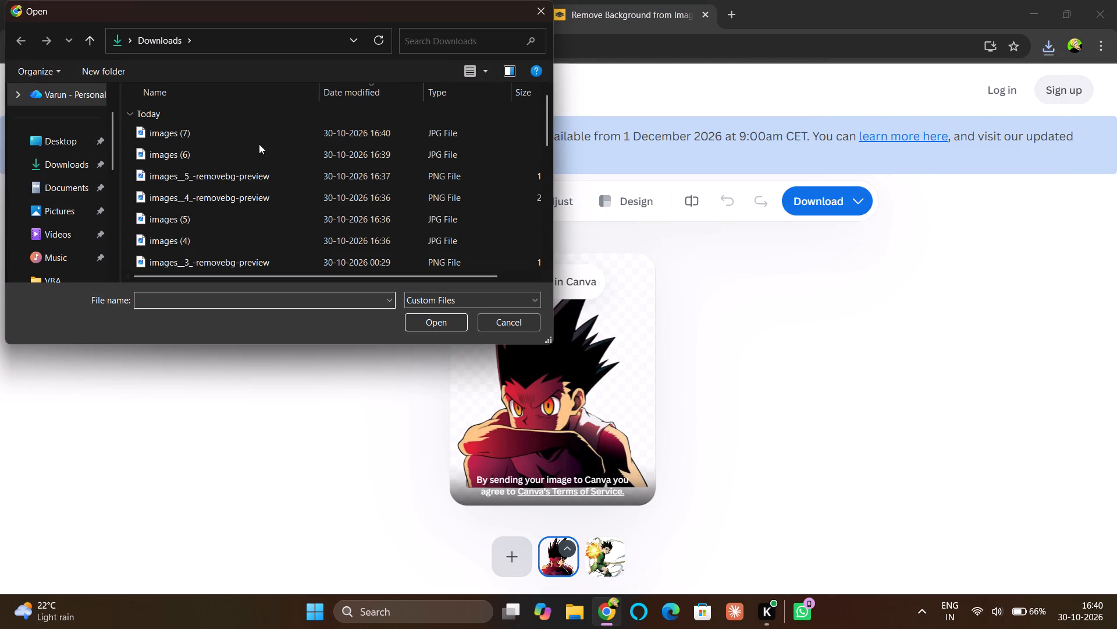
pyautogui.click(257, 133)
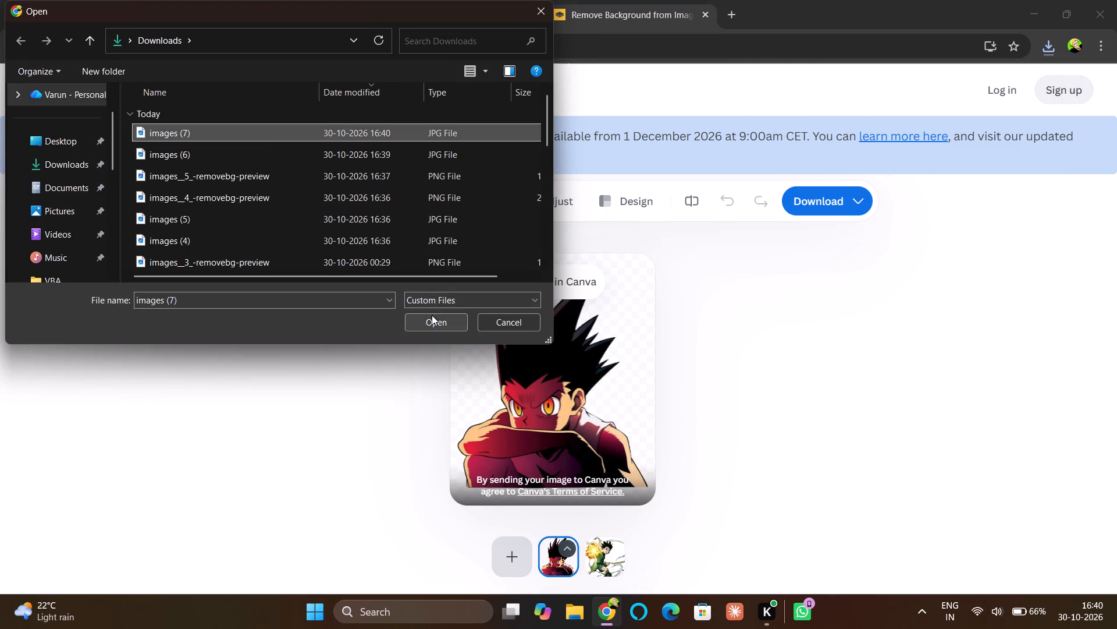
pyautogui.click(432, 315)
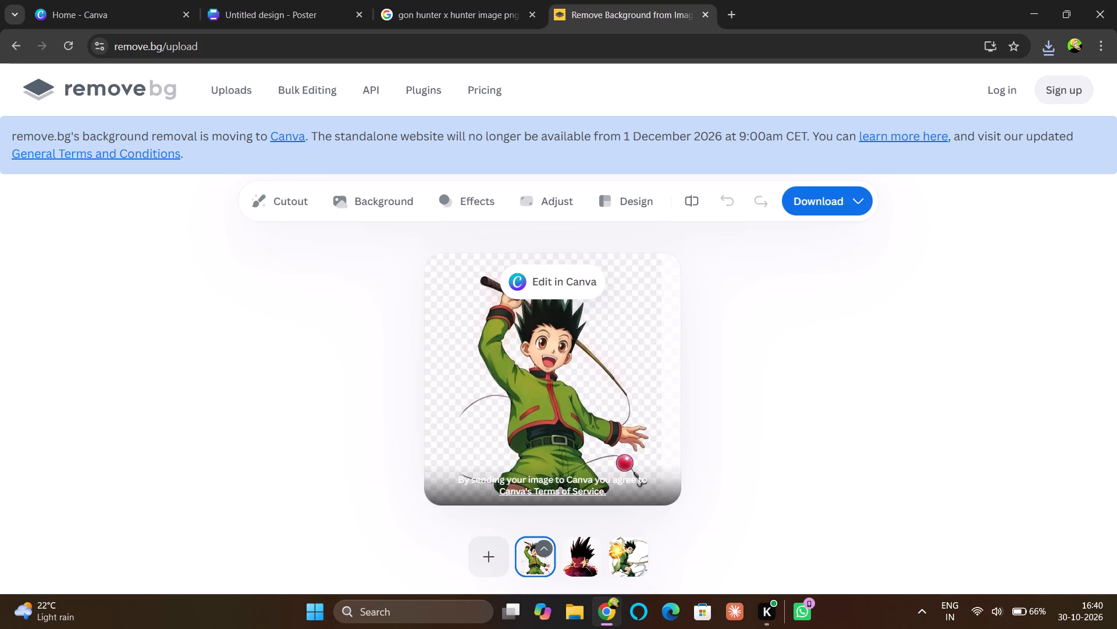
pyautogui.click(812, 206)
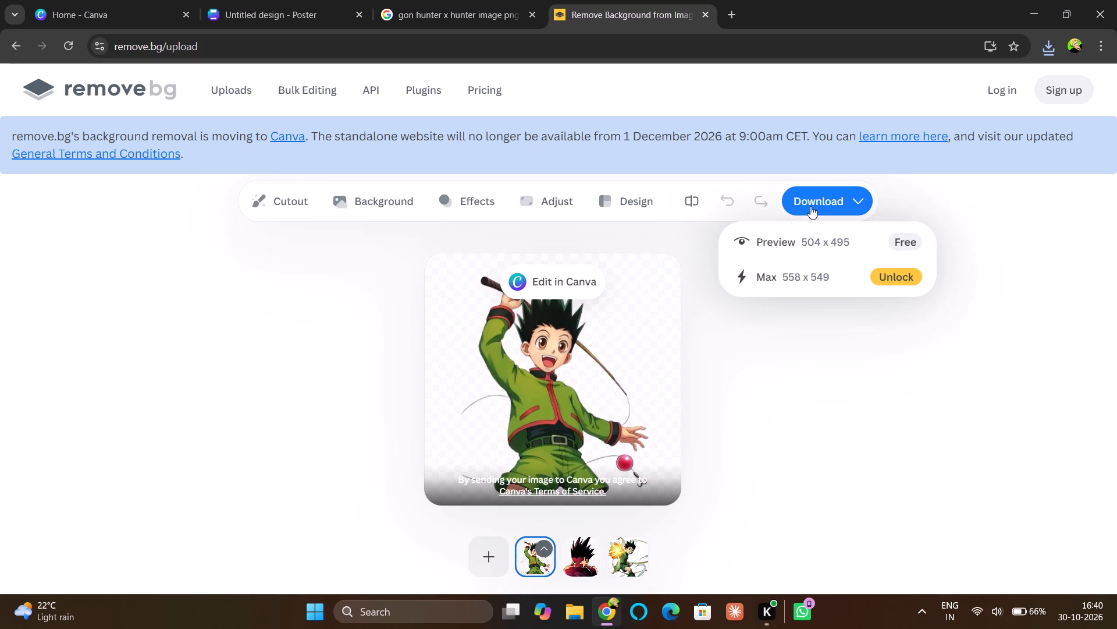
pyautogui.click(764, 237)
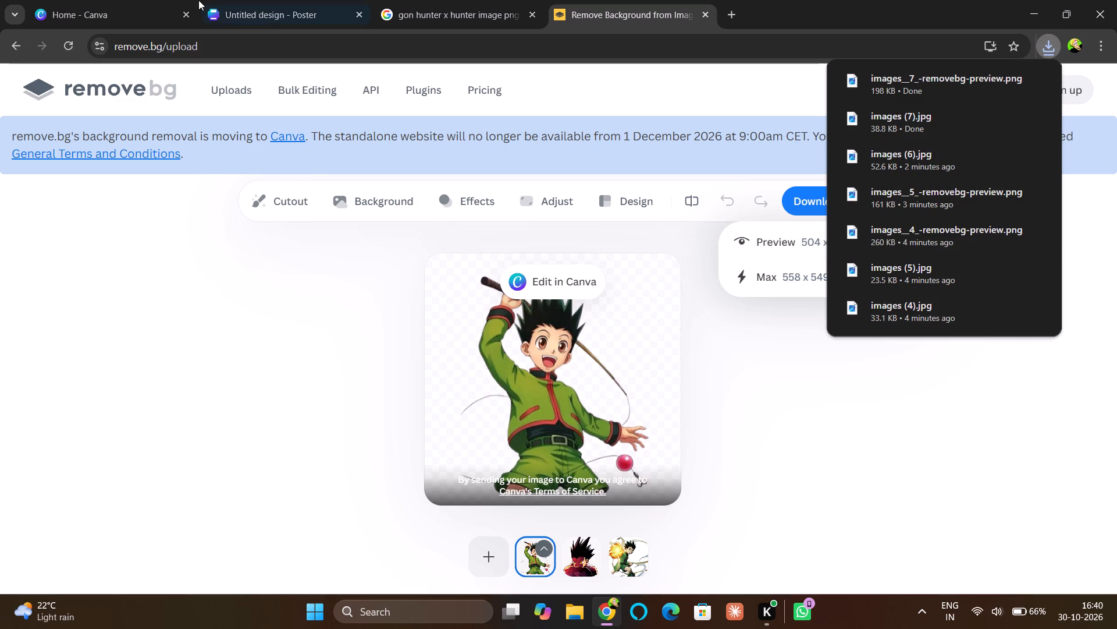
# Switch to the Canva poster design and upload the images__7_-removebg-preview cutout.
pyautogui.click(256, 13)
pyautogui.click(182, 174)
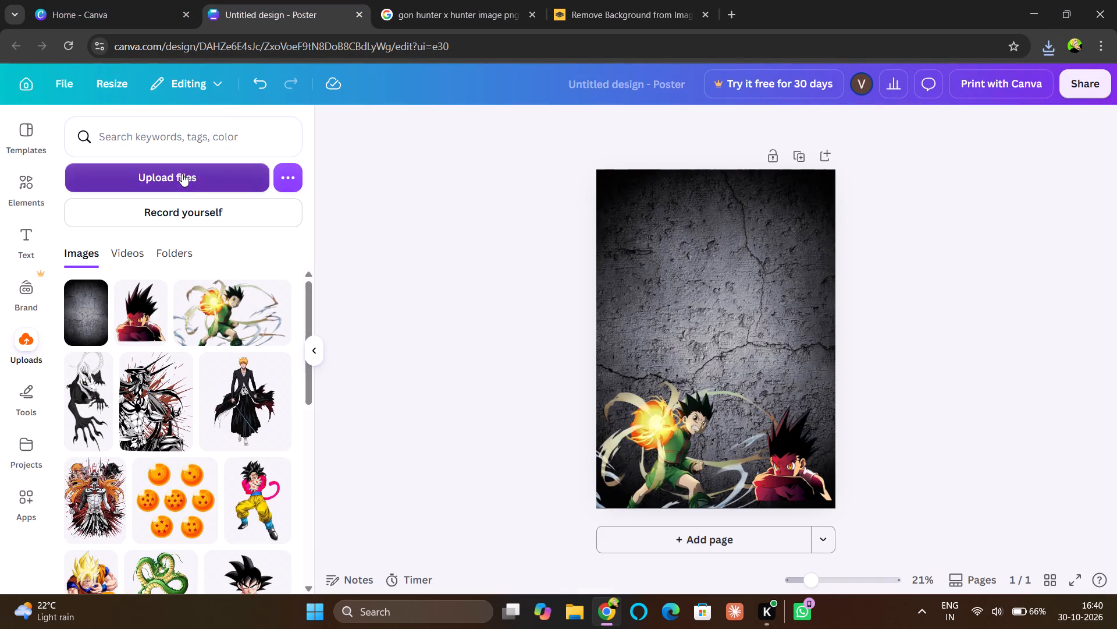
pyautogui.click(187, 139)
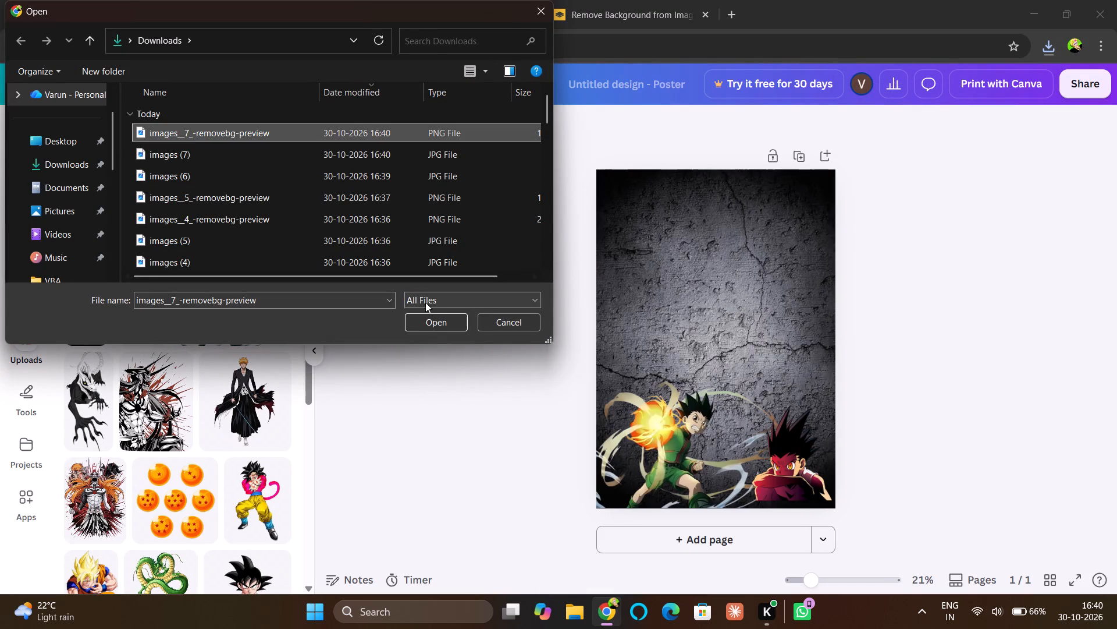
pyautogui.click(431, 321)
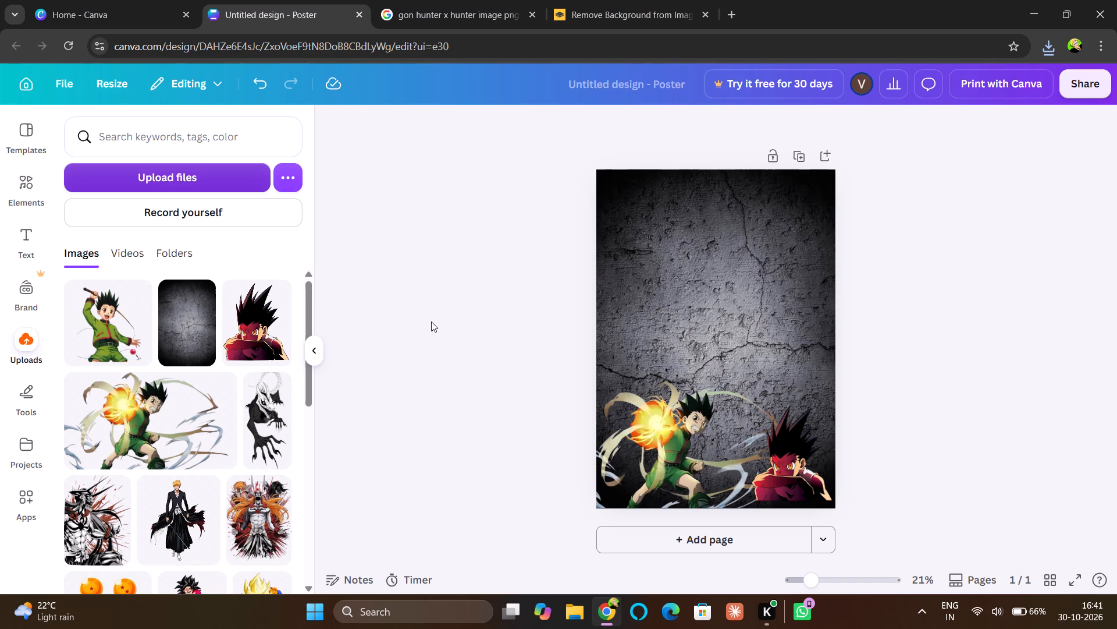
# Shift the green fire-punch Gon further left along the page's bottom edge, partly off the page, and deselect it.
pyautogui.click(648, 466)
pyautogui.moveTo(667, 458); pyautogui.dragTo(657, 463)
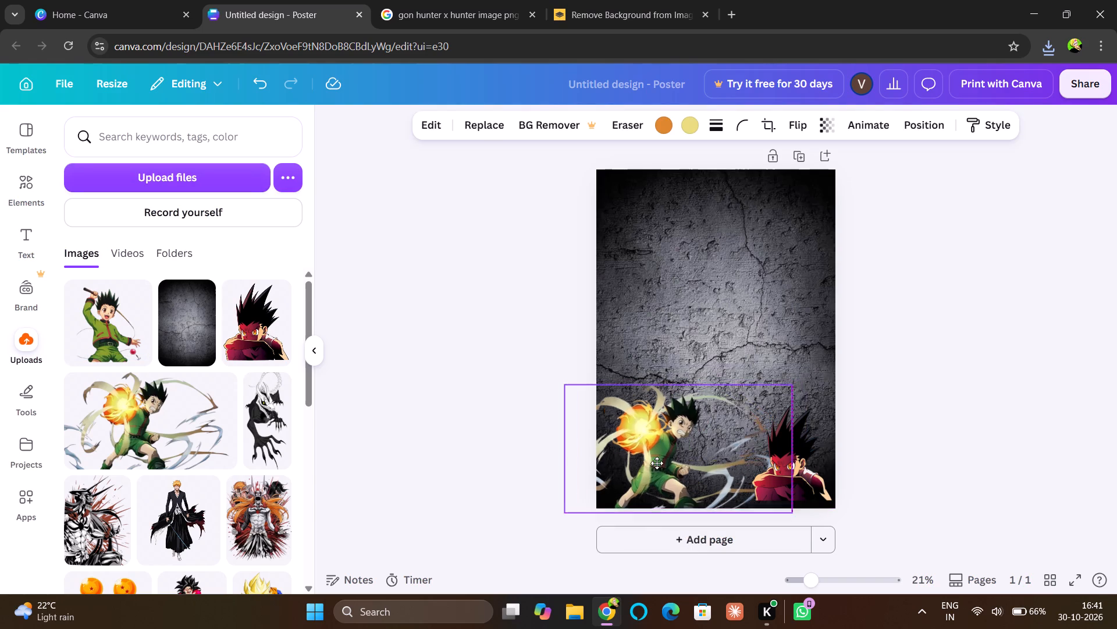
pyautogui.moveTo(657, 463); pyautogui.dragTo(642, 450)
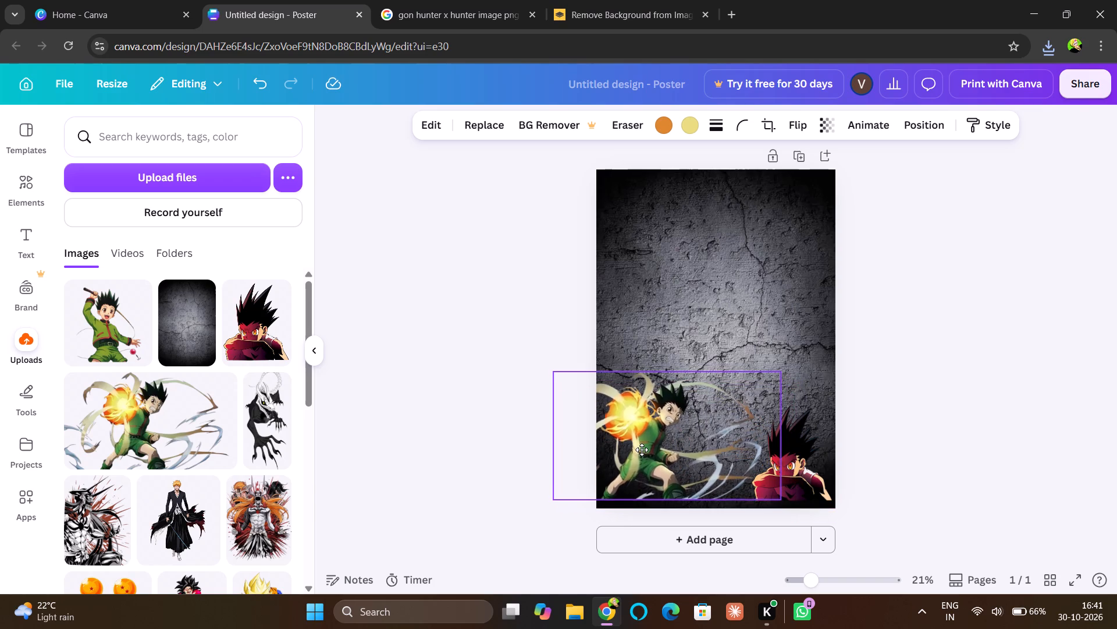
pyautogui.moveTo(642, 450); pyautogui.dragTo(641, 455)
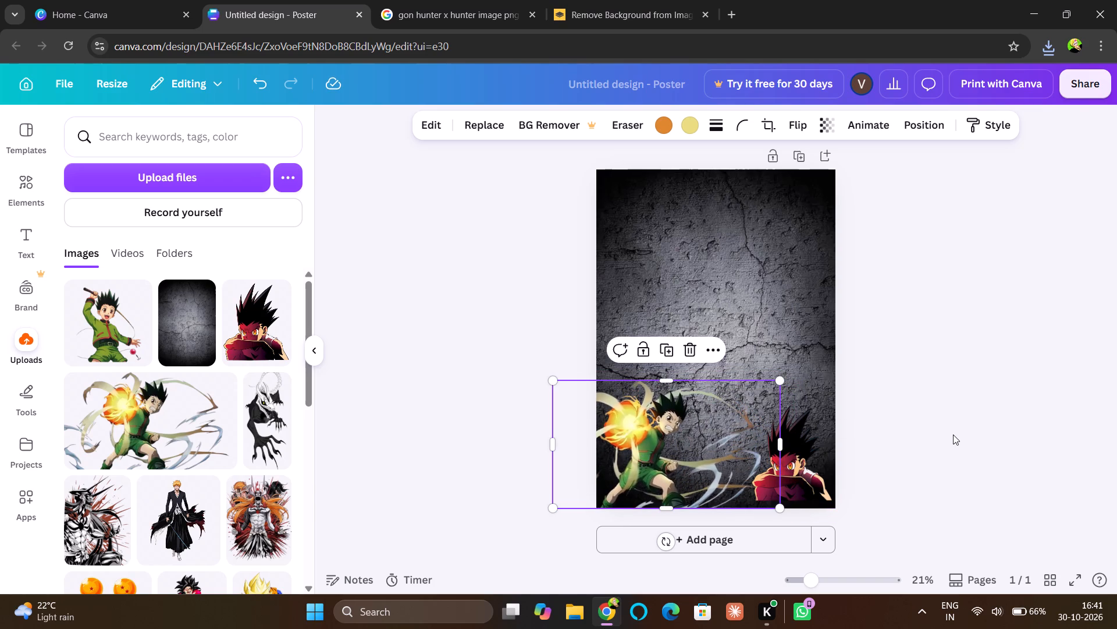
pyautogui.click(953, 435)
# Add the fishing-rod Gon cutout to the poster and place it near the middle of the page, above the other two characters.
pyautogui.click(97, 305)
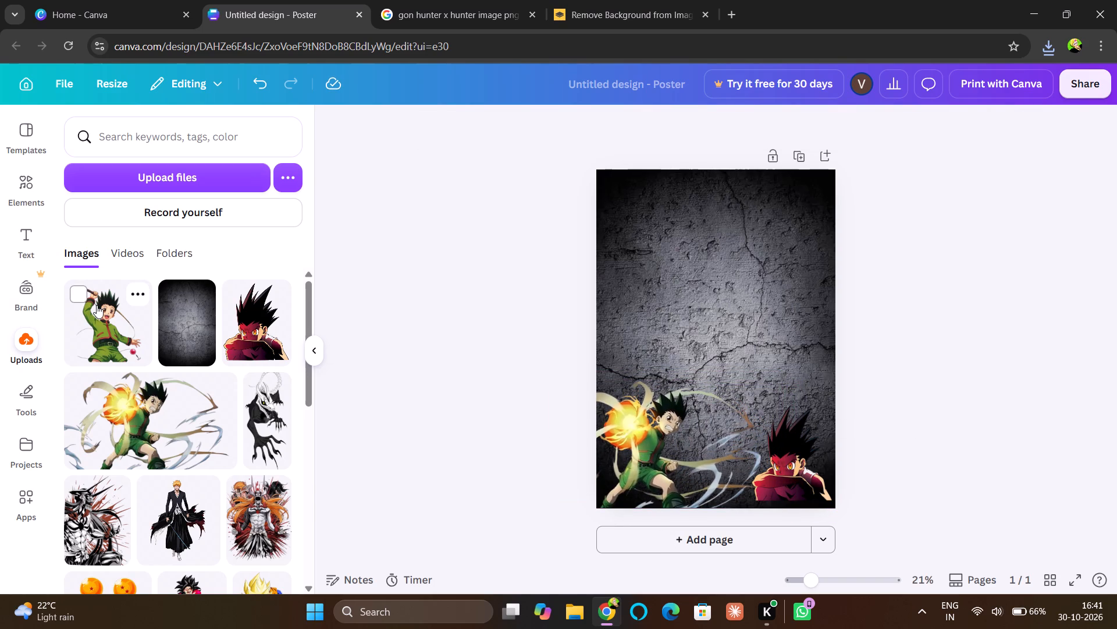
pyautogui.moveTo(710, 342); pyautogui.dragTo(717, 445)
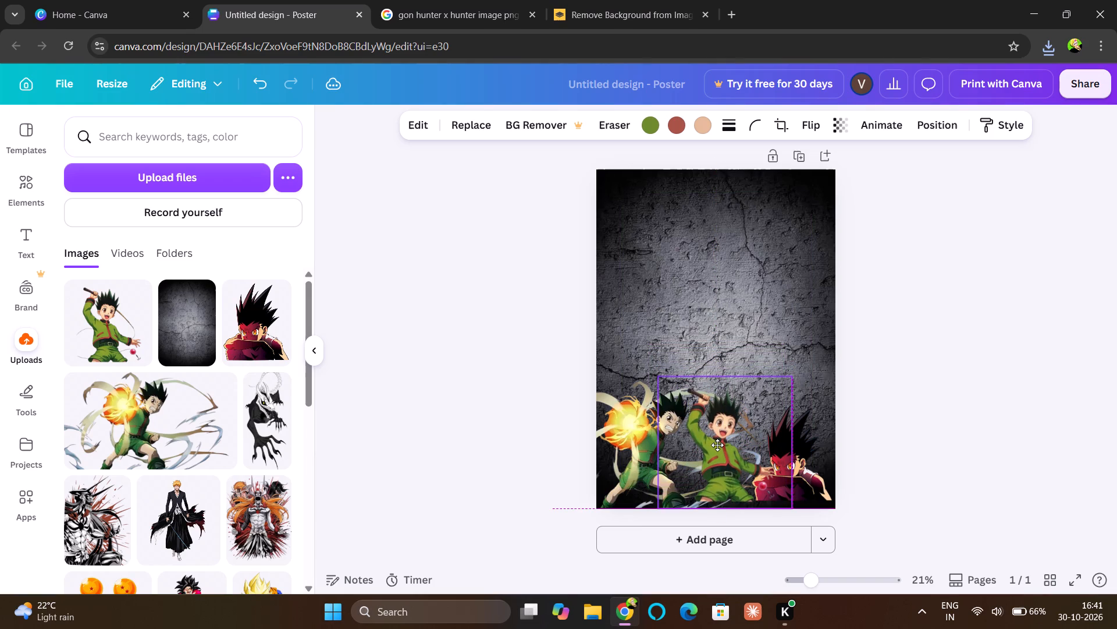
pyautogui.moveTo(717, 445); pyautogui.dragTo(771, 242)
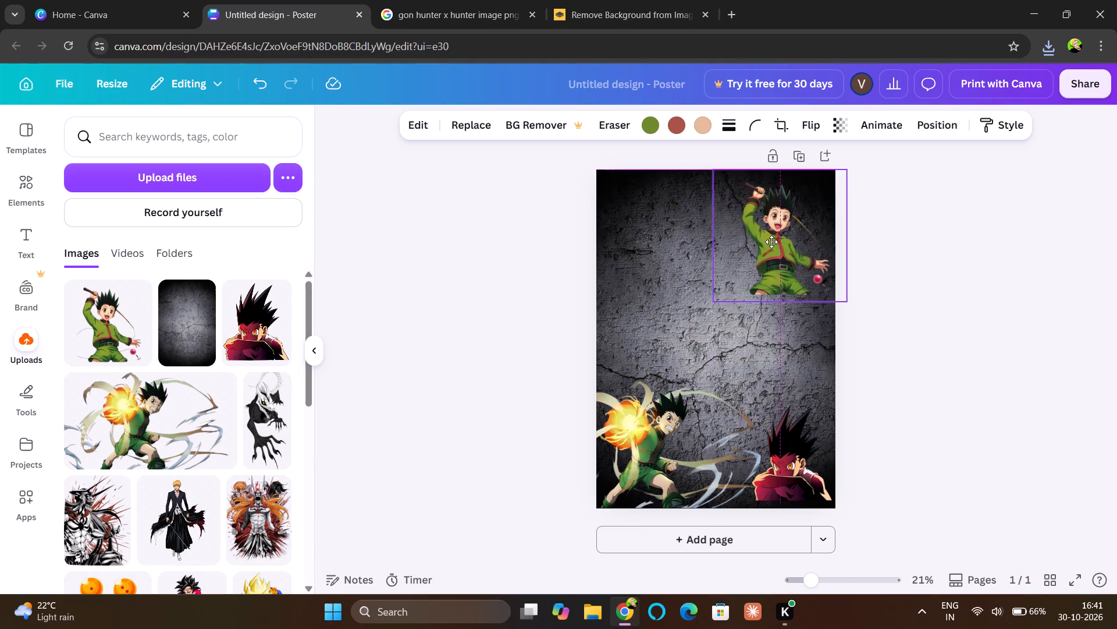
pyautogui.moveTo(771, 242); pyautogui.dragTo(776, 225)
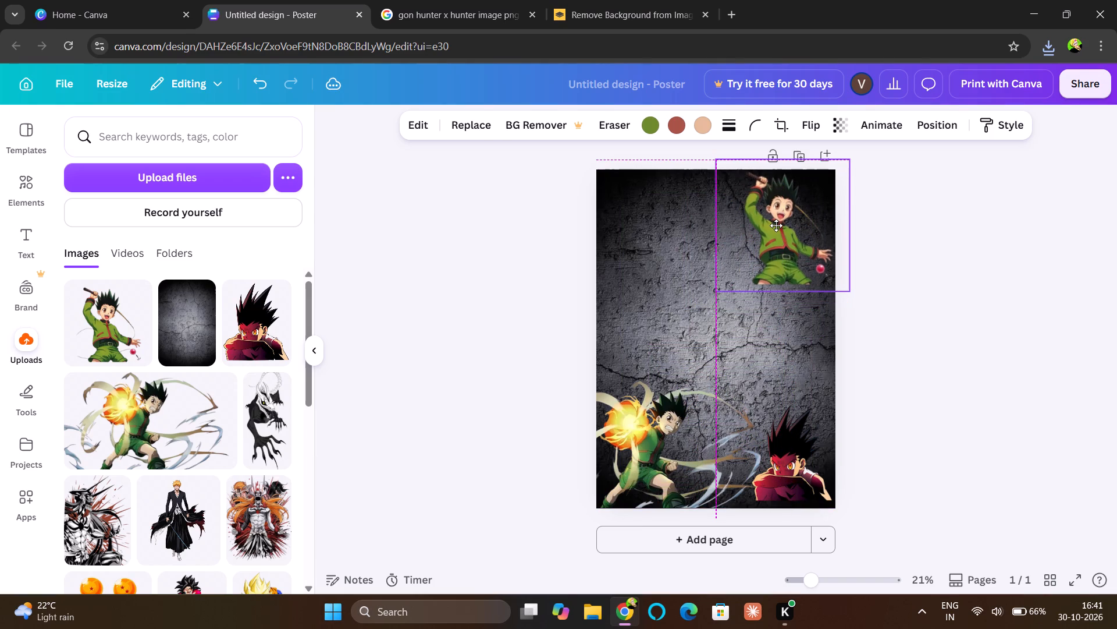
pyautogui.moveTo(776, 225); pyautogui.dragTo(668, 307)
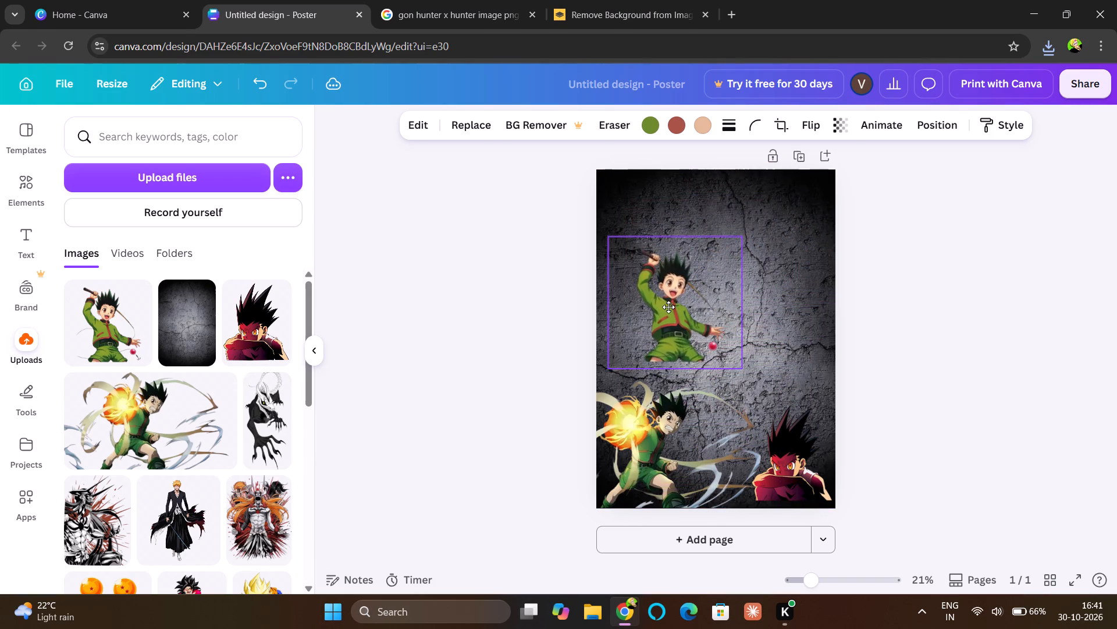
pyautogui.moveTo(668, 307); pyautogui.dragTo(707, 312)
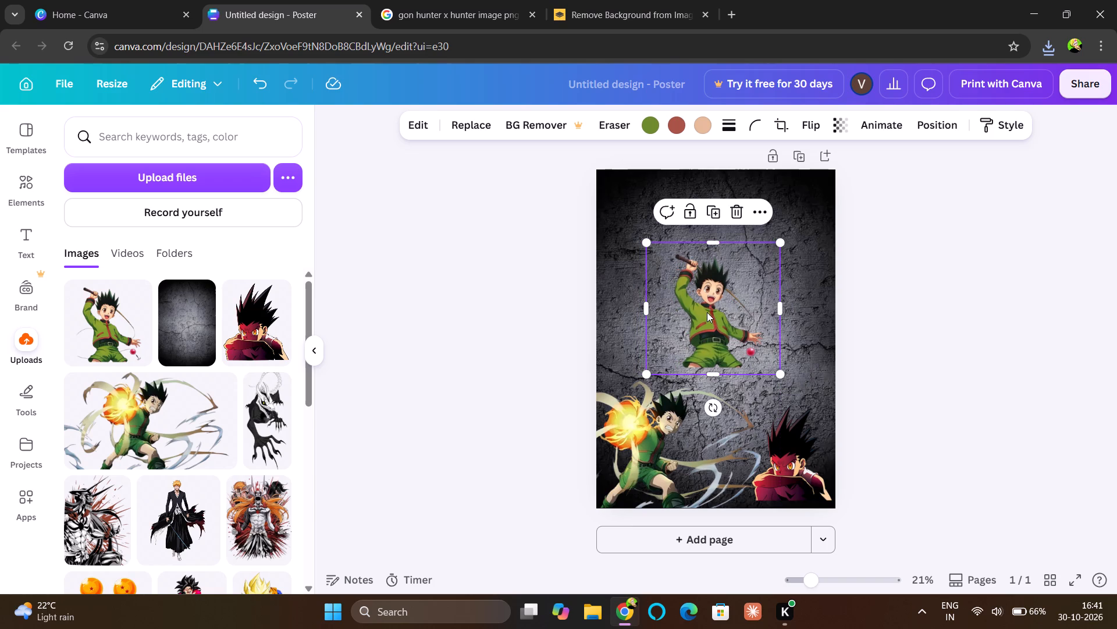
pyautogui.click(966, 385)
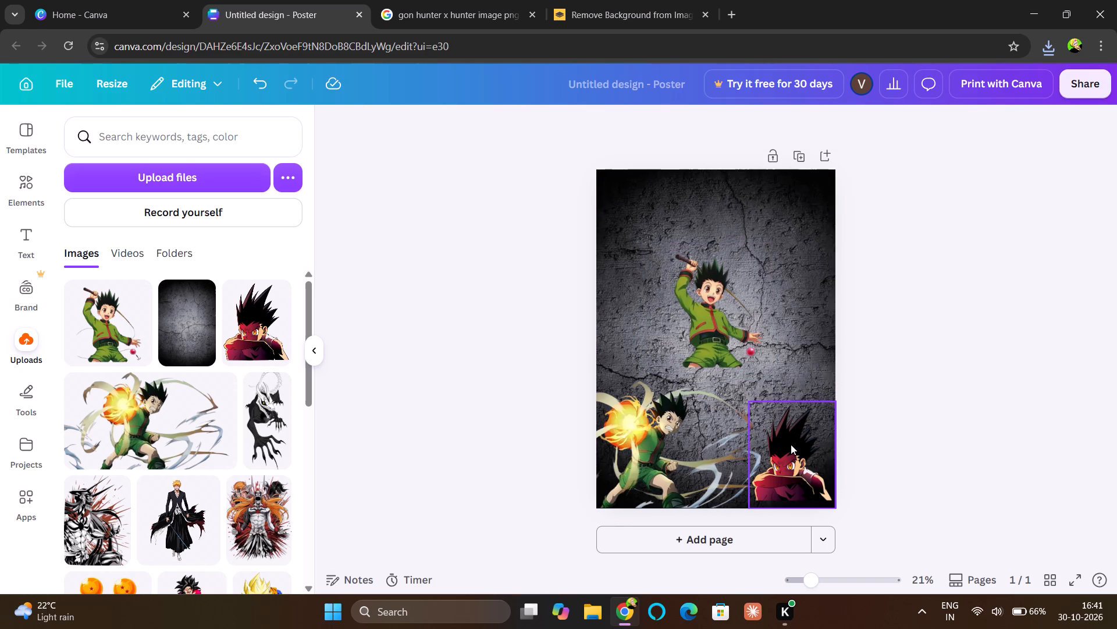
# Move the red-shaded Gon above the fire-punch Gon and put the fishing-rod Gon in the page's bottom-right corner in its place.
pyautogui.click(791, 444)
pyautogui.moveTo(791, 444); pyautogui.dragTo(641, 317)
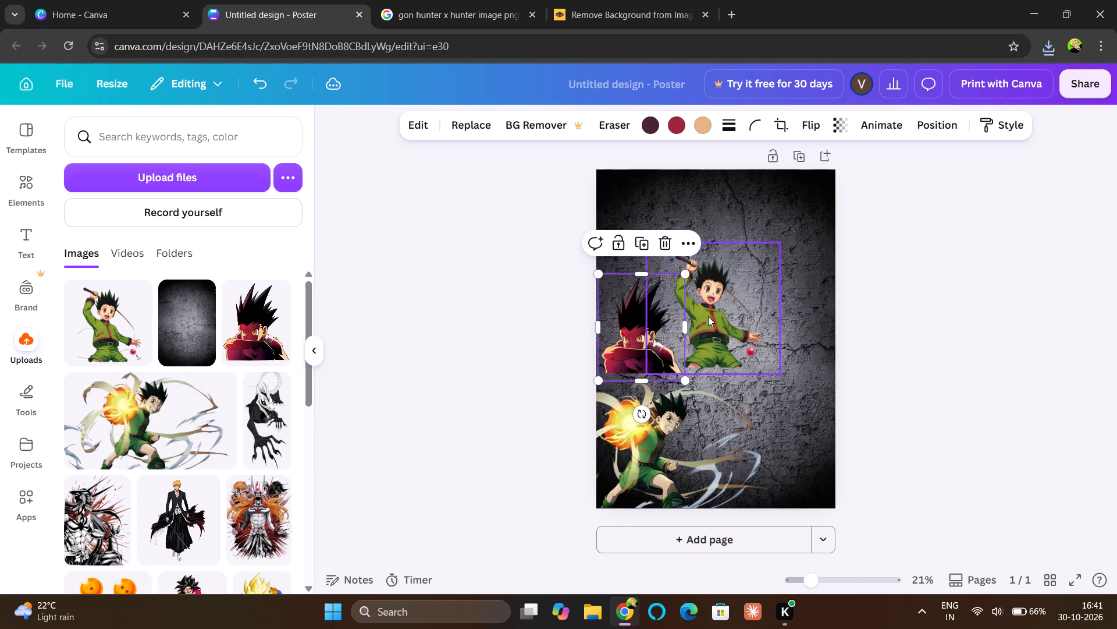
pyautogui.moveTo(708, 316); pyautogui.dragTo(787, 447)
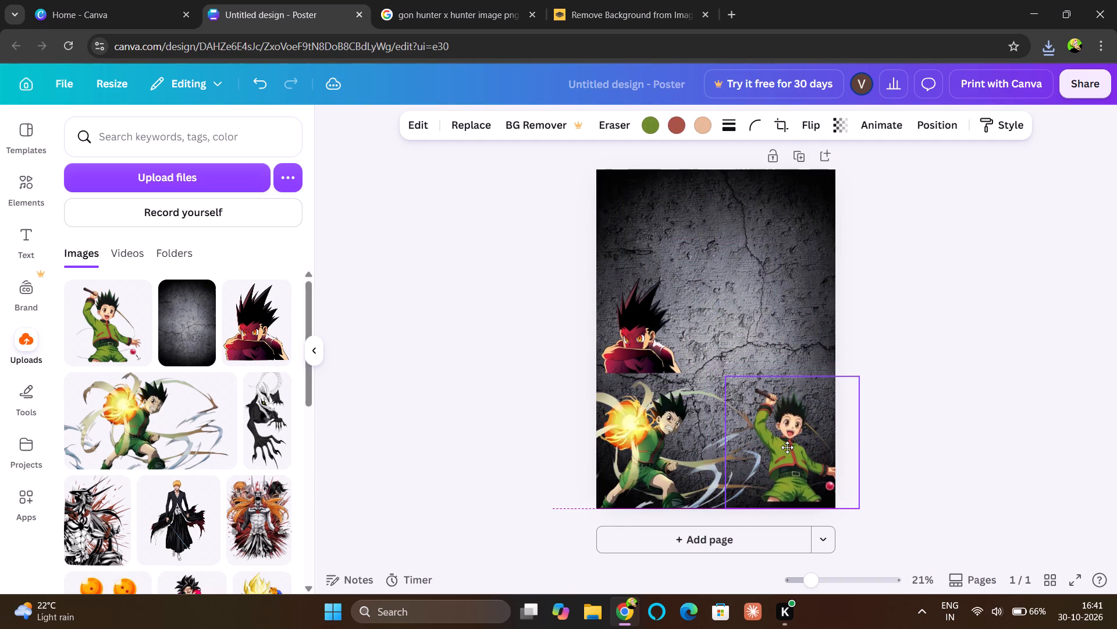
pyautogui.moveTo(787, 447); pyautogui.dragTo(790, 452)
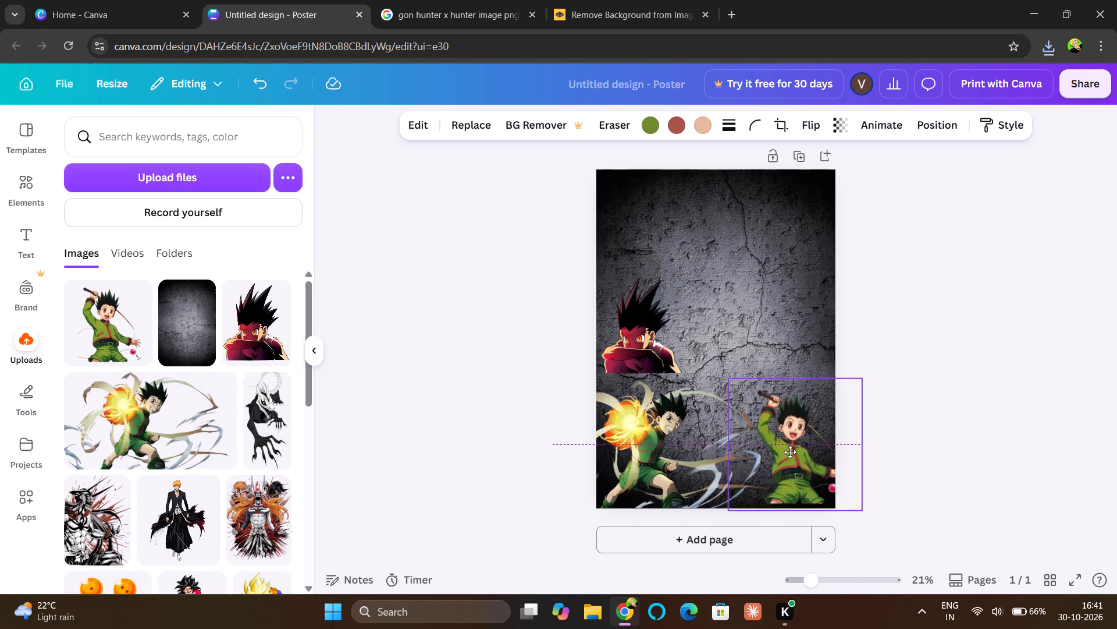
pyautogui.moveTo(790, 452); pyautogui.dragTo(787, 453)
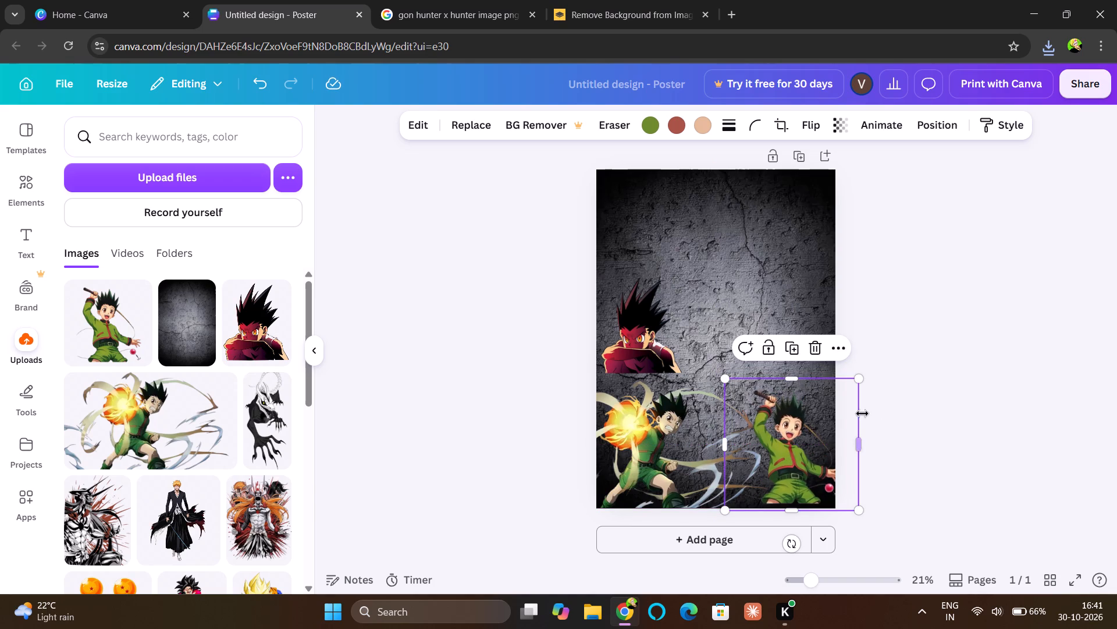
pyautogui.click(920, 398)
# Place the red-shaded Gon at the bottom of the page between the fire-punch and fishing-rod Gons, slightly past the bottom edge.
pyautogui.moveTo(616, 327); pyautogui.dragTo(669, 337)
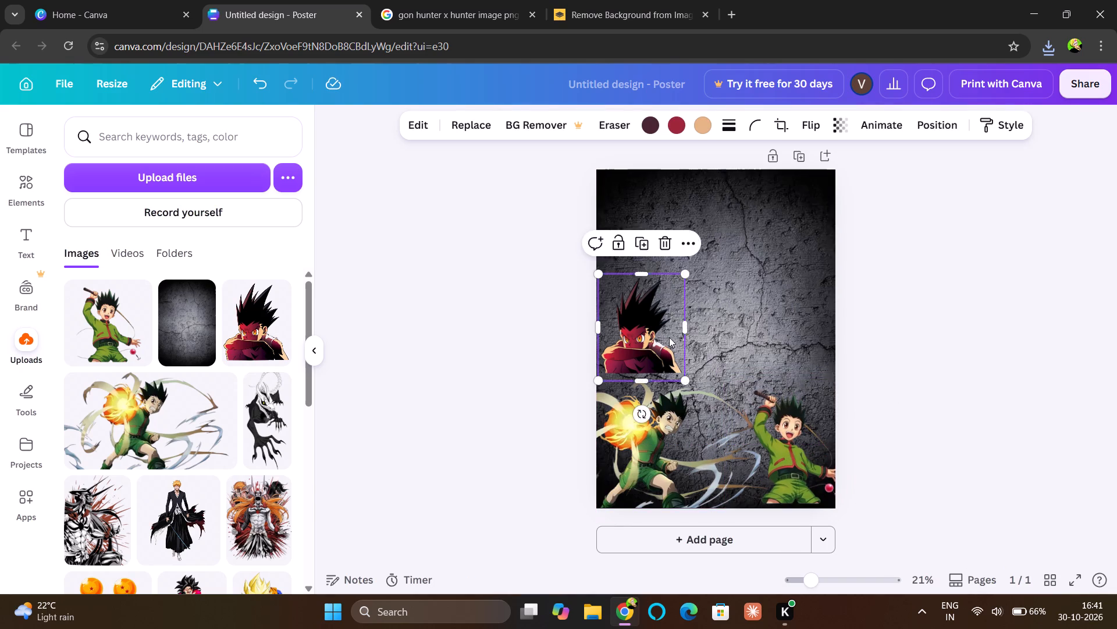
pyautogui.moveTo(669, 337); pyautogui.dragTo(702, 454)
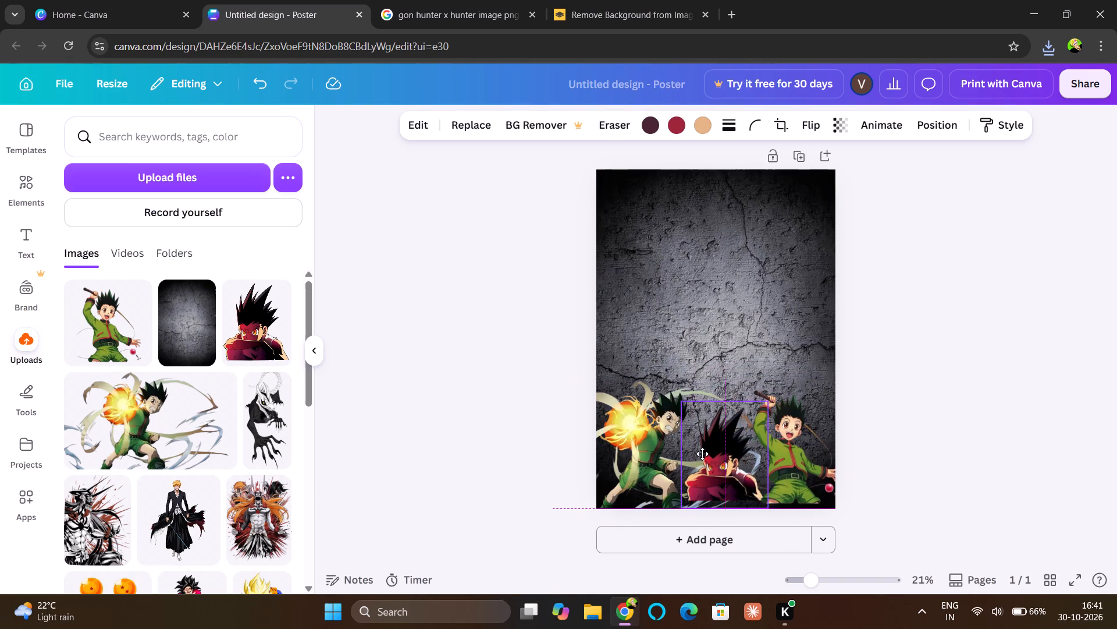
pyautogui.moveTo(702, 454); pyautogui.dragTo(699, 462)
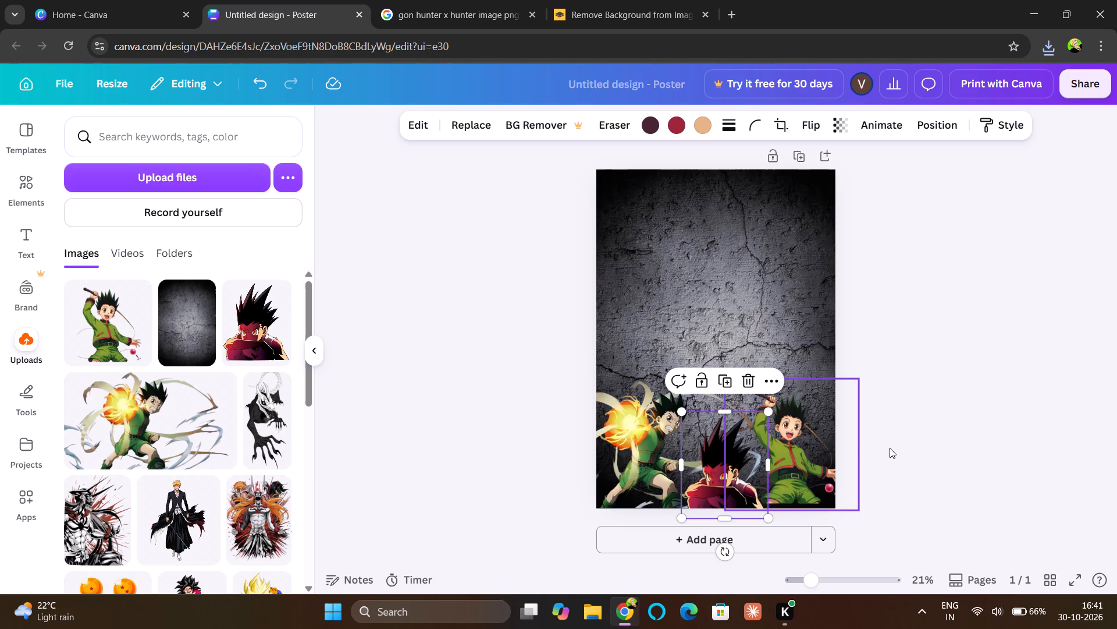
pyautogui.click(890, 448)
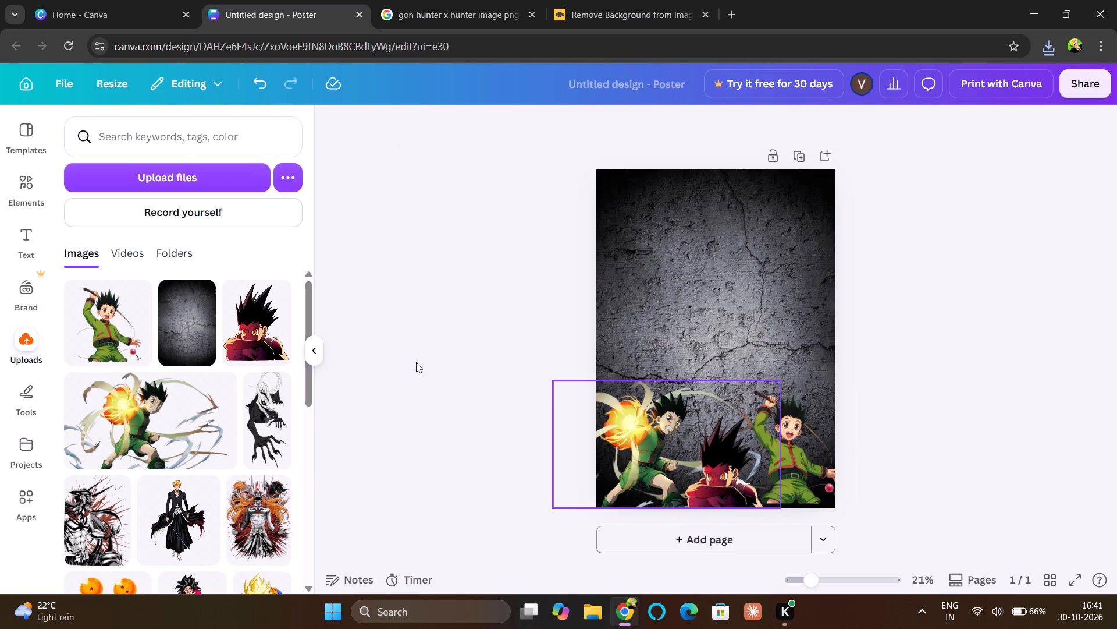
# Find the Hxh Hunter Characters Group PNG in the Google image results and save it to Downloads as a JPEG.
pyautogui.click(408, 17)
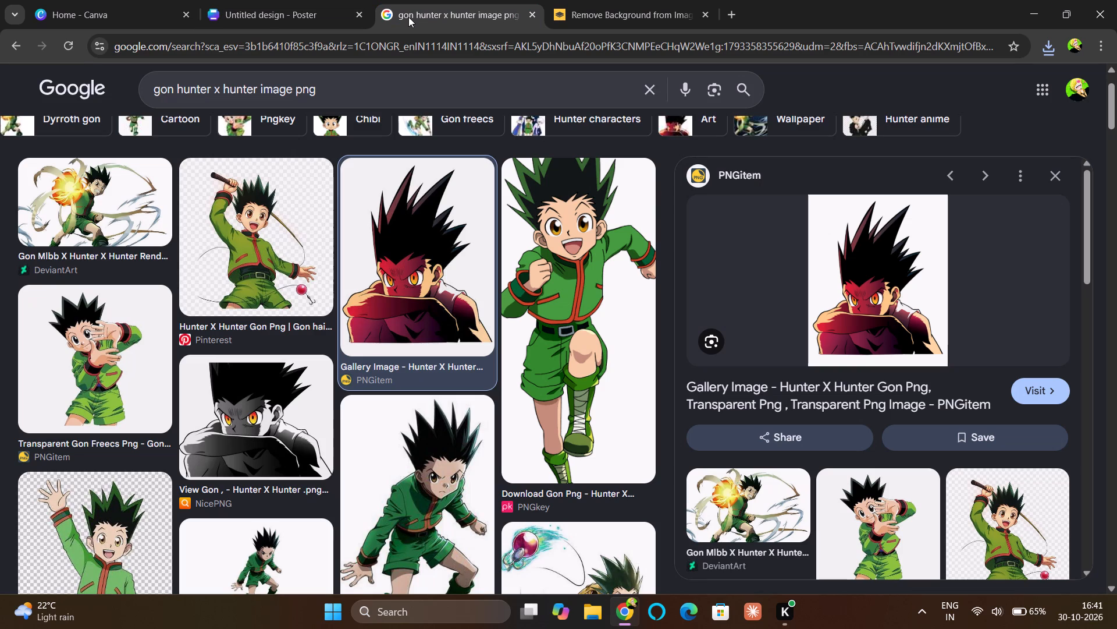
pyautogui.scroll(-3, 407, 323)
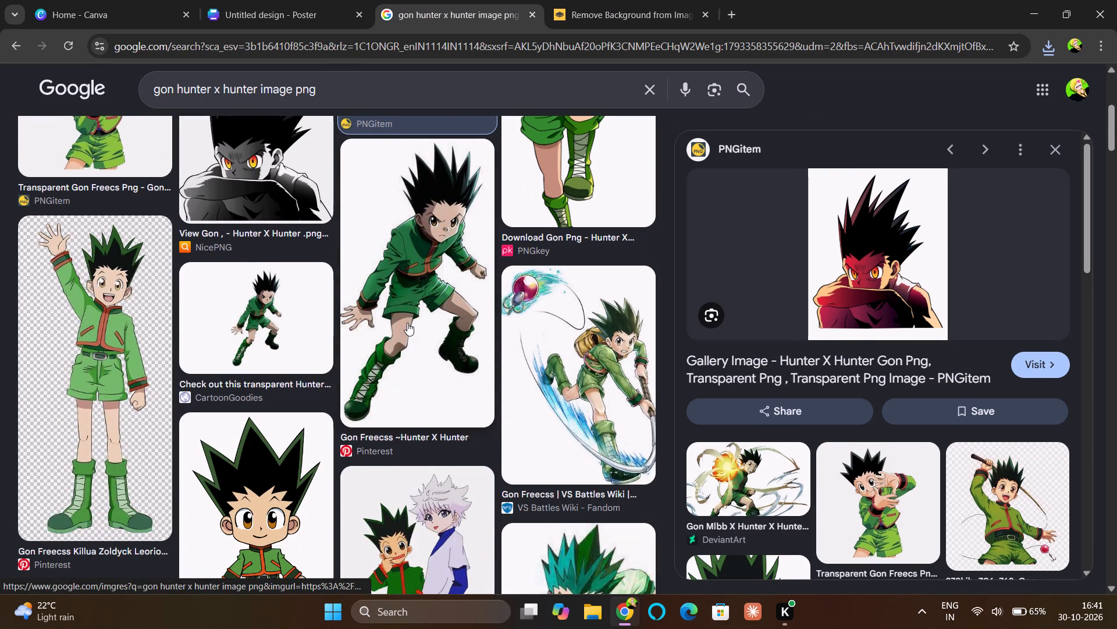
pyautogui.scroll(-1, 407, 323)
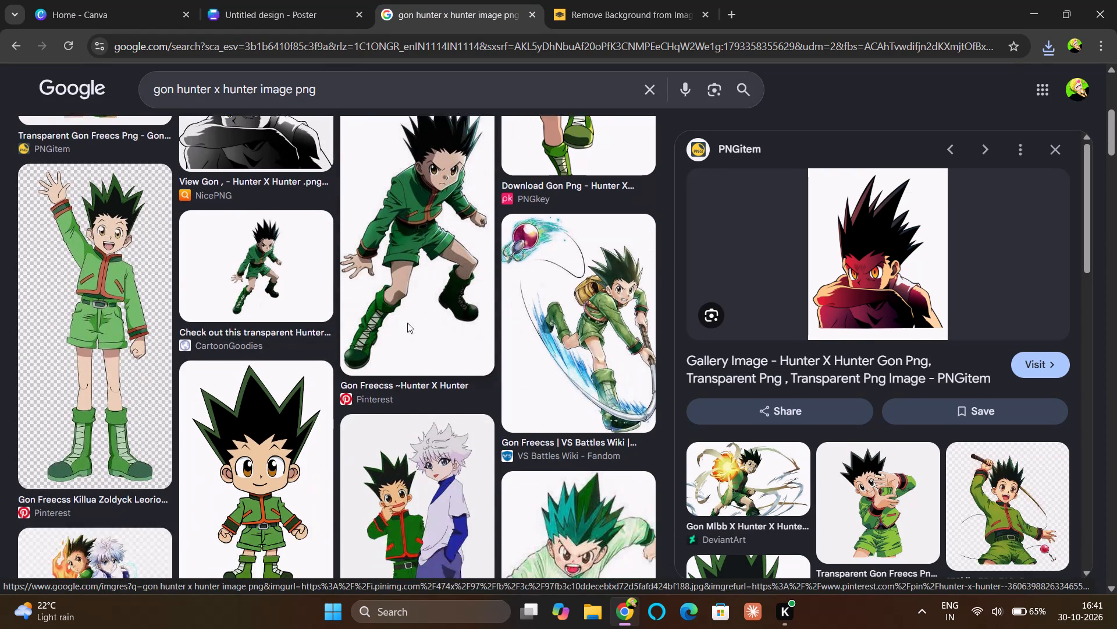
pyautogui.scroll(-5, 407, 323)
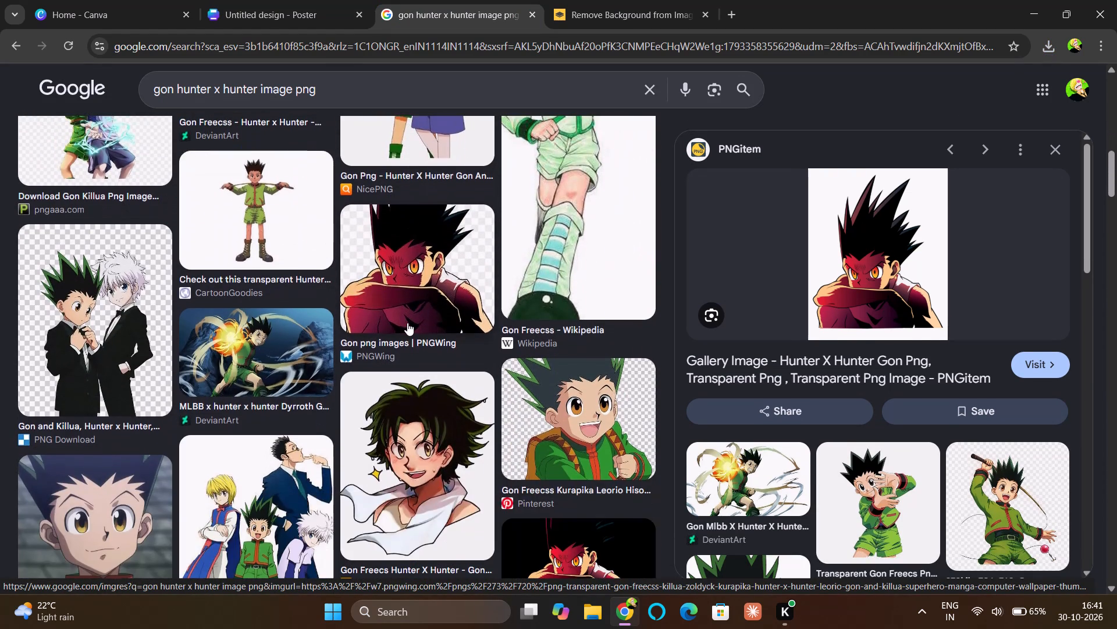
pyautogui.scroll(-2, 407, 323)
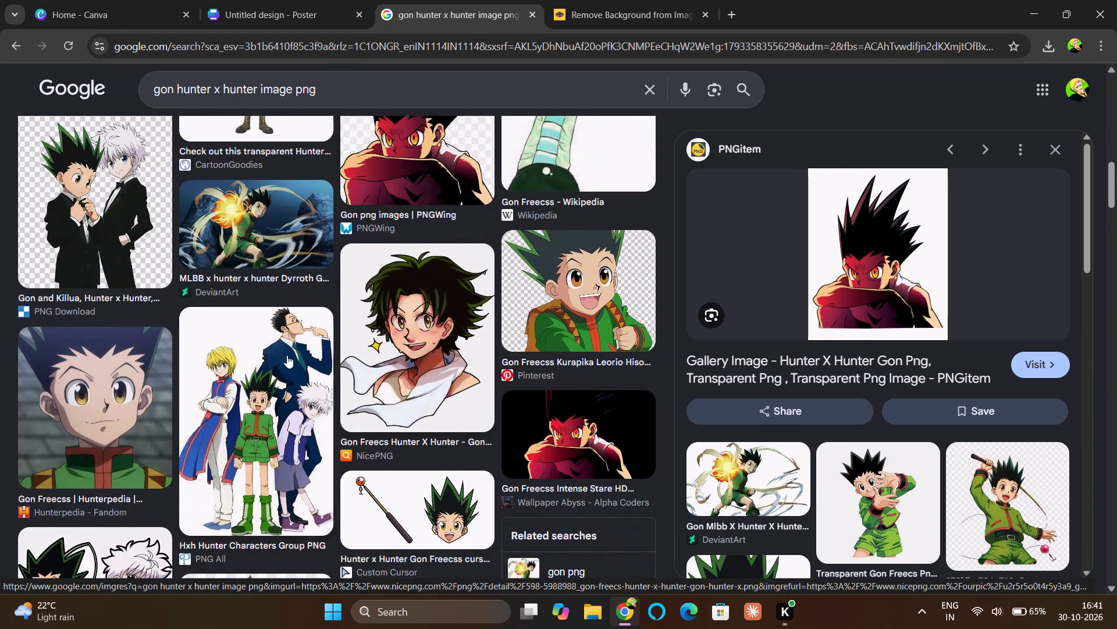
pyautogui.click(266, 387)
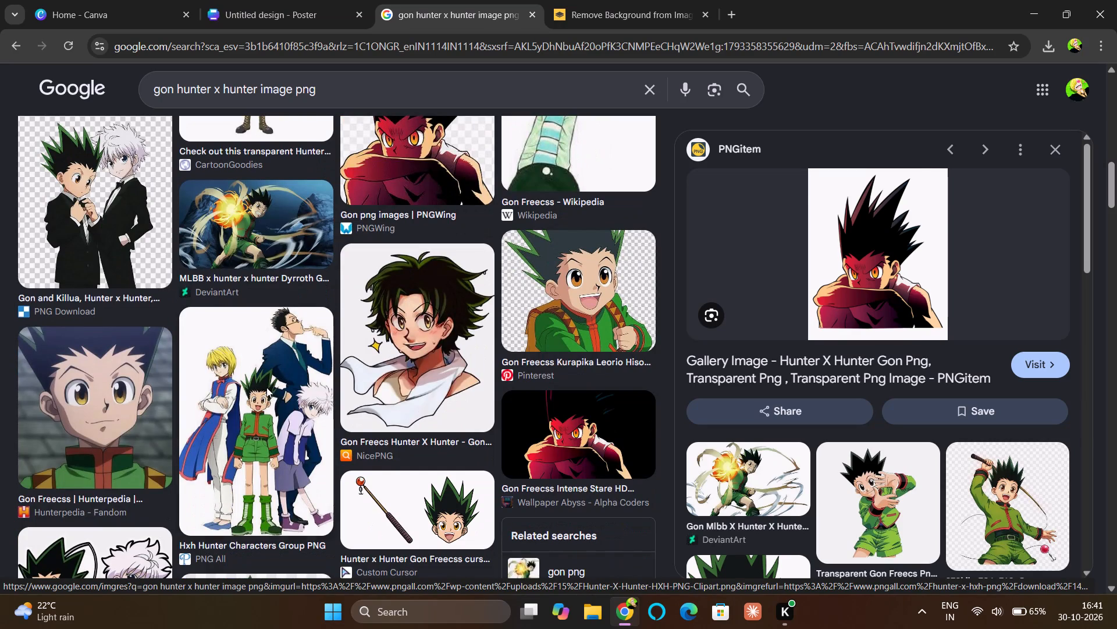
pyautogui.rightClick(934, 351)
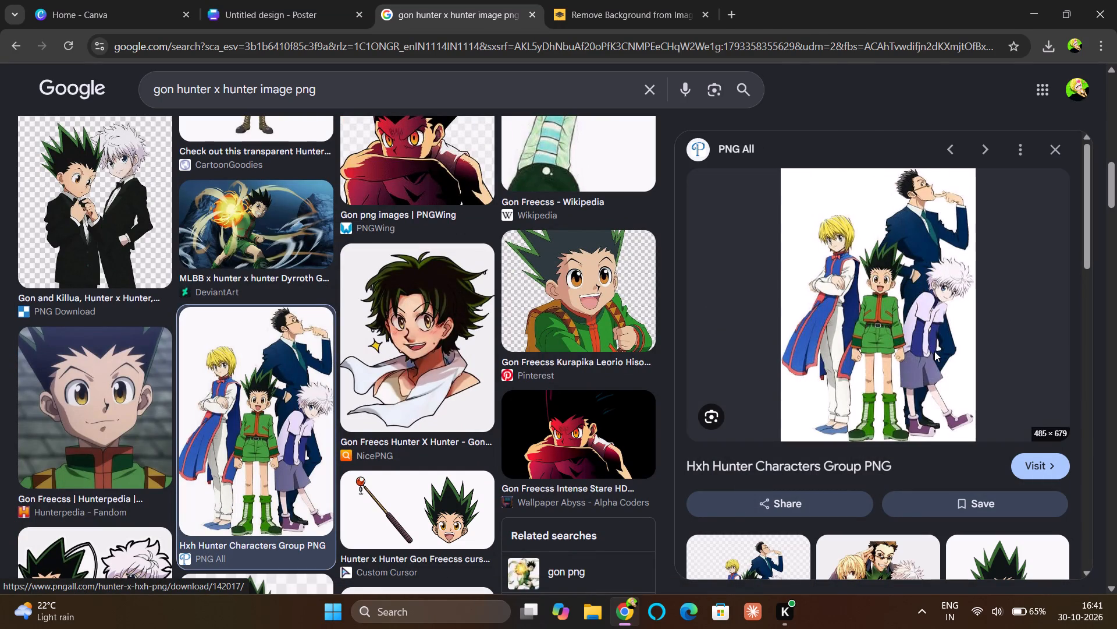
pyautogui.click(787, 241)
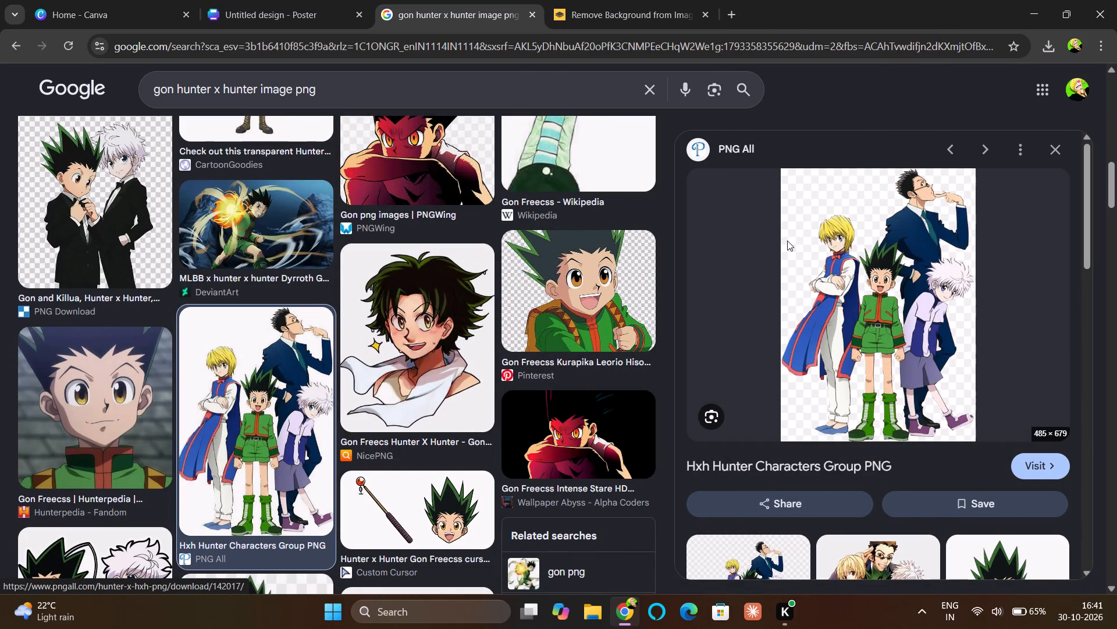
pyautogui.click(446, 321)
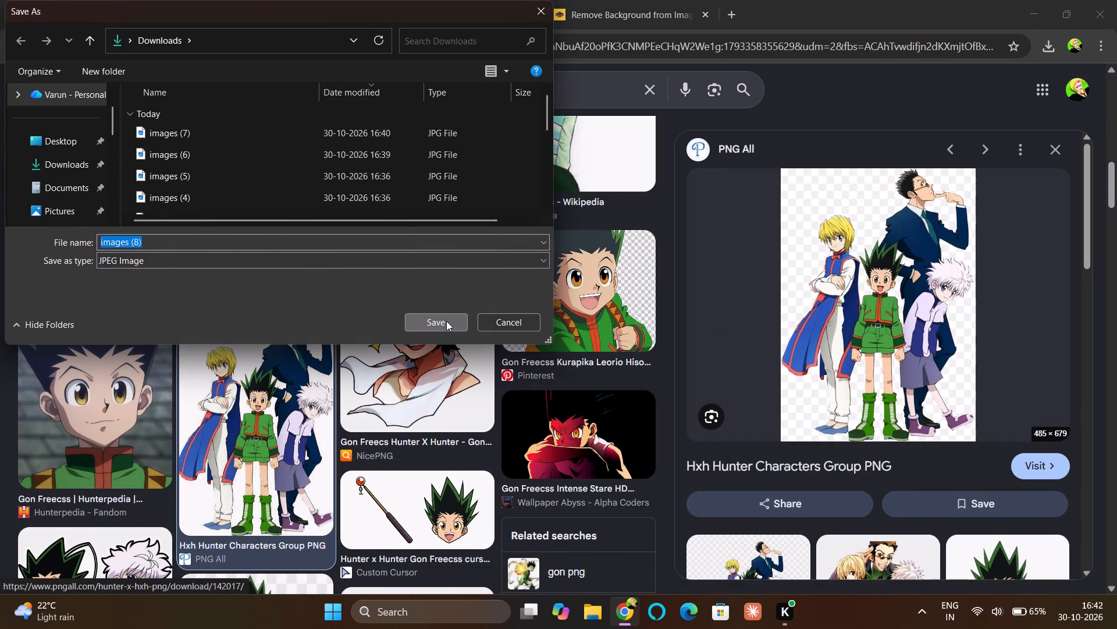
# In remove.bg, remove the background from the group image file images (8) and download the free preview version.
pyautogui.click(643, 11)
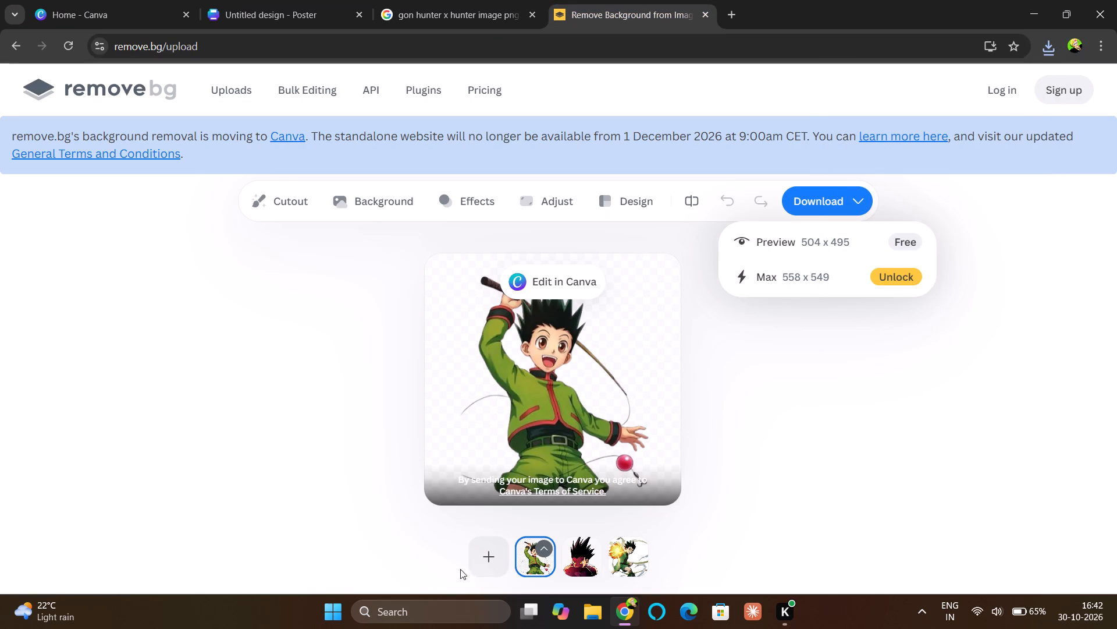
pyautogui.click(477, 561)
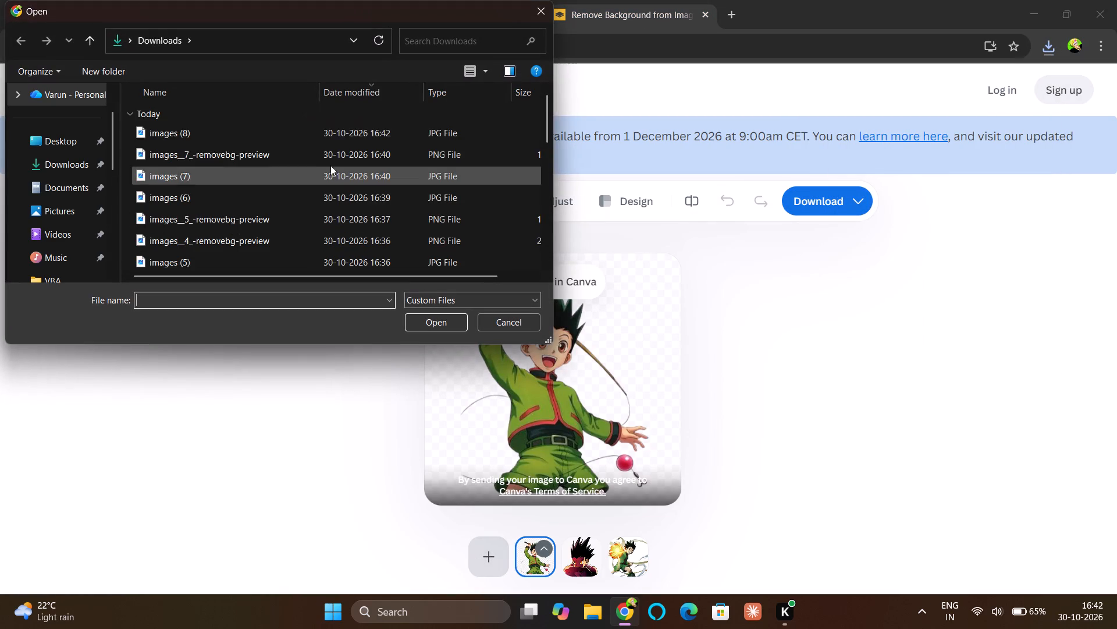
pyautogui.click(317, 135)
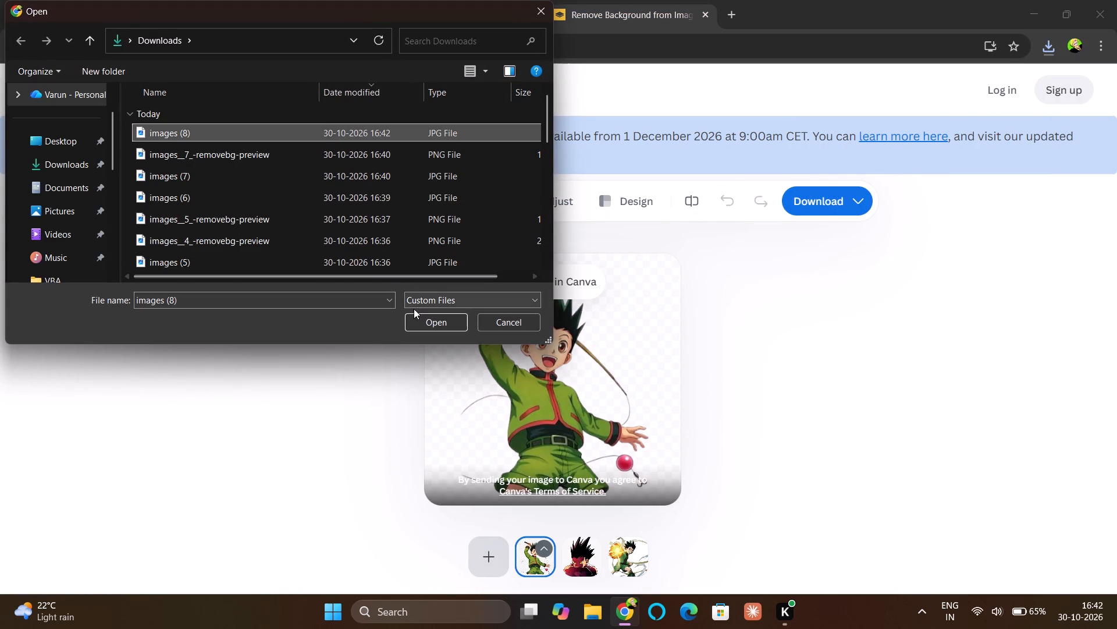
pyautogui.click(419, 317)
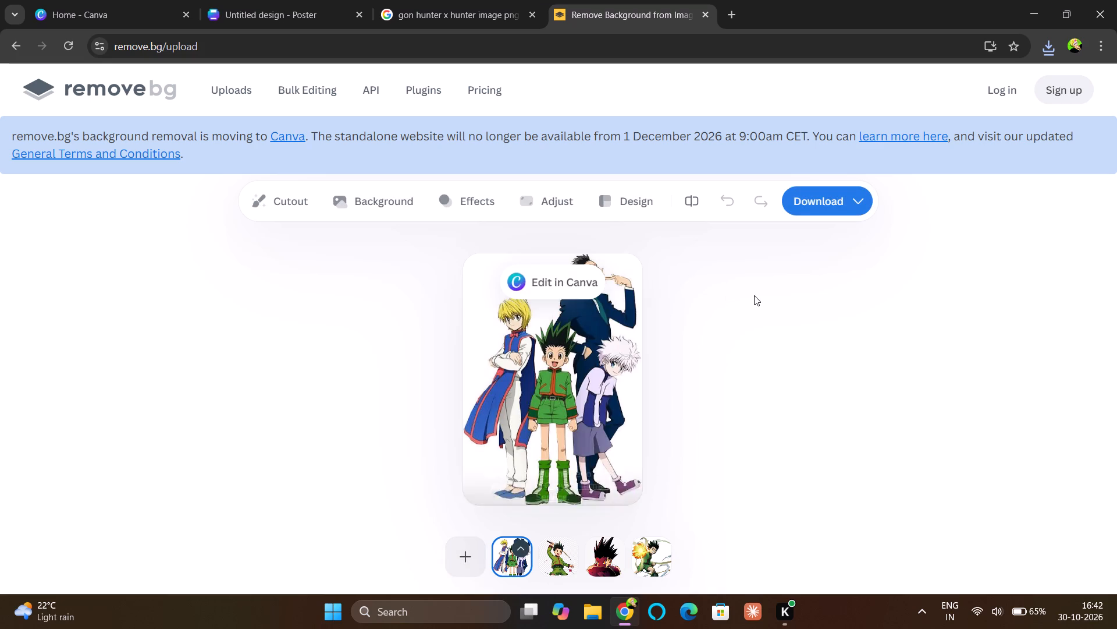
pyautogui.click(833, 189)
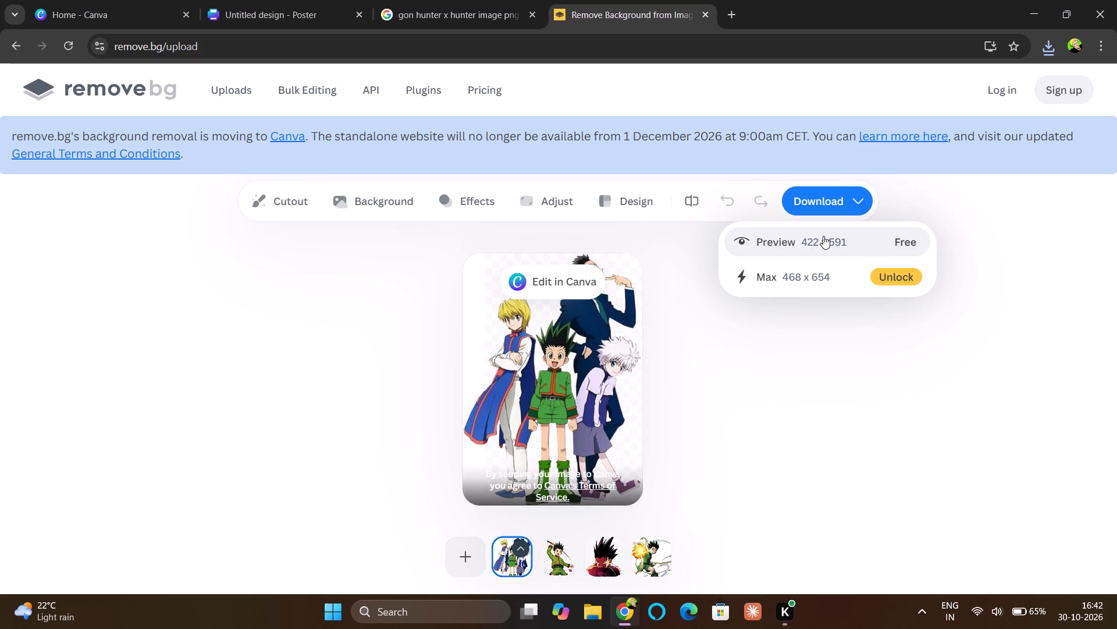
pyautogui.click(823, 236)
# Switch to the Canva poster and upload the images__8_-removebg-preview cutout from Downloads.
pyautogui.click(314, 18)
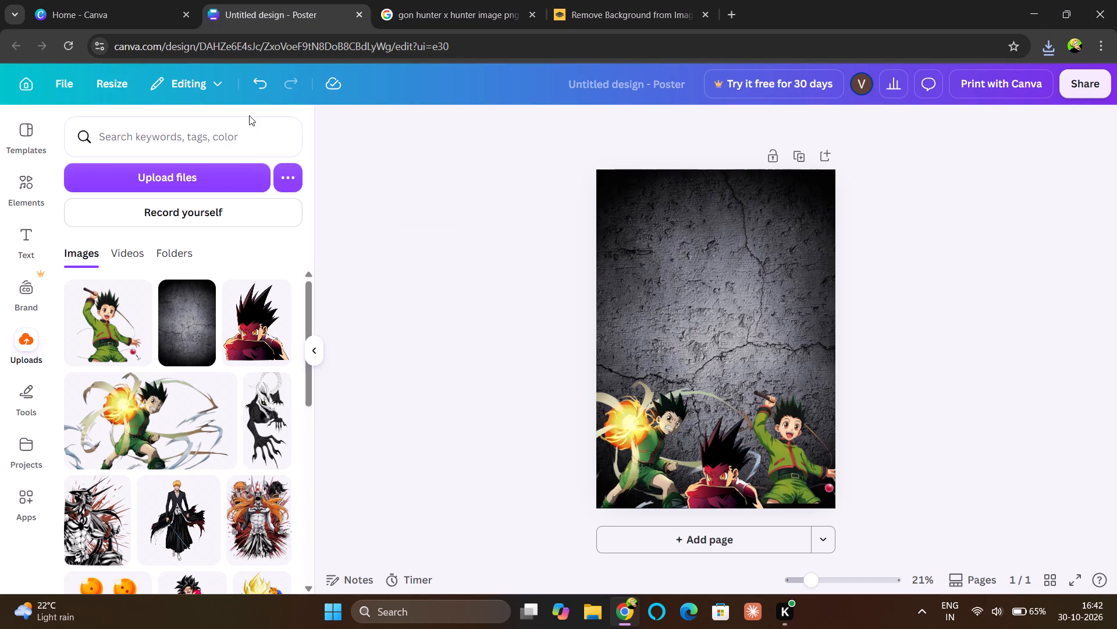
pyautogui.click(186, 175)
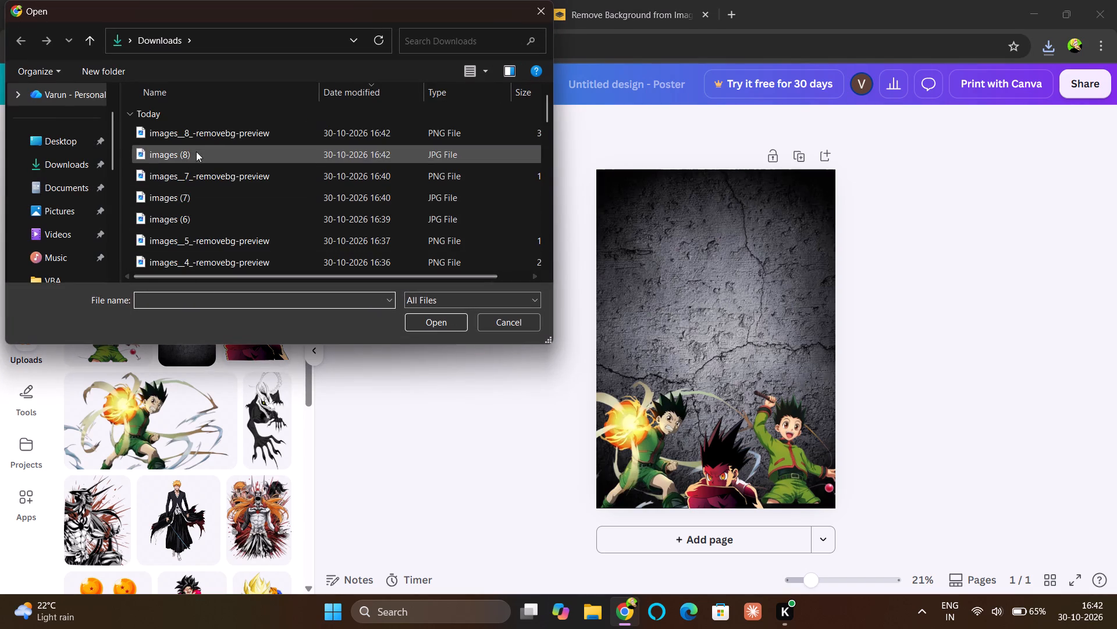
pyautogui.click(208, 138)
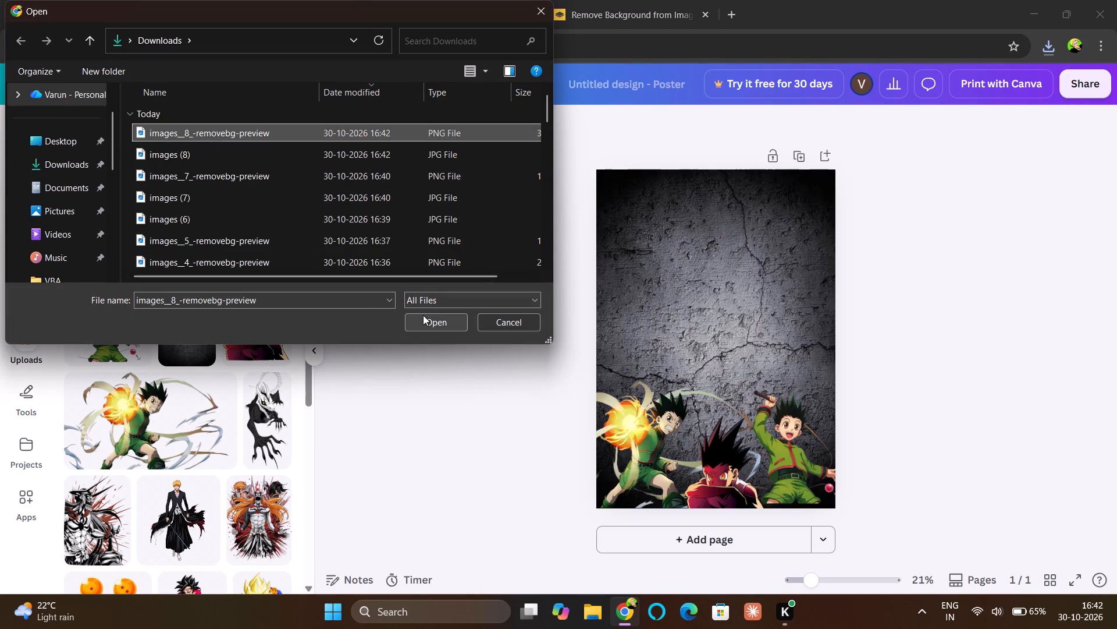
pyautogui.click(423, 315)
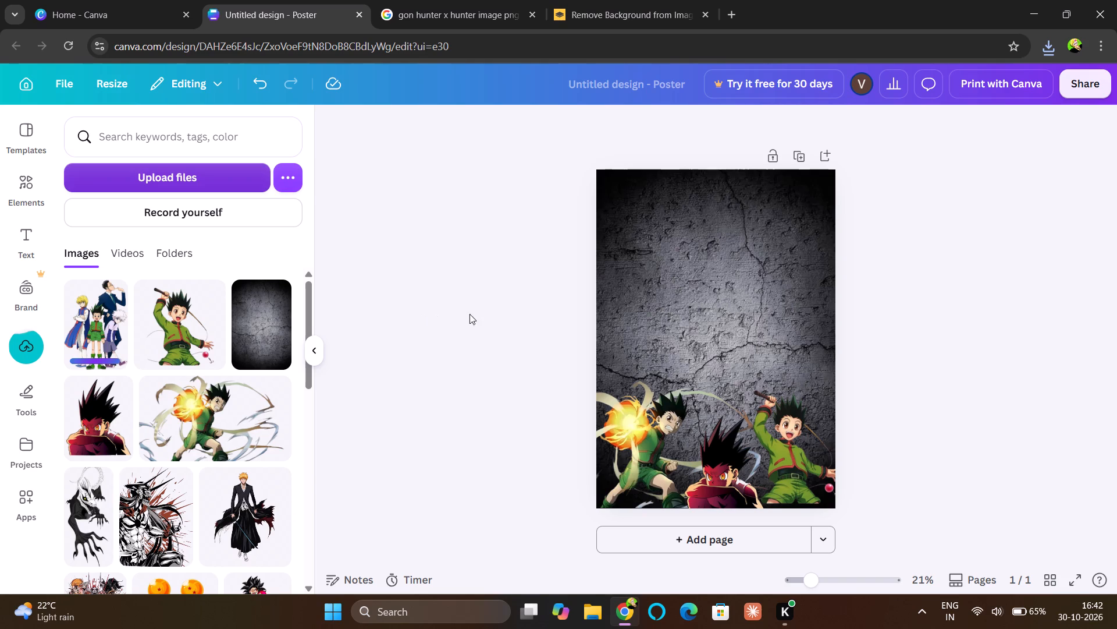
# Add the four-character group cutout to the poster, place it centred at the top of the page, and deselect it.
pyautogui.click(94, 328)
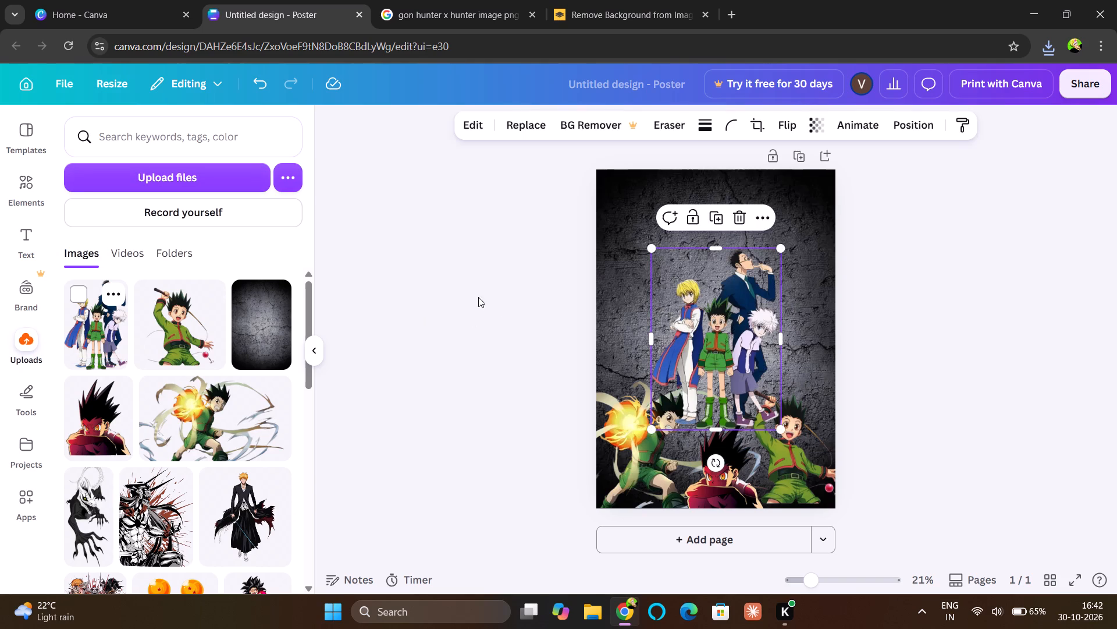
pyautogui.moveTo(721, 344); pyautogui.dragTo(721, 265)
pyautogui.click(930, 367)
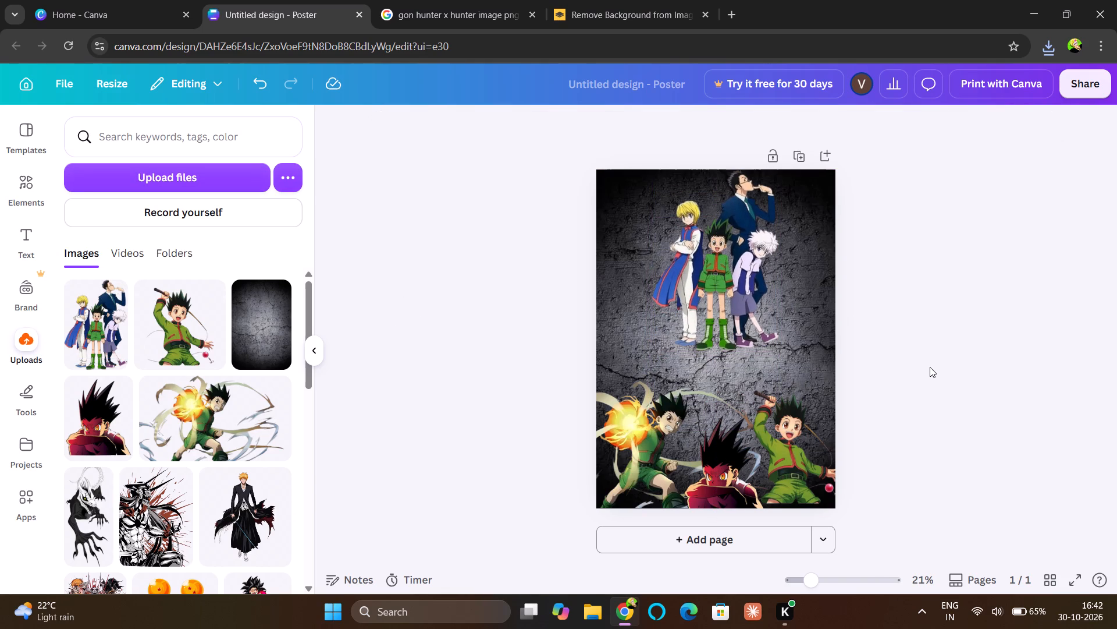
# Return to the Google image results and look for another character image, previewing the white-haired lightning fighter from kindpng.
pyautogui.click(418, 9)
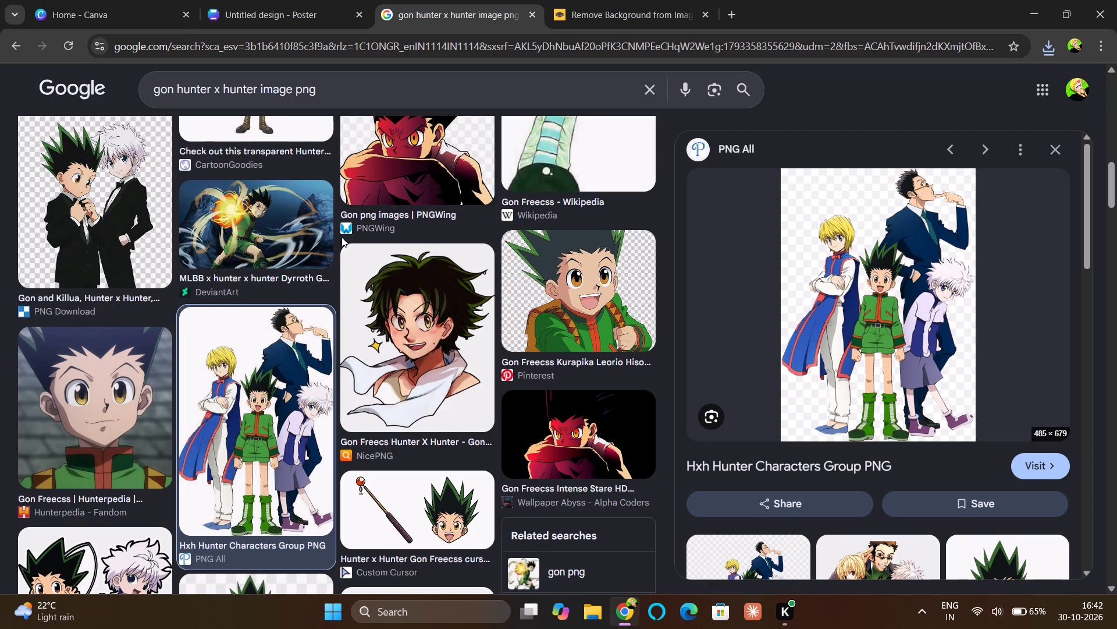
pyautogui.scroll(-5, 341, 237)
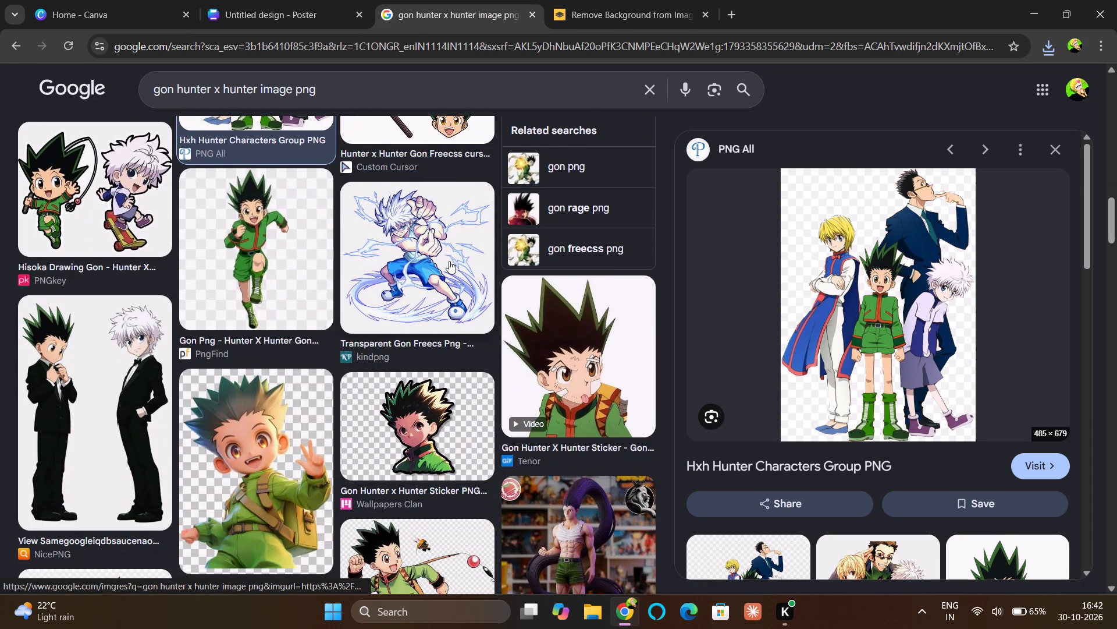
pyautogui.click(449, 261)
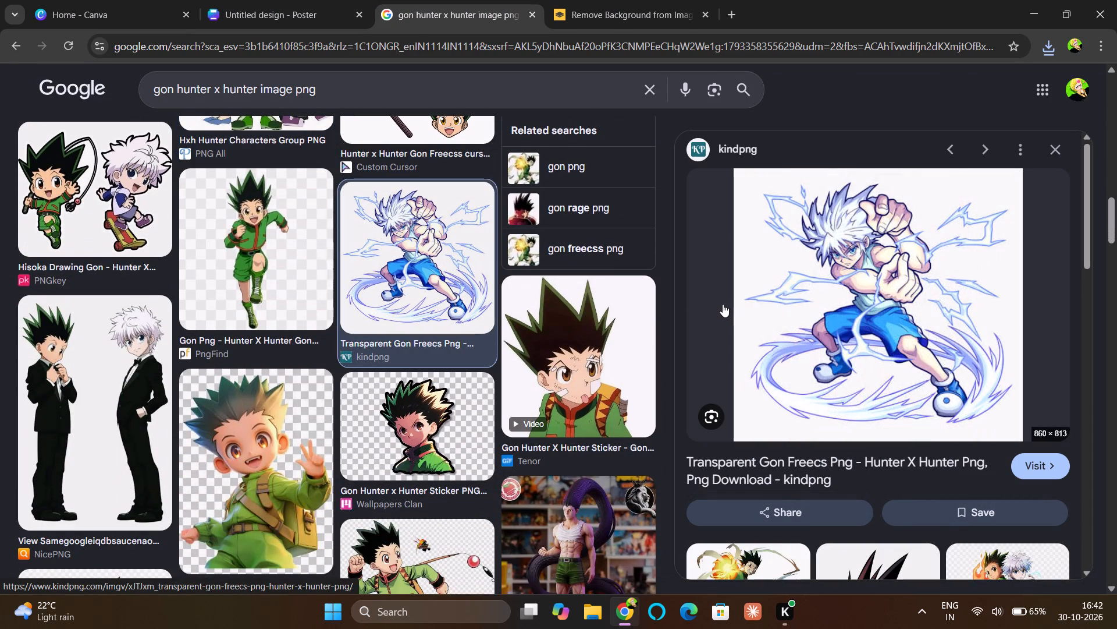
pyautogui.rightClick(418, 255)
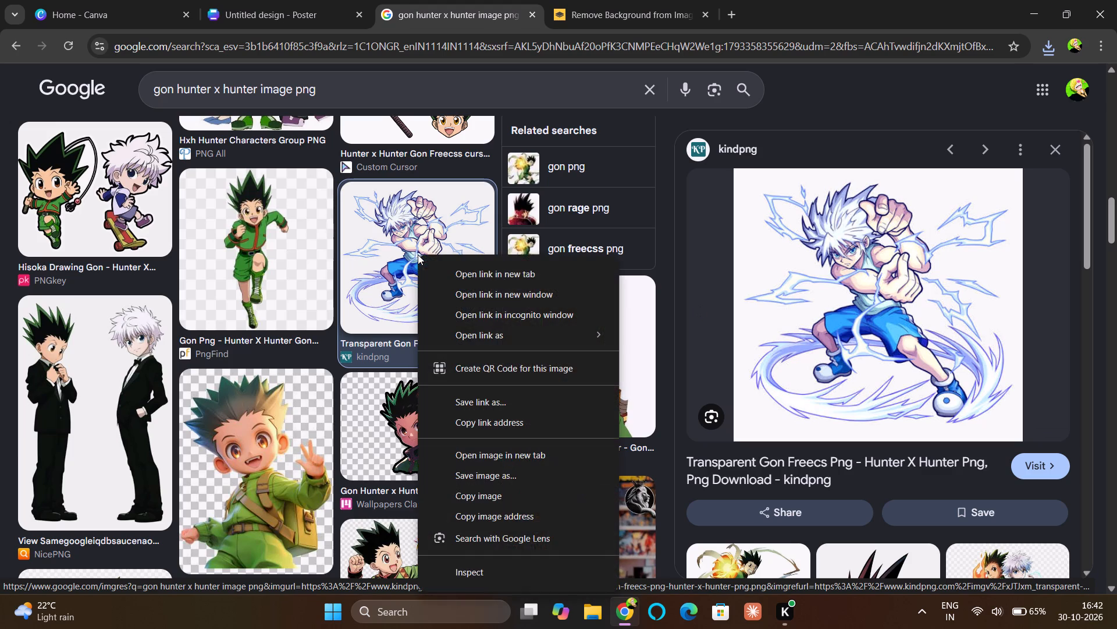
pyautogui.click(363, 263)
pyautogui.scroll(-4, 363, 263)
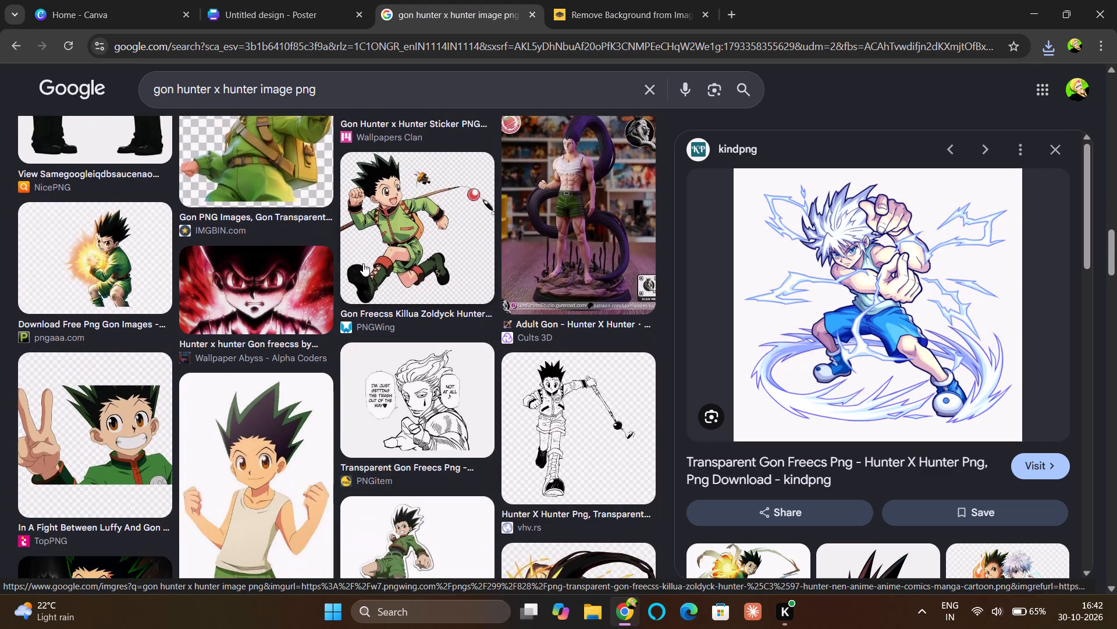
pyautogui.scroll(4, 363, 263)
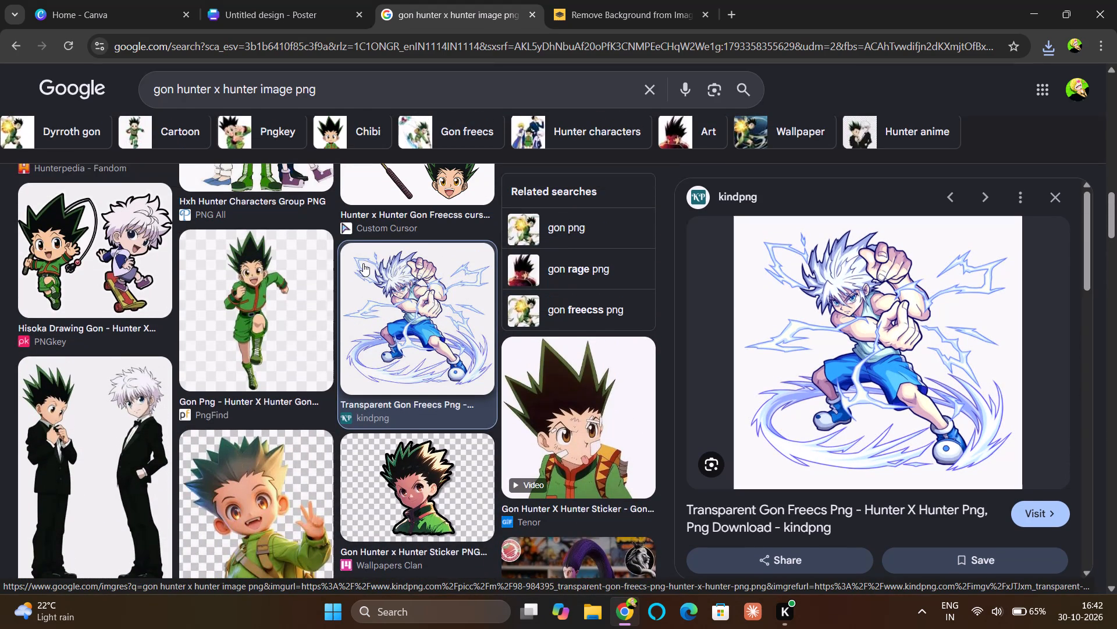
pyautogui.scroll(1, 363, 263)
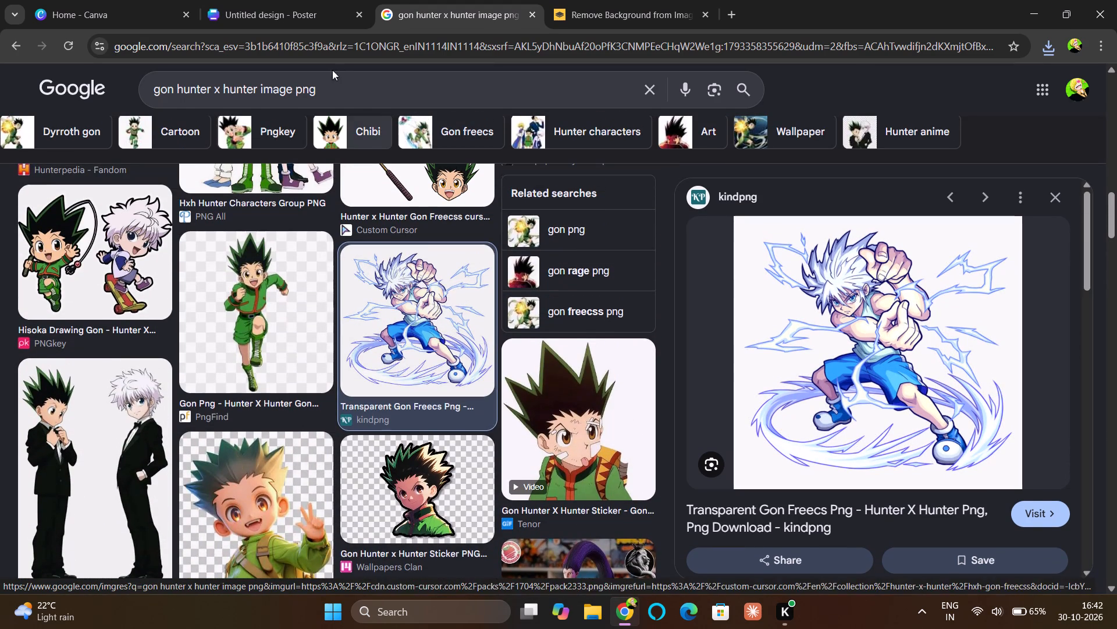
# Change the image search to "kelua hunter x hunter image png" by replacing the character name.
pyautogui.click(173, 89)
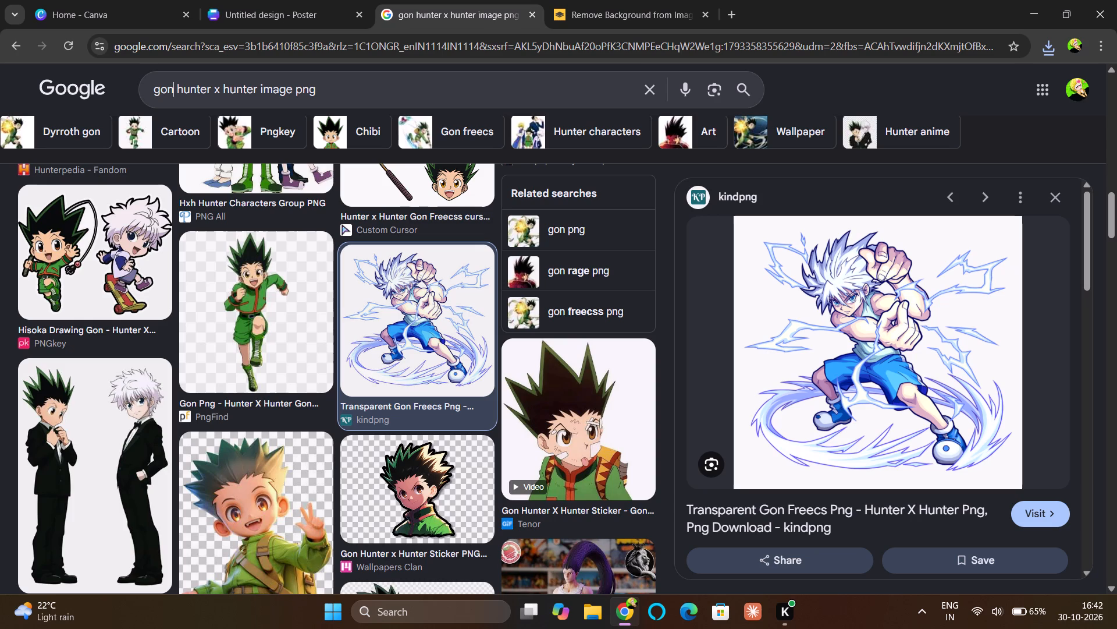
pyautogui.press('BackSpace')
pyautogui.press('BackSpace')
pyautogui.press('BackSpace')
pyautogui.press('BackSpace')
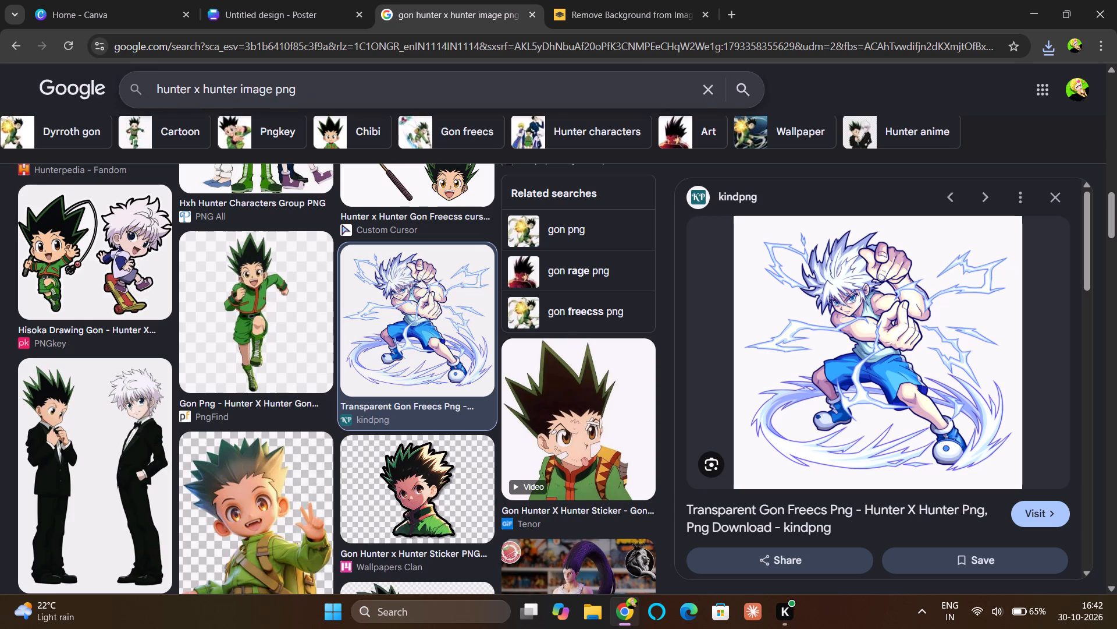
pyautogui.write('kelua')
pyautogui.press('Return')
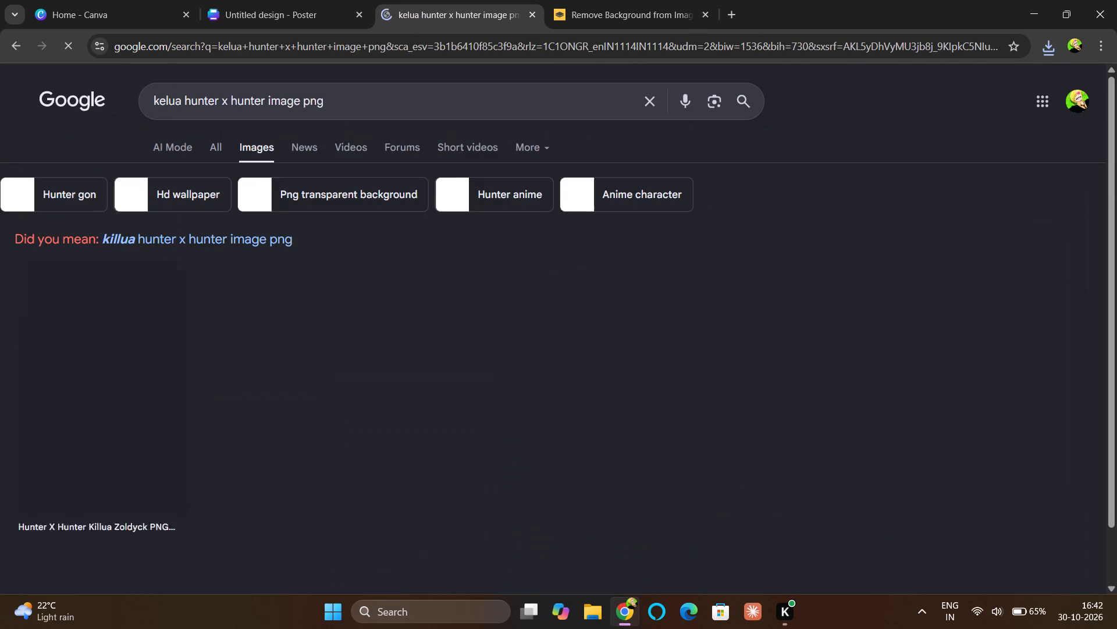
# Save the blue-shirted Killua image holding a heart, from the DeviantArt result, to the computer.
pyautogui.scroll(-1, 393, 352)
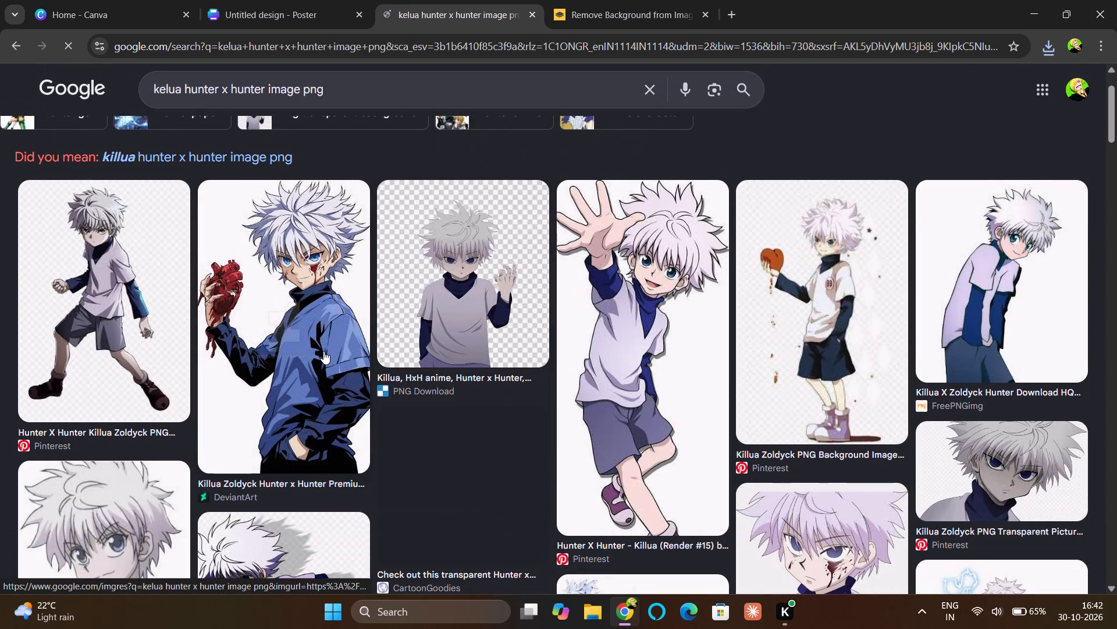
pyautogui.rightClick(323, 351)
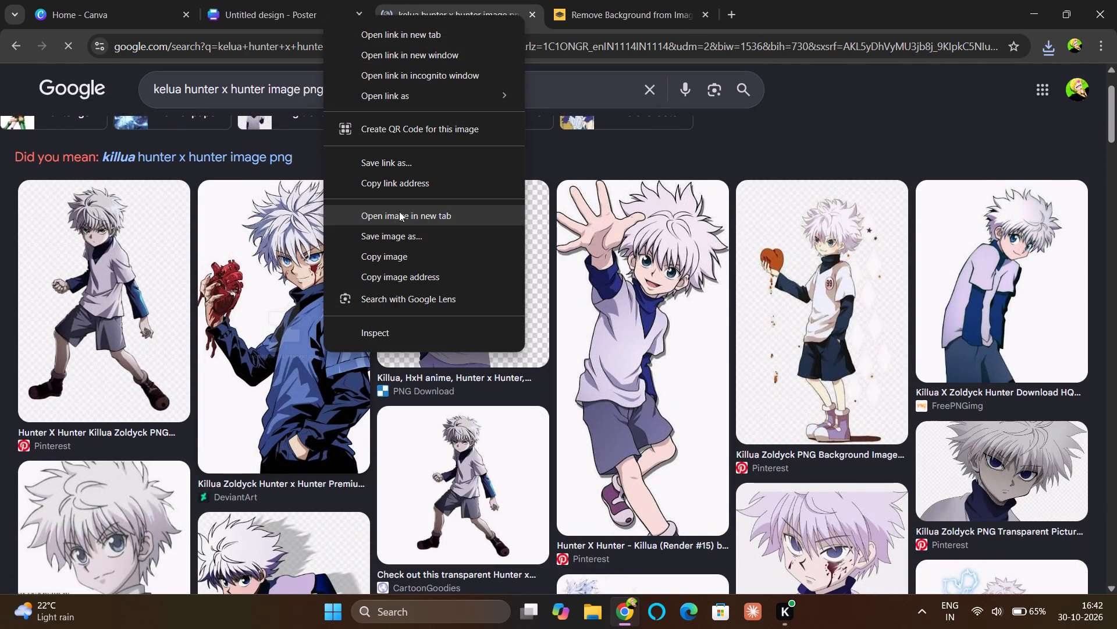
pyautogui.click(397, 241)
pyautogui.press('Return')
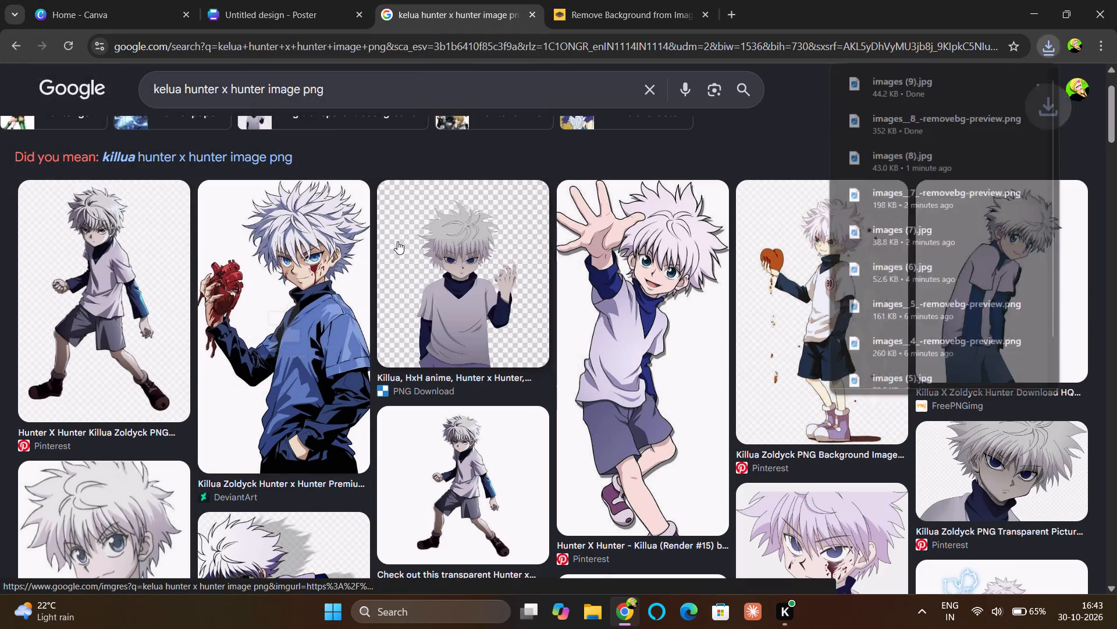
# Switch to remove.bg, upload images (9) from Downloads to strip its background, and download the free preview-size cutout.
pyautogui.click(629, 10)
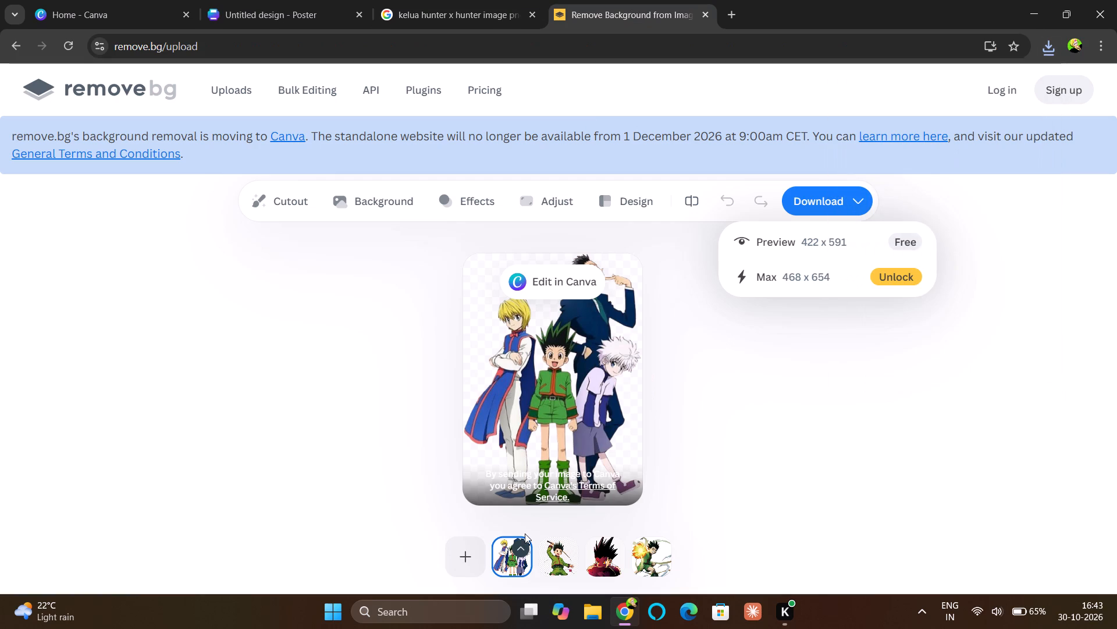
pyautogui.click(469, 552)
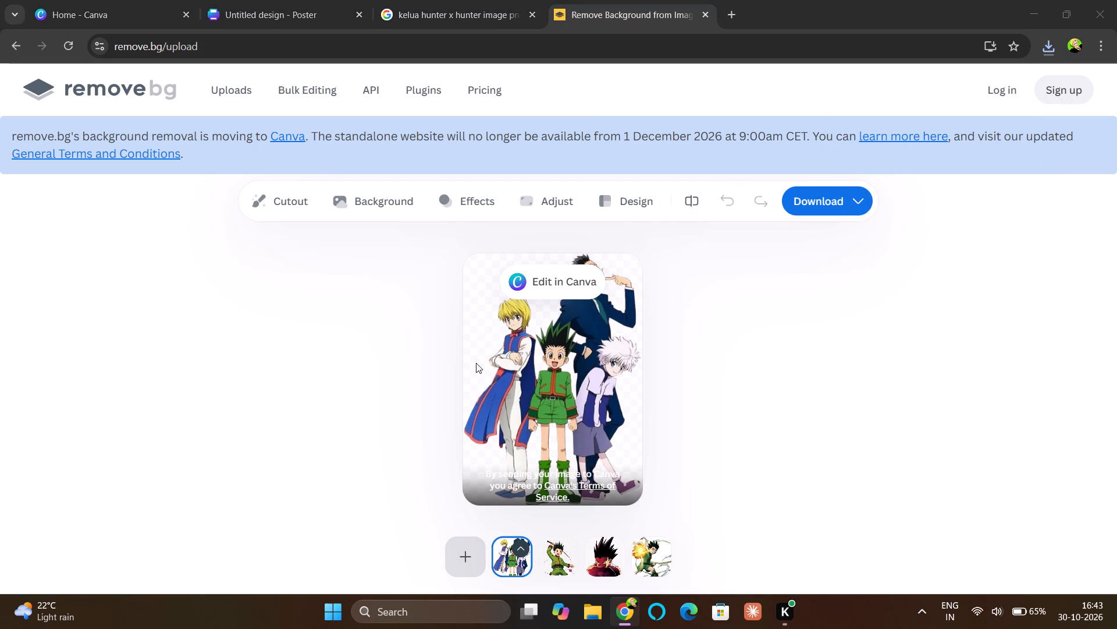
pyautogui.click(298, 137)
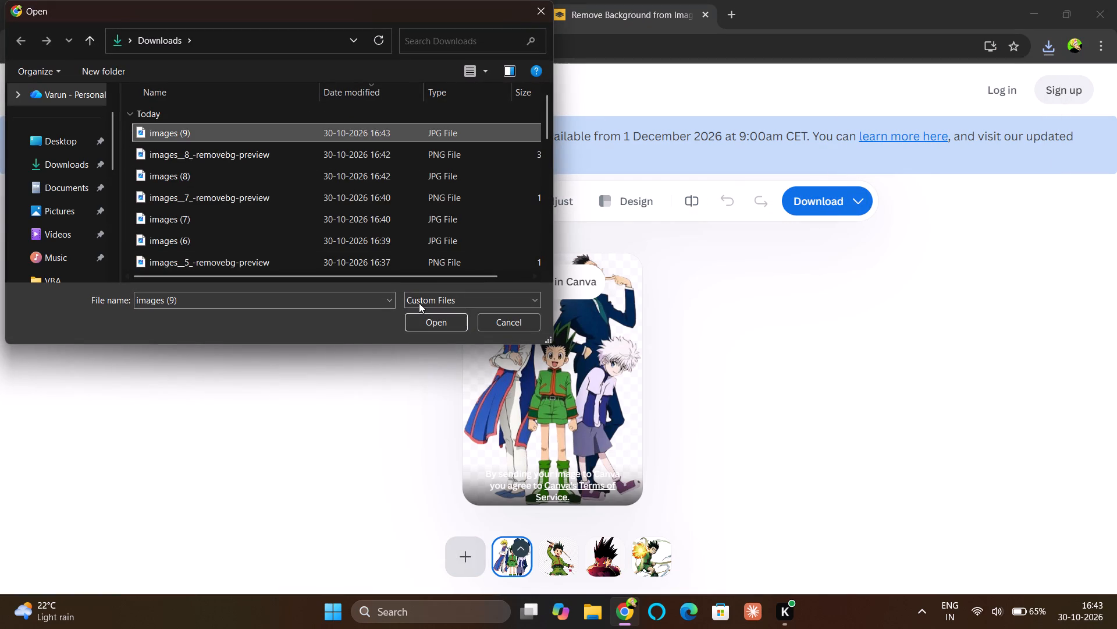
pyautogui.click(424, 323)
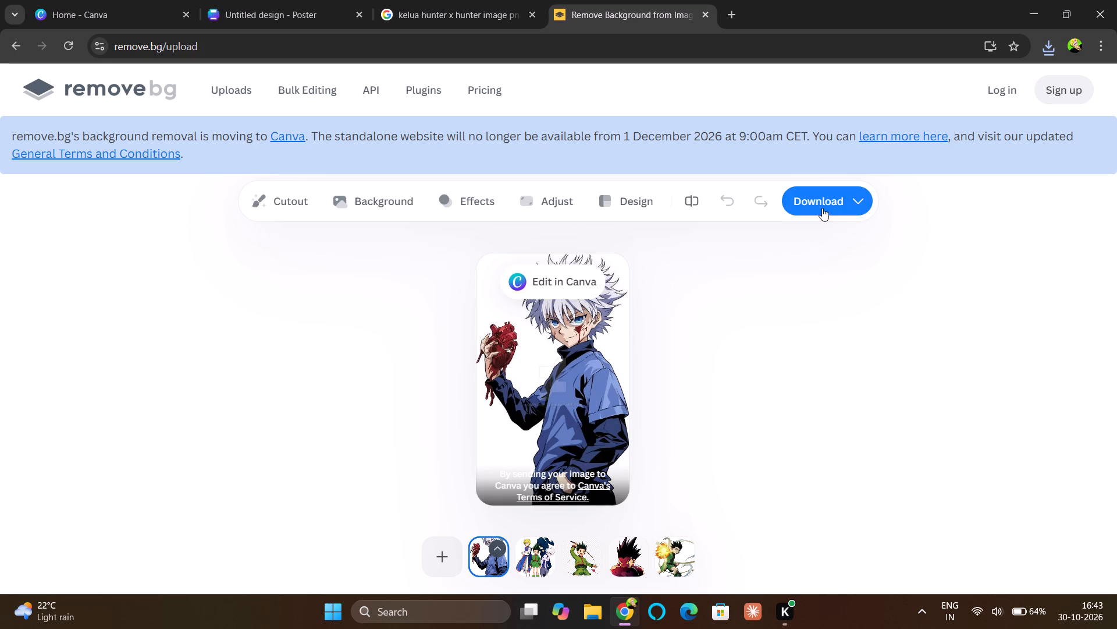
pyautogui.click(822, 208)
pyautogui.click(773, 239)
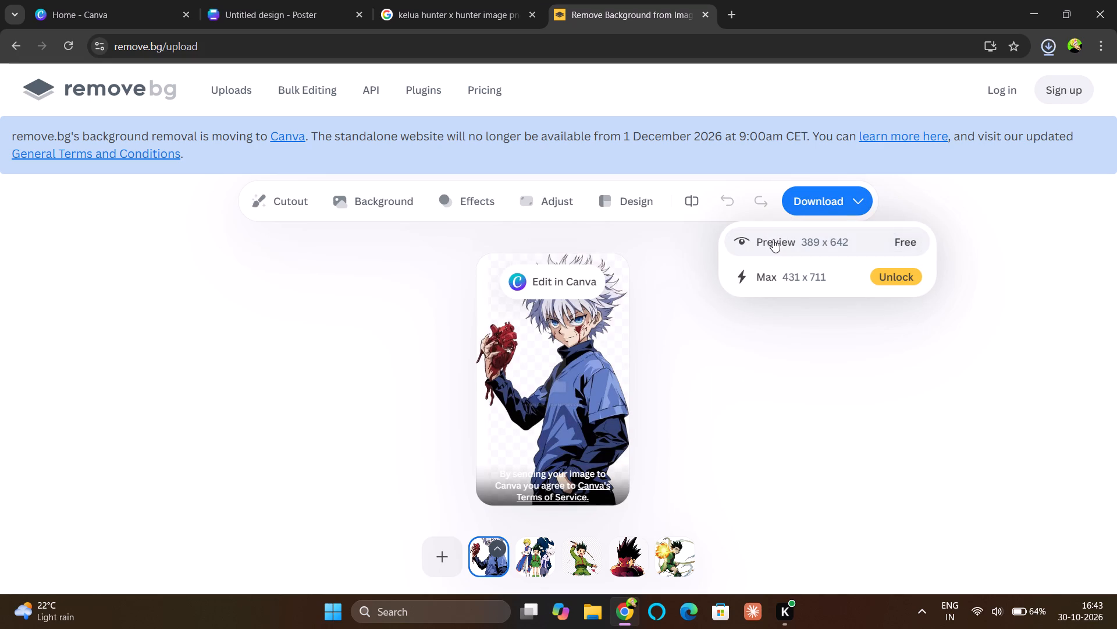
# Return to the Canva poster and upload the images__9_-removebg-preview file from Downloads.
pyautogui.click(299, 4)
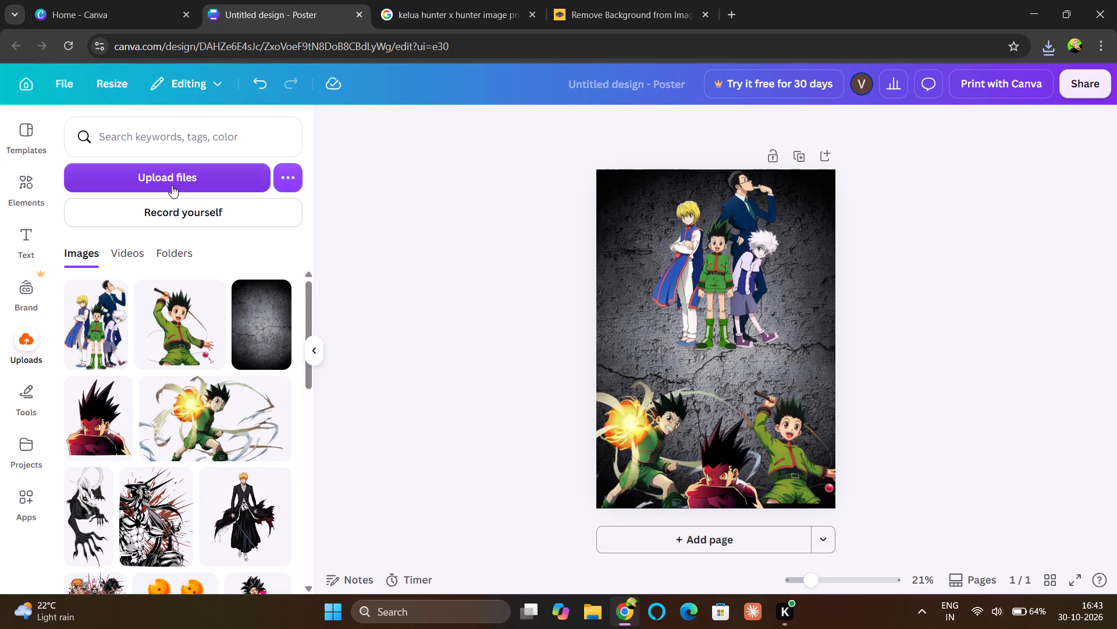
pyautogui.click(177, 181)
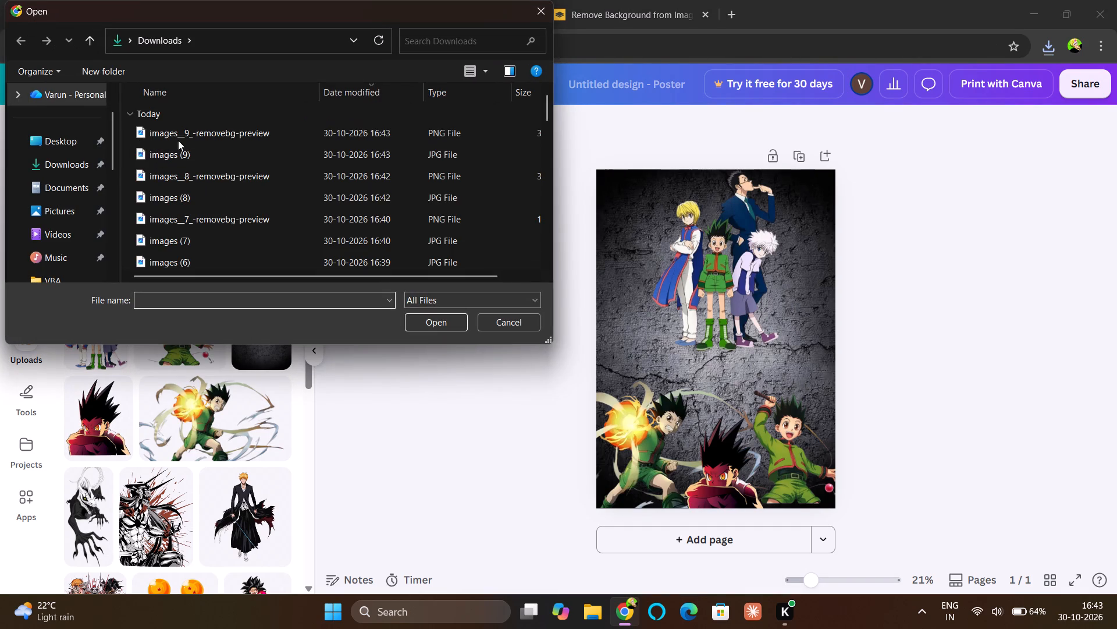
pyautogui.click(189, 135)
pyautogui.click(418, 315)
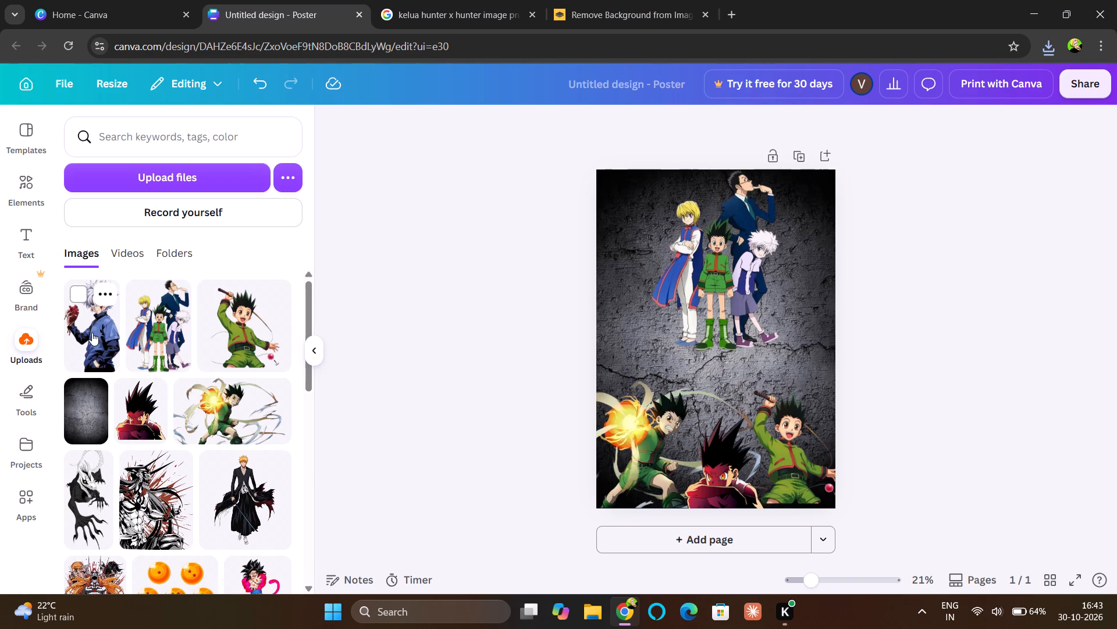
# Add the blue-shirted Killua cutout to the poster, shrink it, place it at the page's right edge above Gon with the fishing rod, and deselect.
pyautogui.click(92, 333)
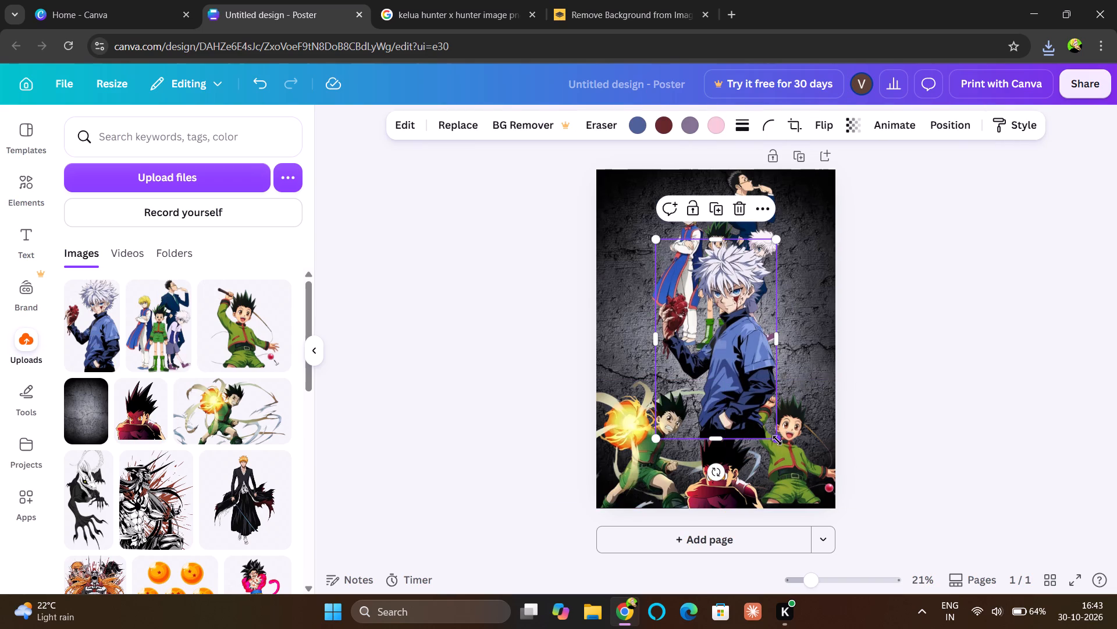
pyautogui.moveTo(777, 441); pyautogui.dragTo(748, 376)
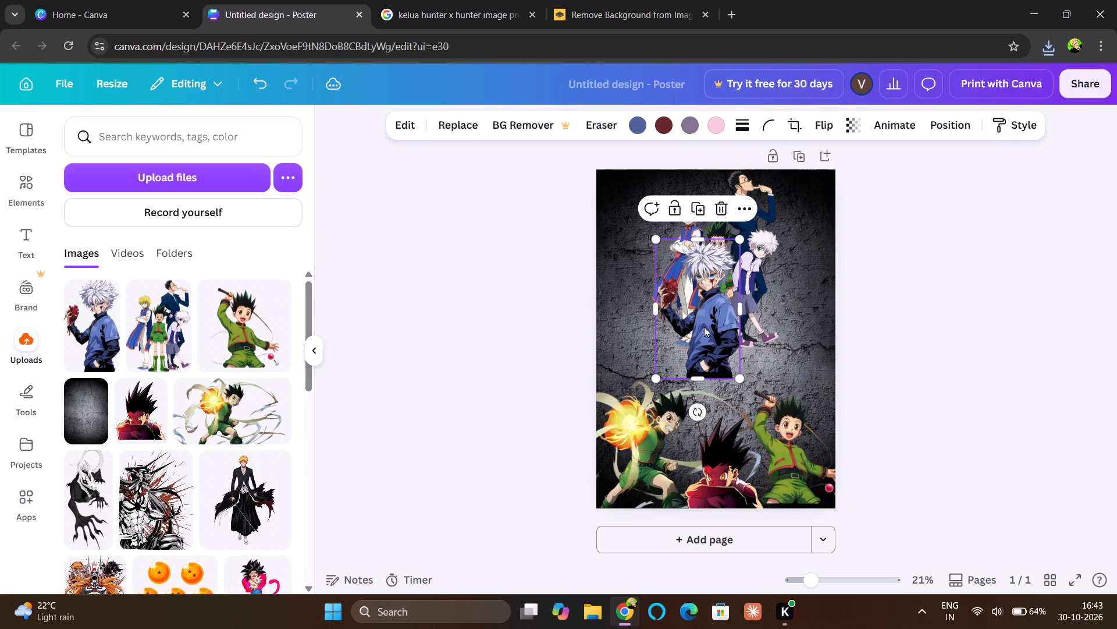
pyautogui.moveTo(704, 327); pyautogui.dragTo(810, 337)
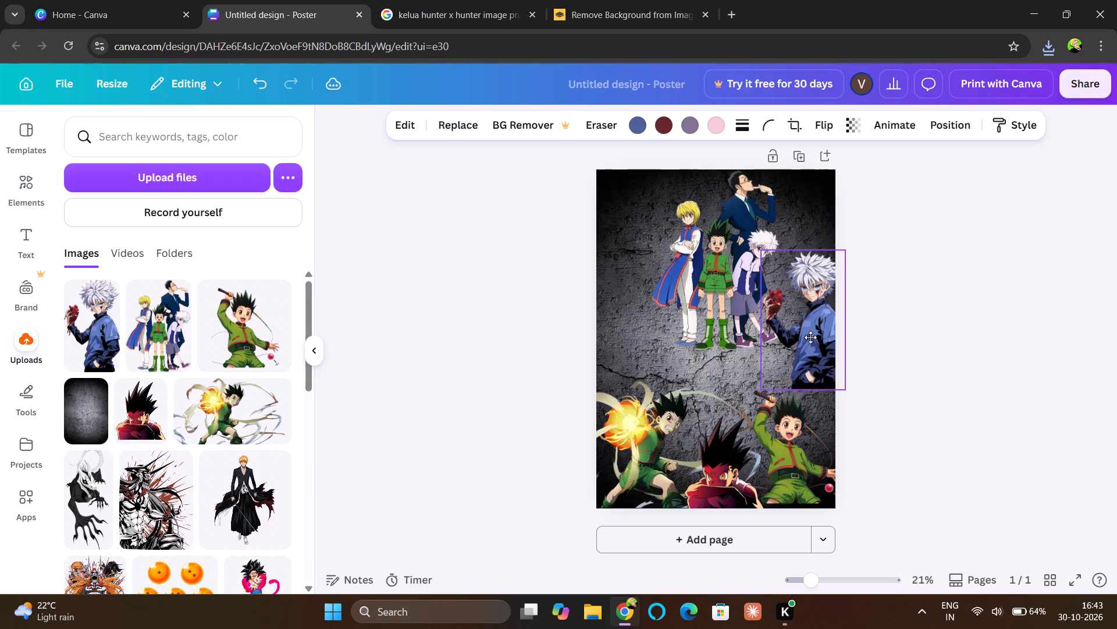
pyautogui.moveTo(810, 337); pyautogui.dragTo(796, 332)
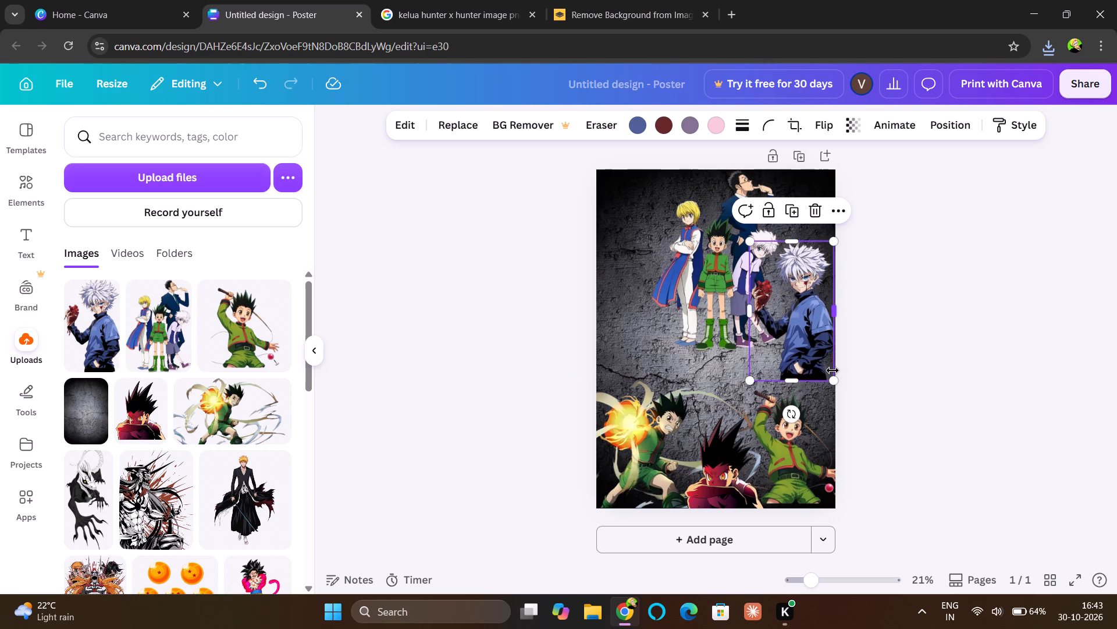
pyautogui.moveTo(834, 384); pyautogui.dragTo(828, 371)
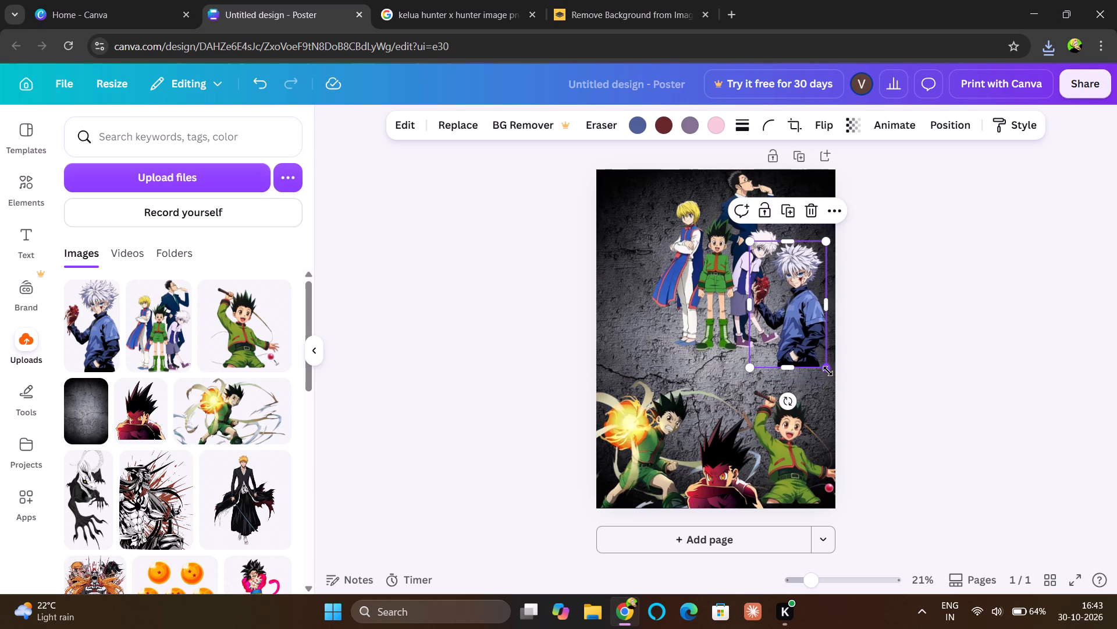
pyautogui.moveTo(809, 333); pyautogui.dragTo(821, 358)
pyautogui.click(910, 356)
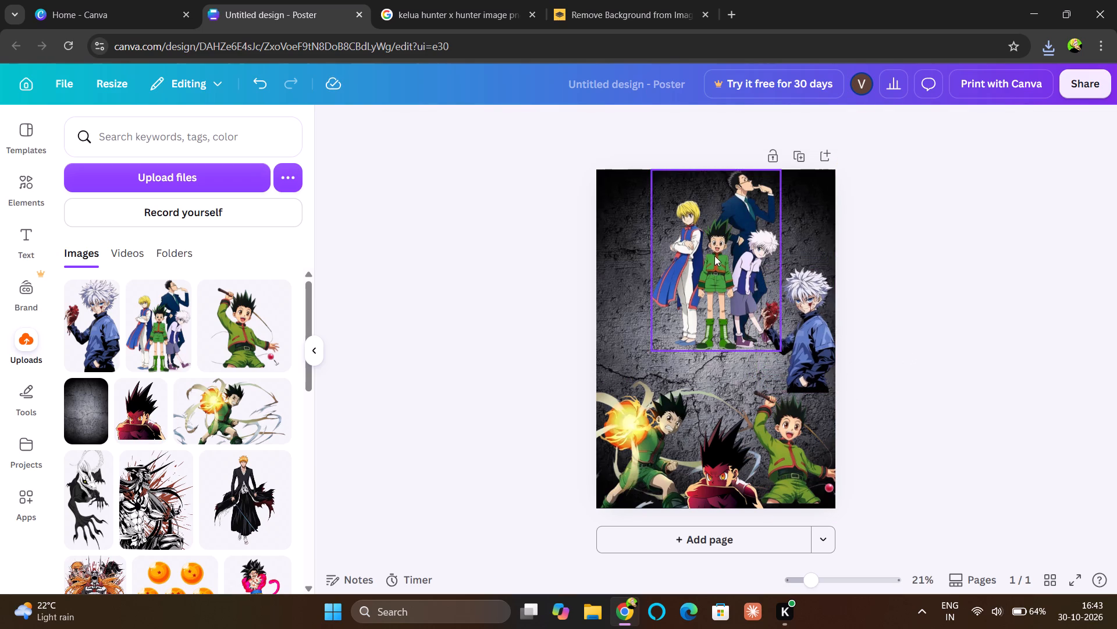
# Shrink the four-character group cutout slightly, reposition it at the page's top edge clear of Killua, and deselect it.
pyautogui.moveTo(714, 256); pyautogui.dragTo(706, 256)
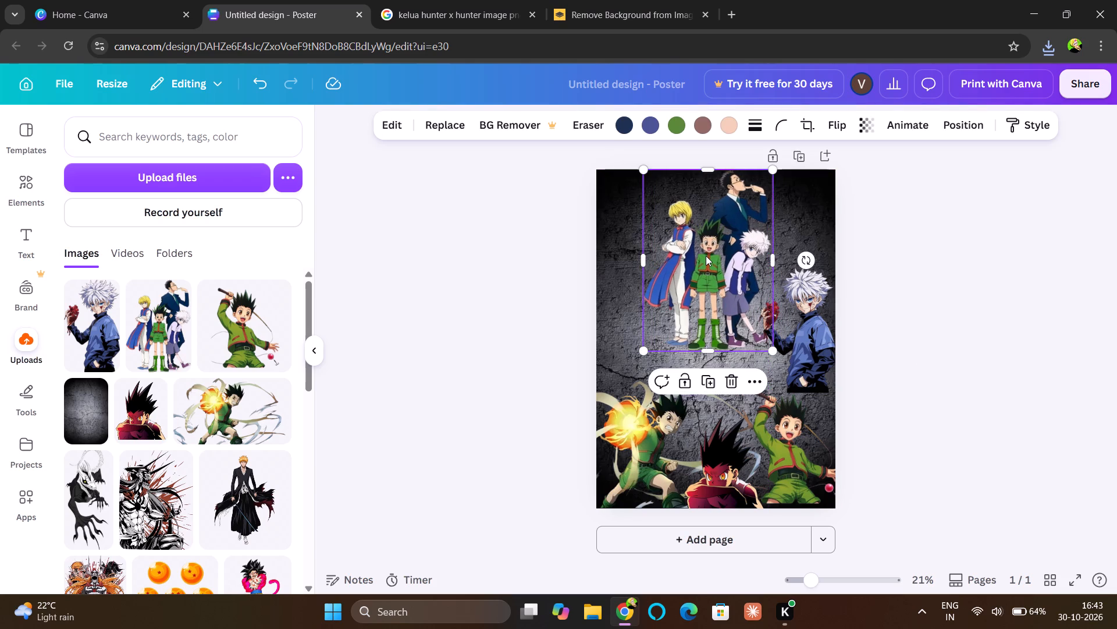
pyautogui.moveTo(706, 256); pyautogui.dragTo(700, 272)
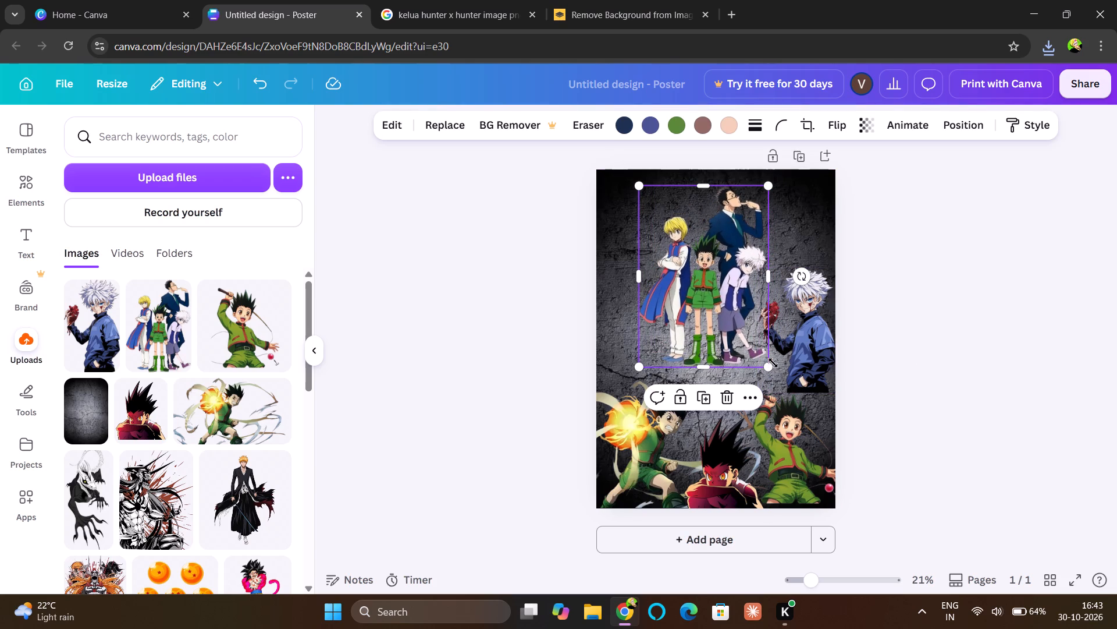
pyautogui.moveTo(771, 363); pyautogui.dragTo(758, 343)
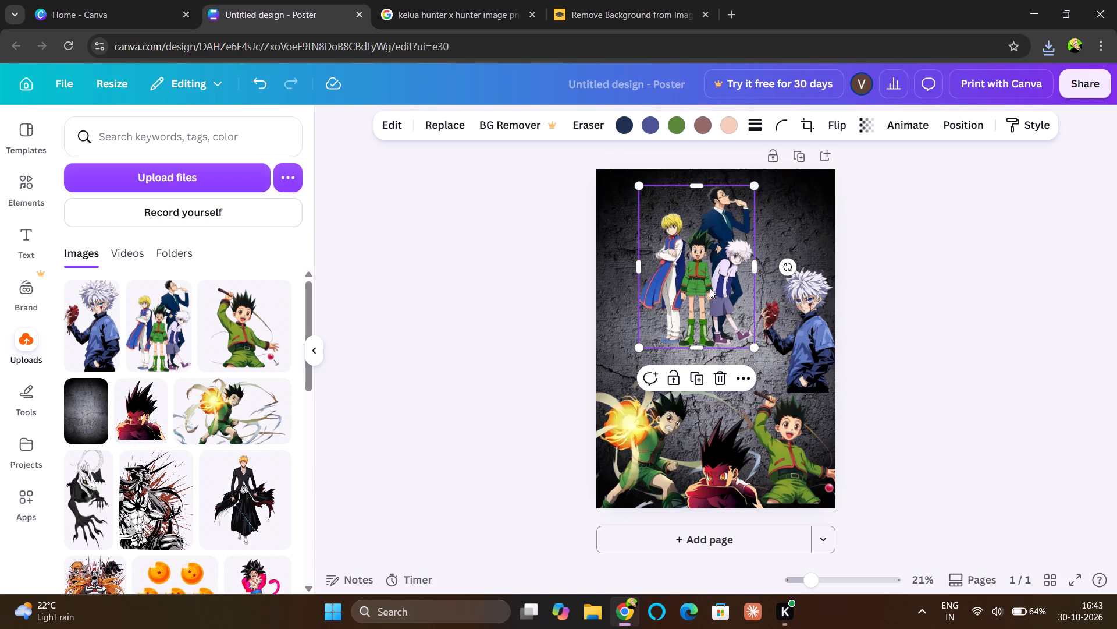
pyautogui.moveTo(709, 287); pyautogui.dragTo(720, 271)
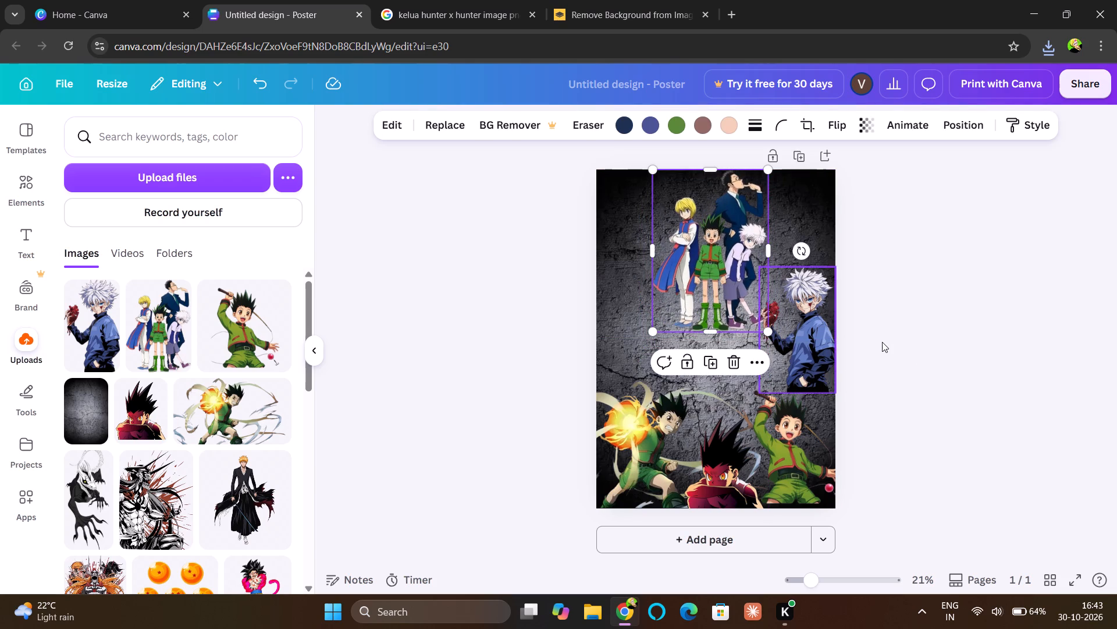
pyautogui.click(882, 342)
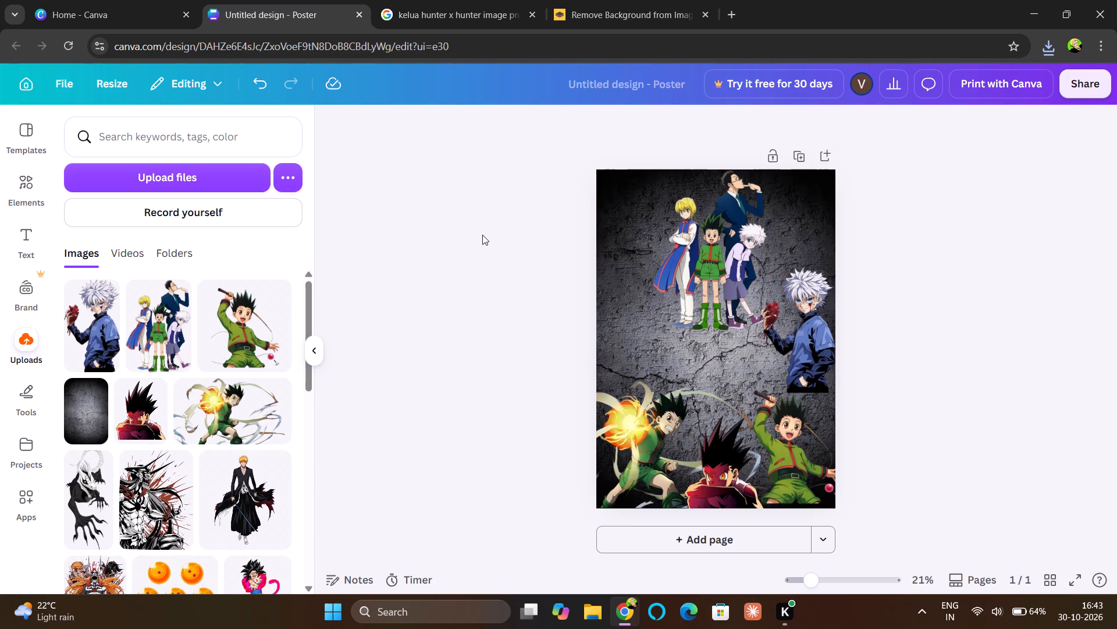
# Return to the Google image results and browse them for another Killua picture to use on the poster.
pyautogui.click(451, 9)
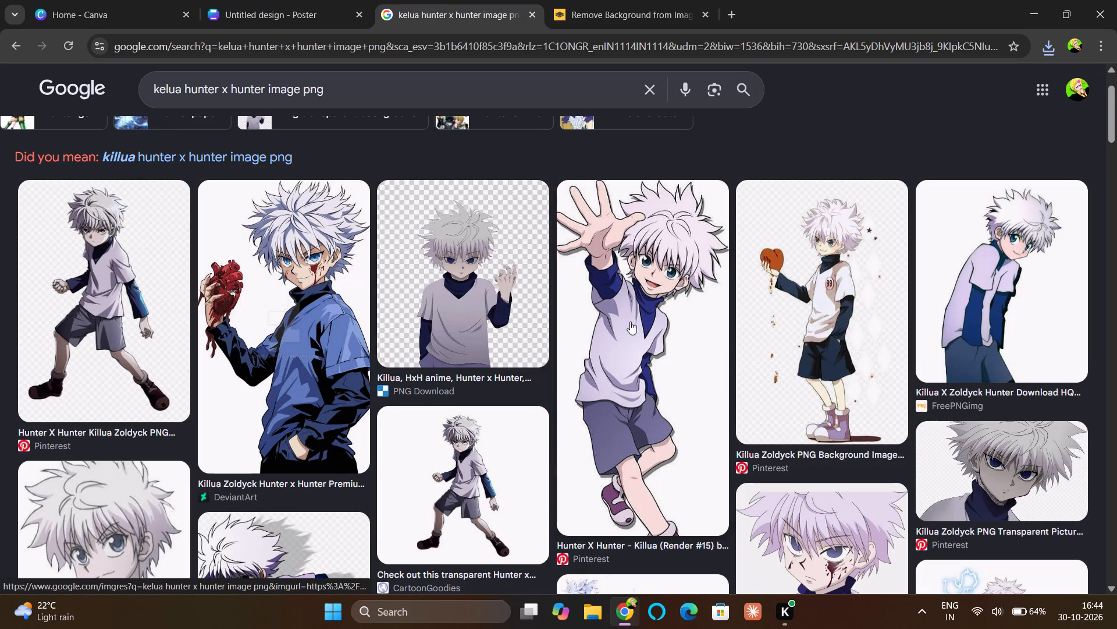
pyautogui.scroll(-4, 630, 321)
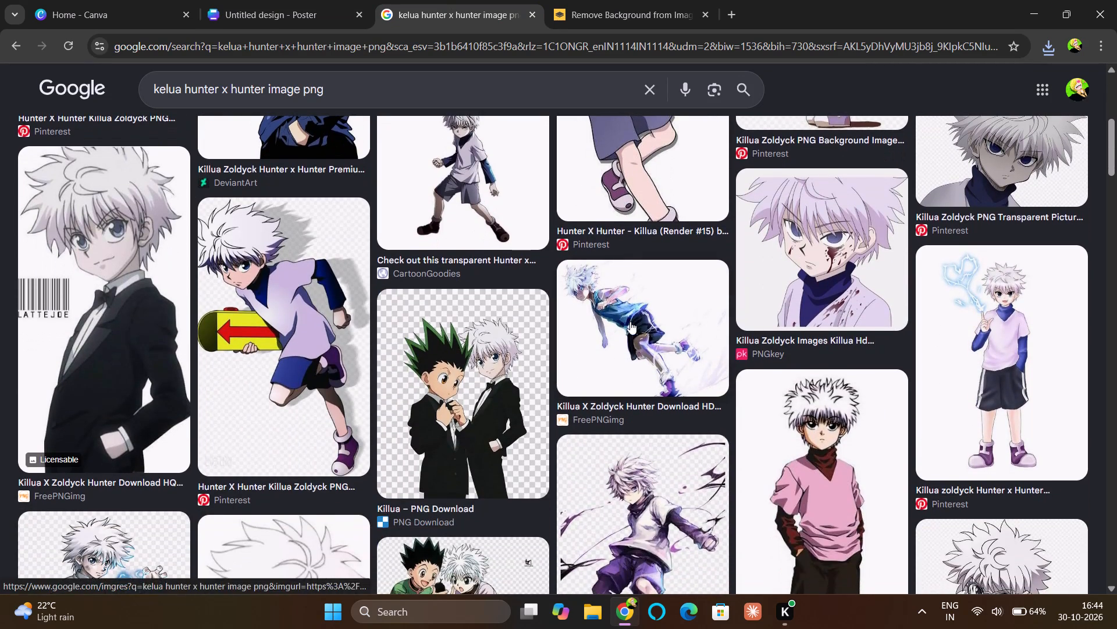
pyautogui.scroll(-2, 630, 321)
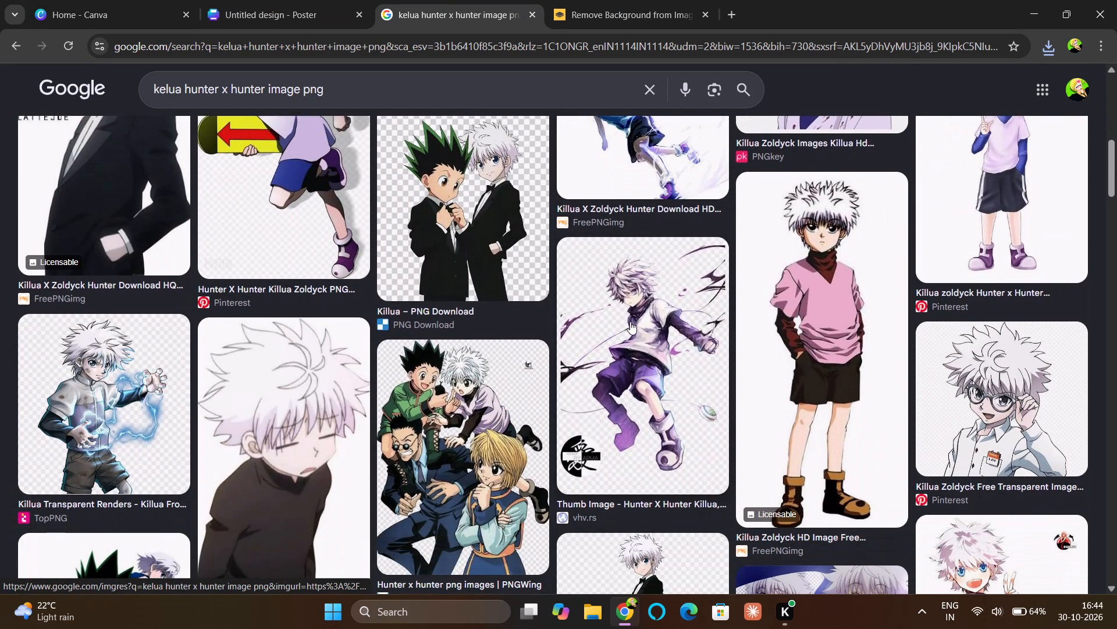
pyautogui.scroll(-4, 630, 321)
pyautogui.scroll(1, 630, 321)
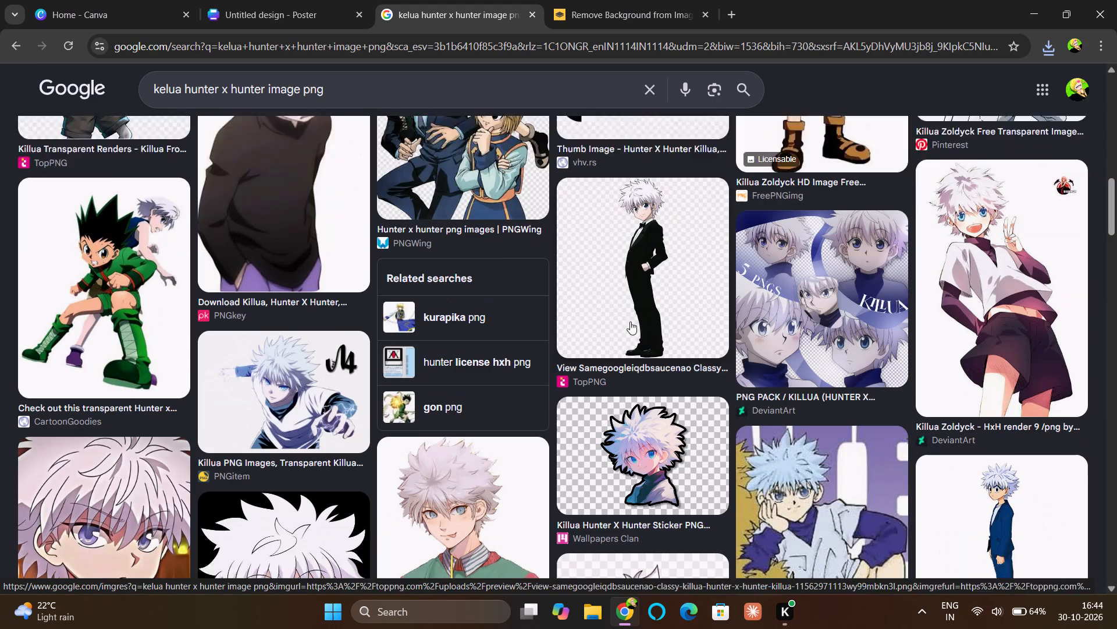
pyautogui.scroll(1, 630, 321)
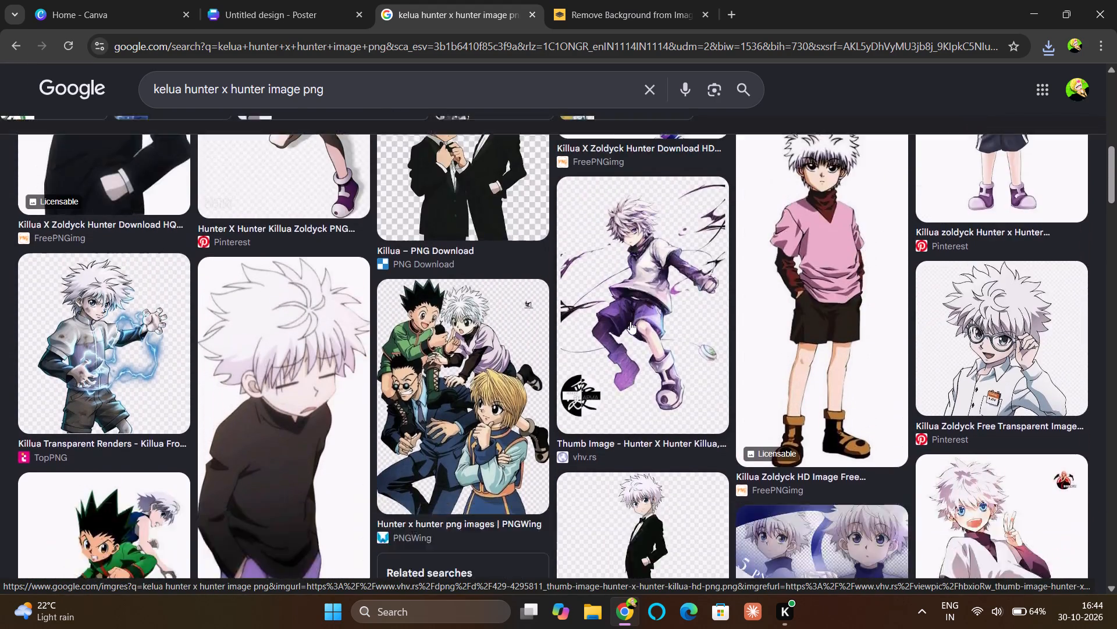
pyautogui.scroll(1, 630, 321)
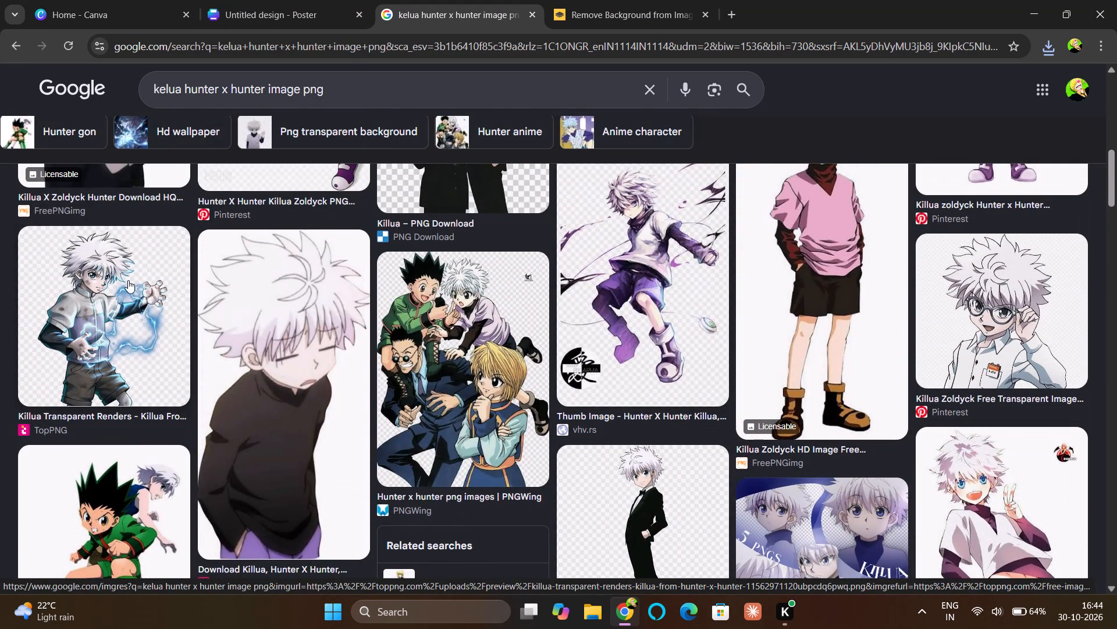
pyautogui.scroll(-7, 767, 335)
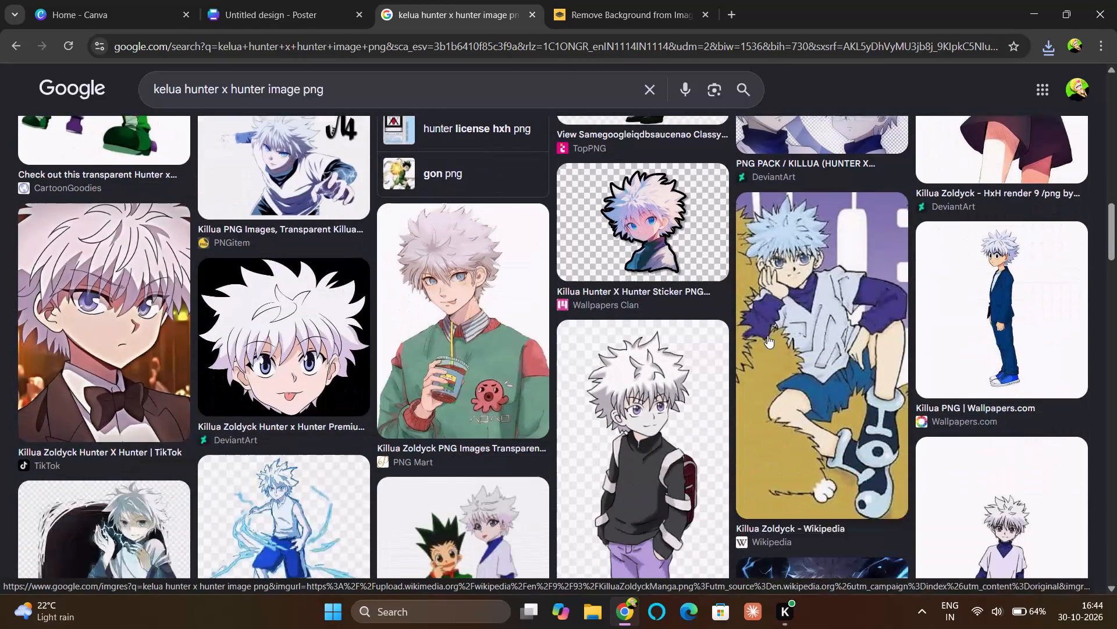
pyautogui.scroll(-5, 767, 335)
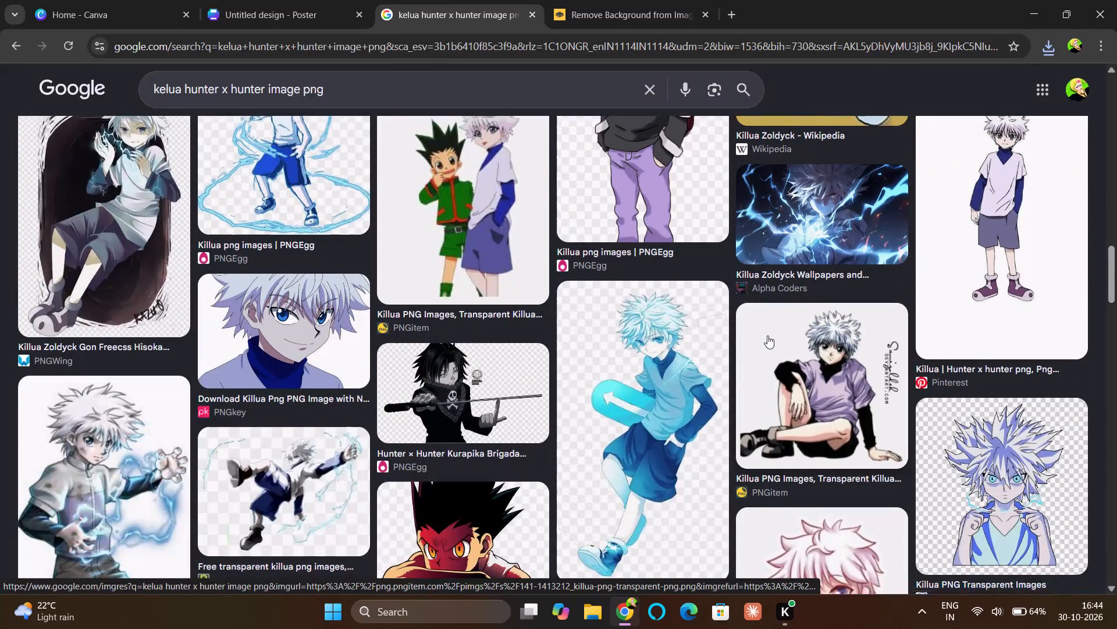
pyautogui.scroll(-1, 767, 335)
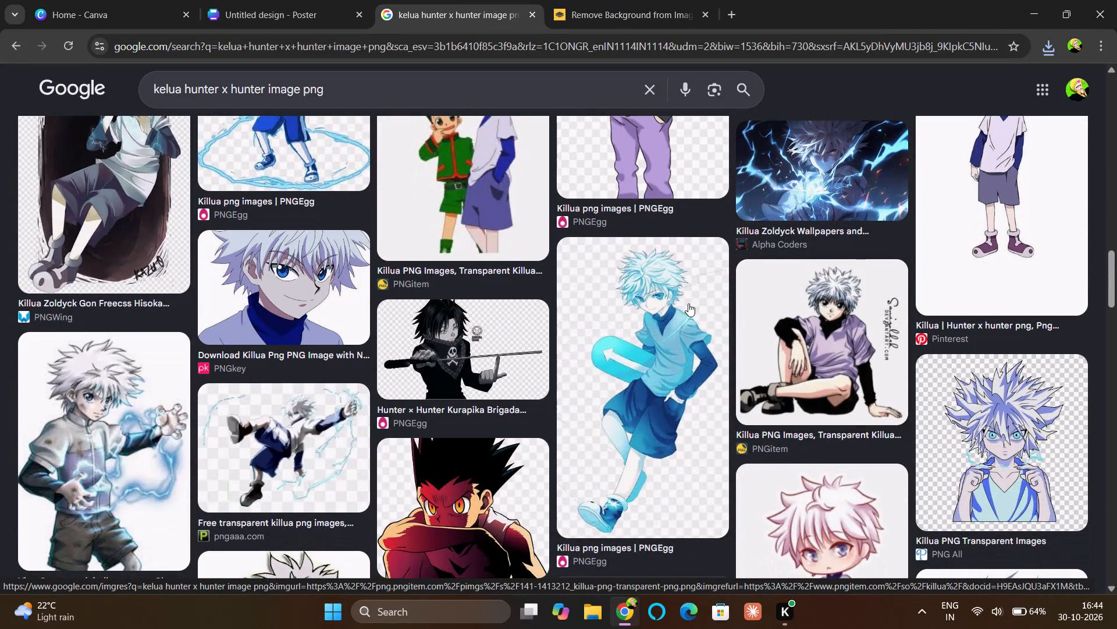
pyautogui.scroll(-2, 651, 318)
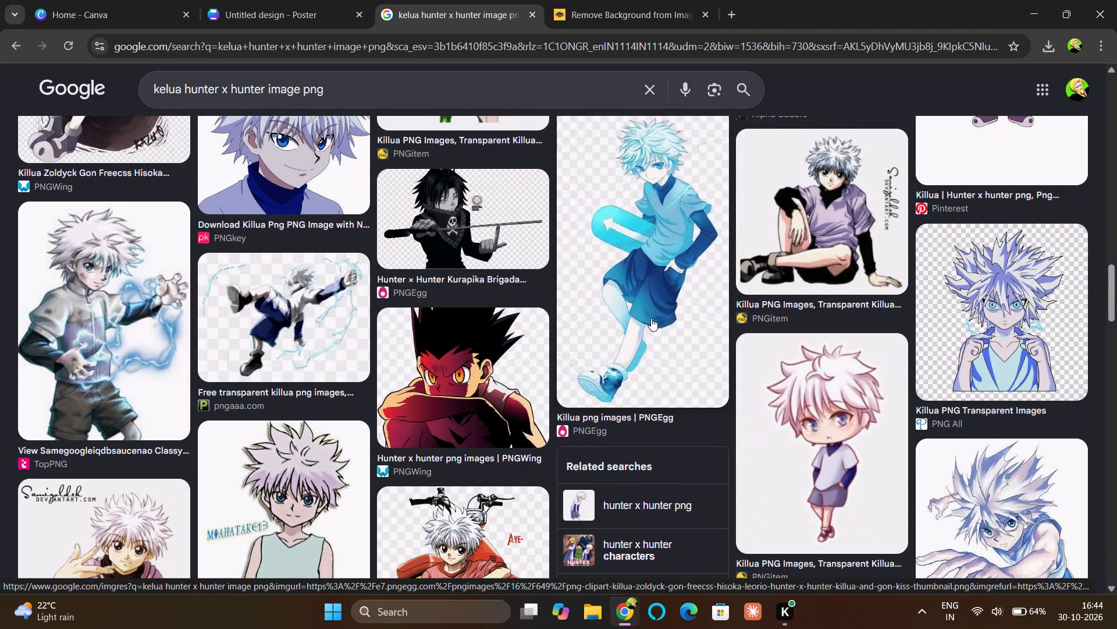
pyautogui.scroll(-1, 651, 318)
# Open the spiky-haired Killua result from PNG All and save its image to the computer.
pyautogui.click(1028, 272)
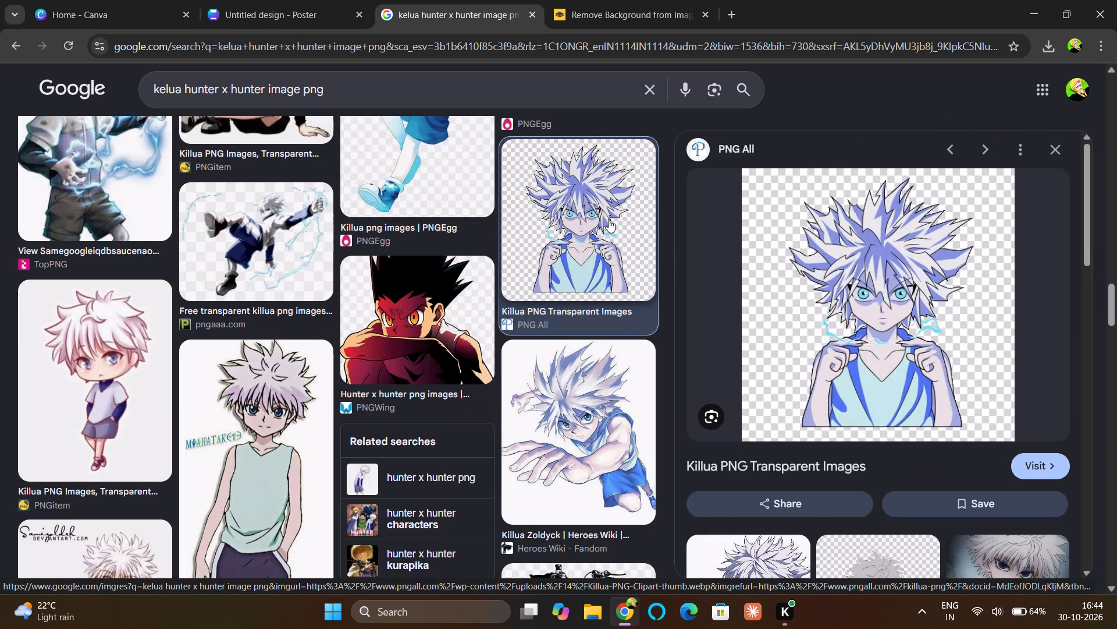
pyautogui.rightClick(609, 220)
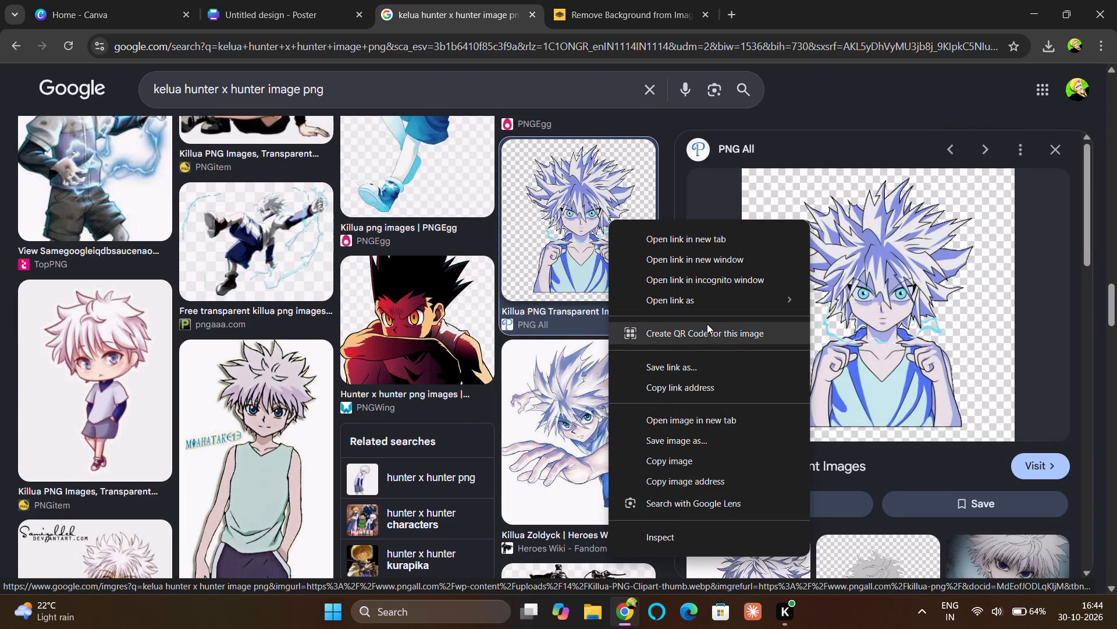
pyautogui.click(676, 437)
pyautogui.press('Return')
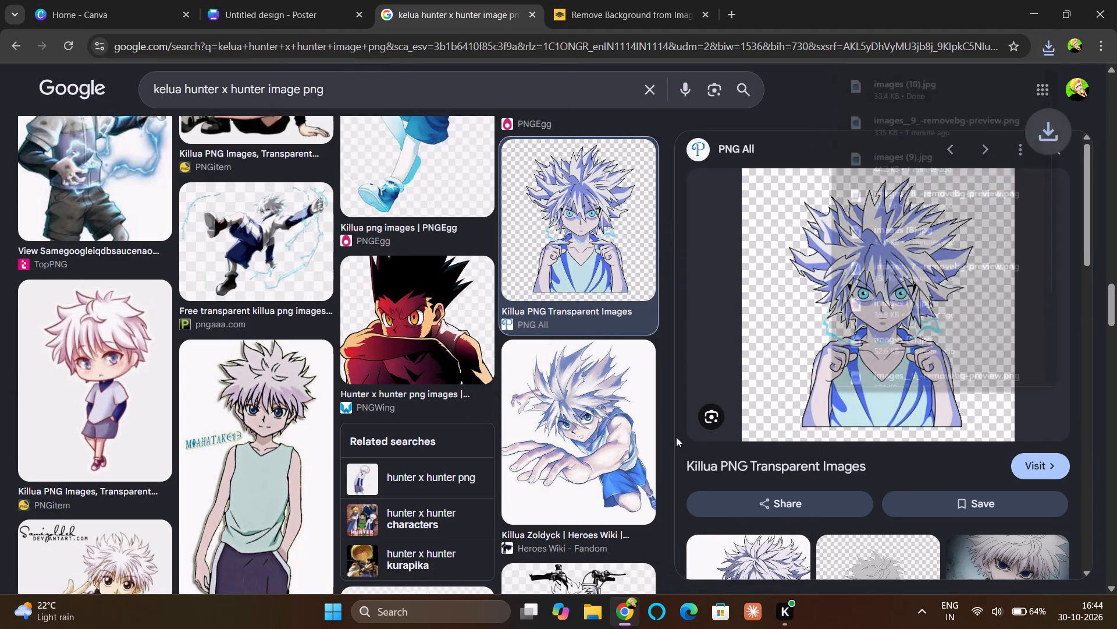
# Remove the background from the saved spiky-haired Killua image, images (10), in remove.bg and download the free preview version.
pyautogui.click(639, 12)
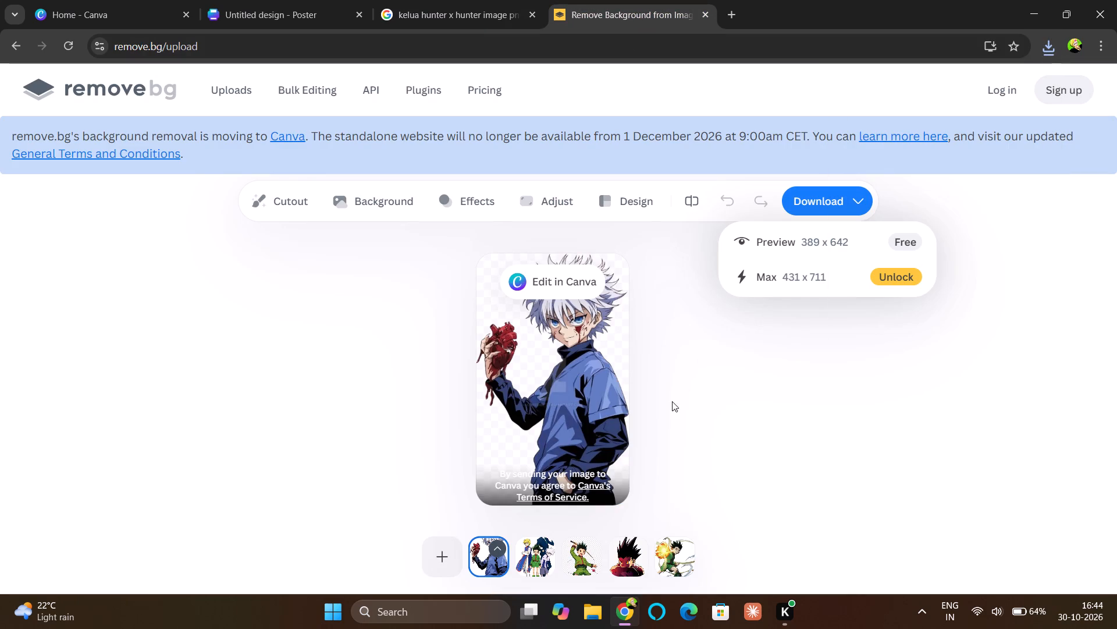
pyautogui.click(449, 550)
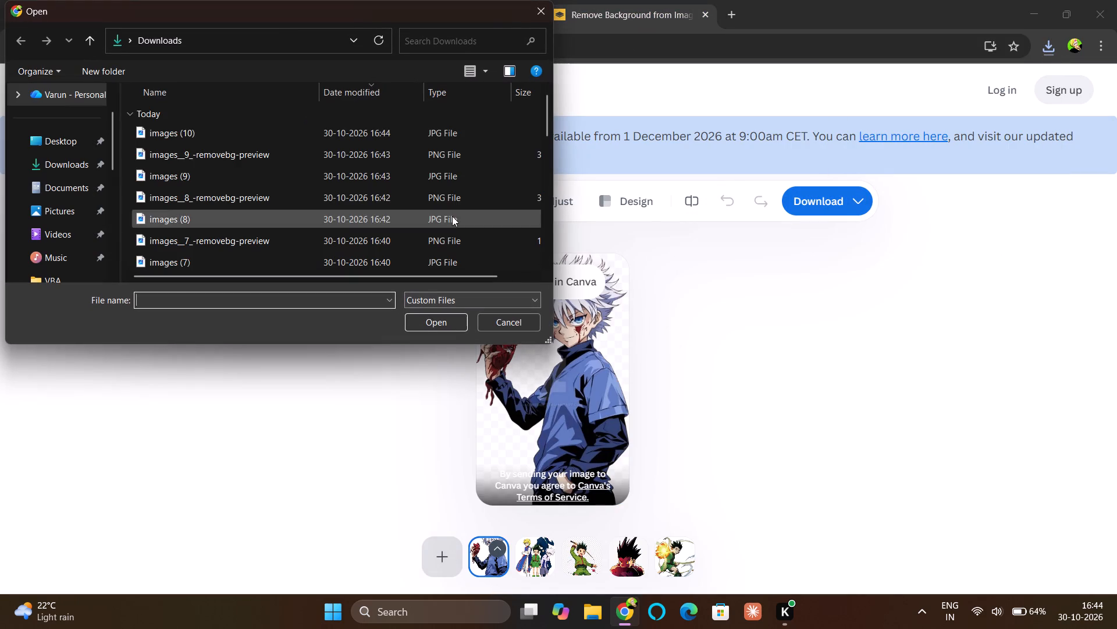
pyautogui.moveTo(380, 139); pyautogui.dragTo(435, 326)
pyautogui.click(435, 326)
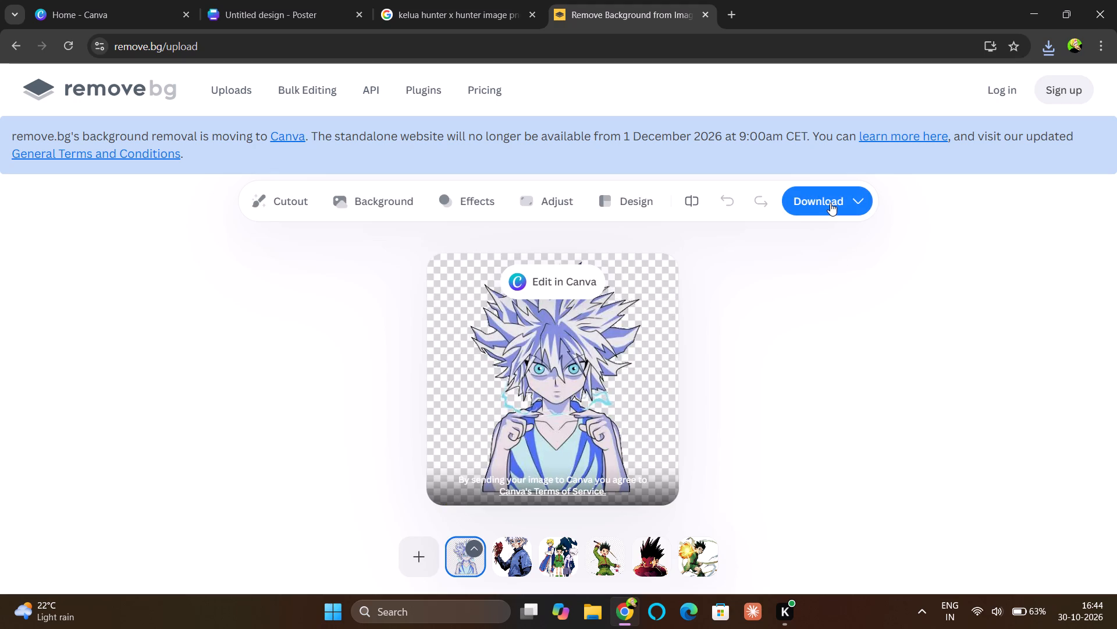
pyautogui.click(830, 203)
pyautogui.click(834, 244)
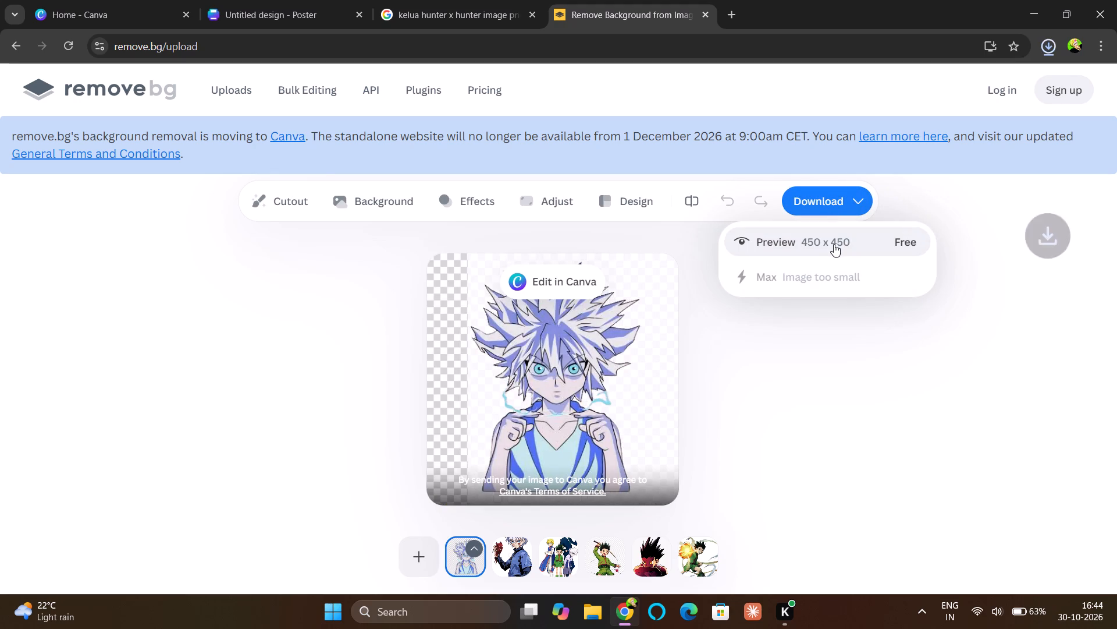
# Return to the Canva poster and upload the cutout file images__10_-removebg-preview.
pyautogui.click(311, 17)
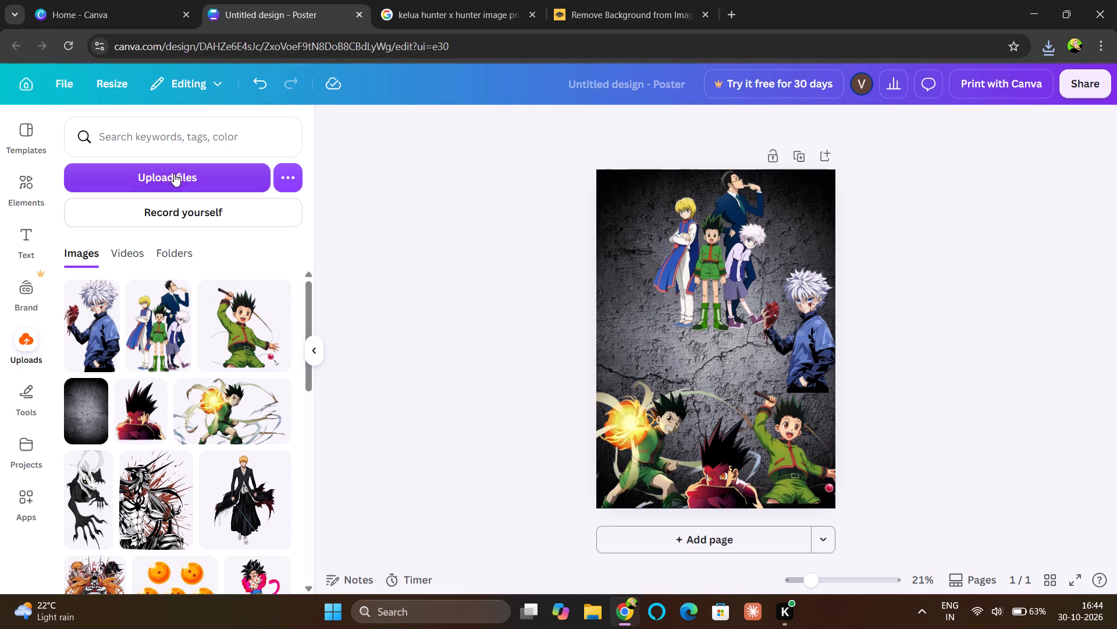
pyautogui.click(174, 174)
pyautogui.click(172, 130)
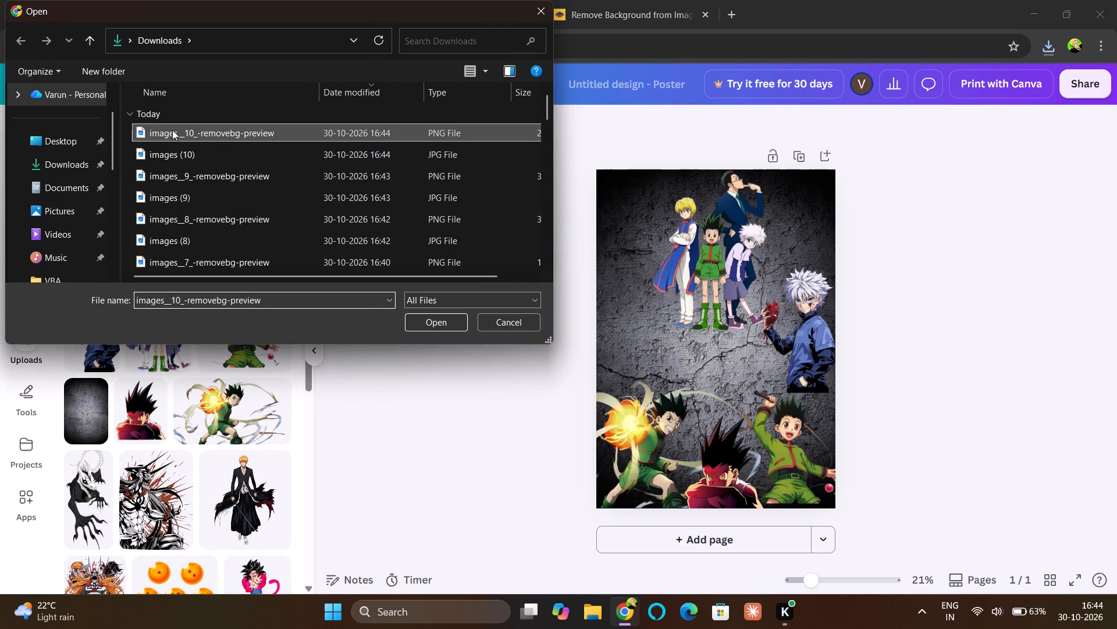
pyautogui.click(429, 326)
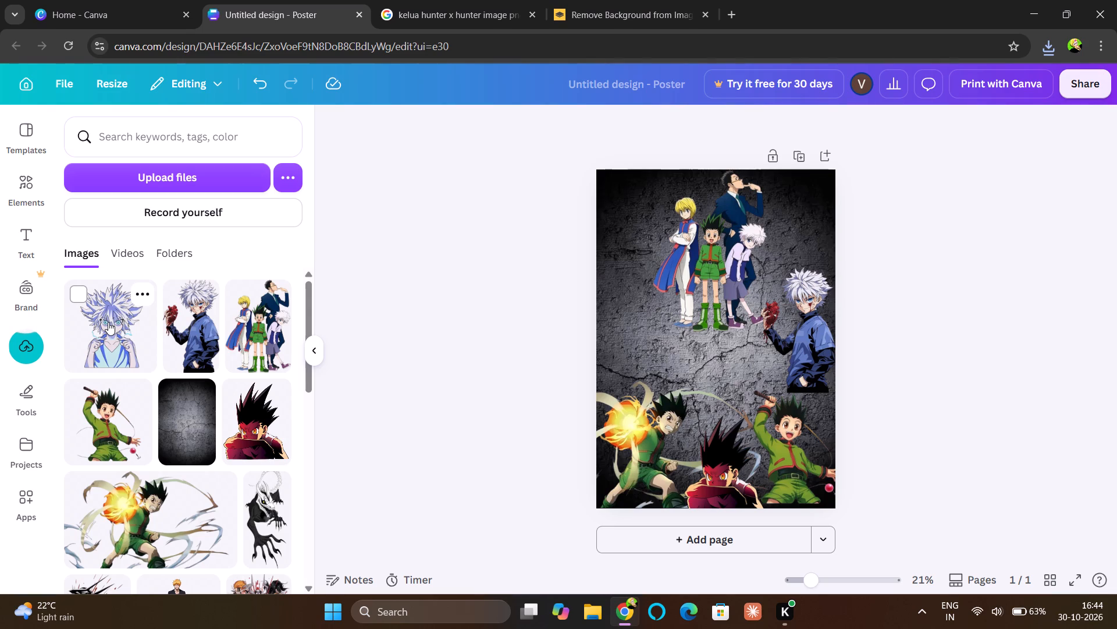
# Add the spiky-haired Killua cutout to the poster, shrink it to about 18.5 by 18.5, and move it to the page's top-right corner.
pyautogui.click(99, 324)
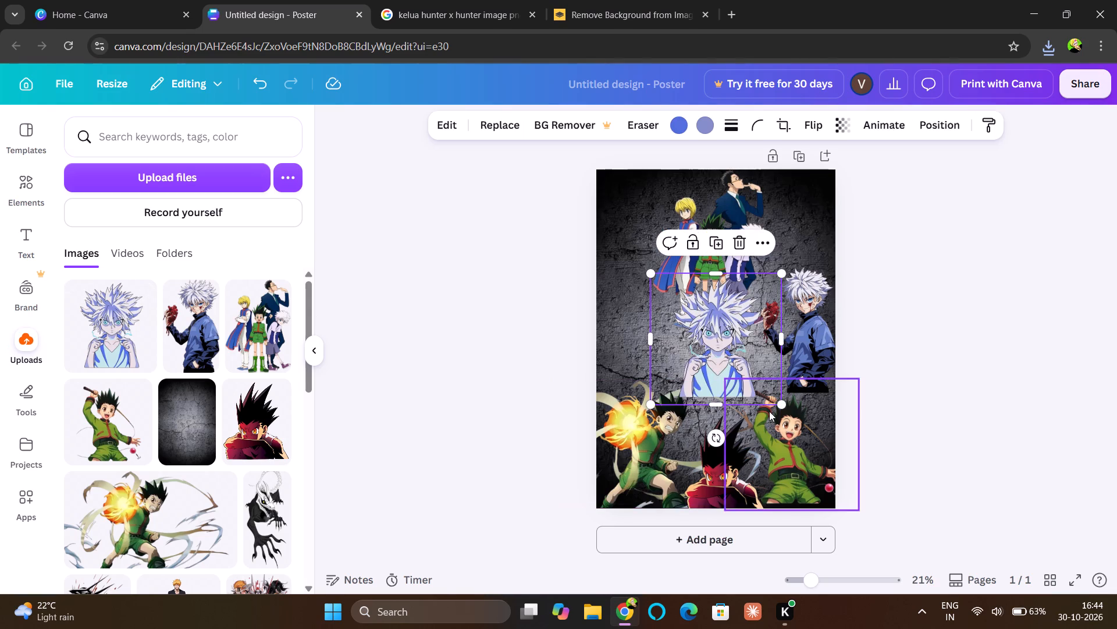
pyautogui.moveTo(782, 403); pyautogui.dragTo(738, 356)
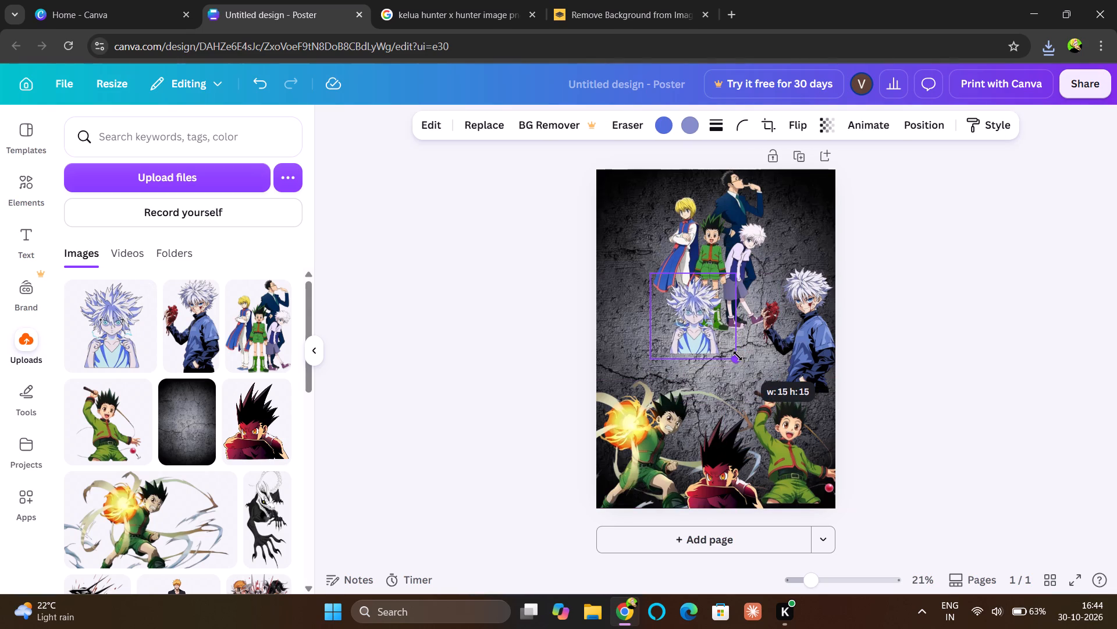
pyautogui.moveTo(738, 356); pyautogui.dragTo(756, 373)
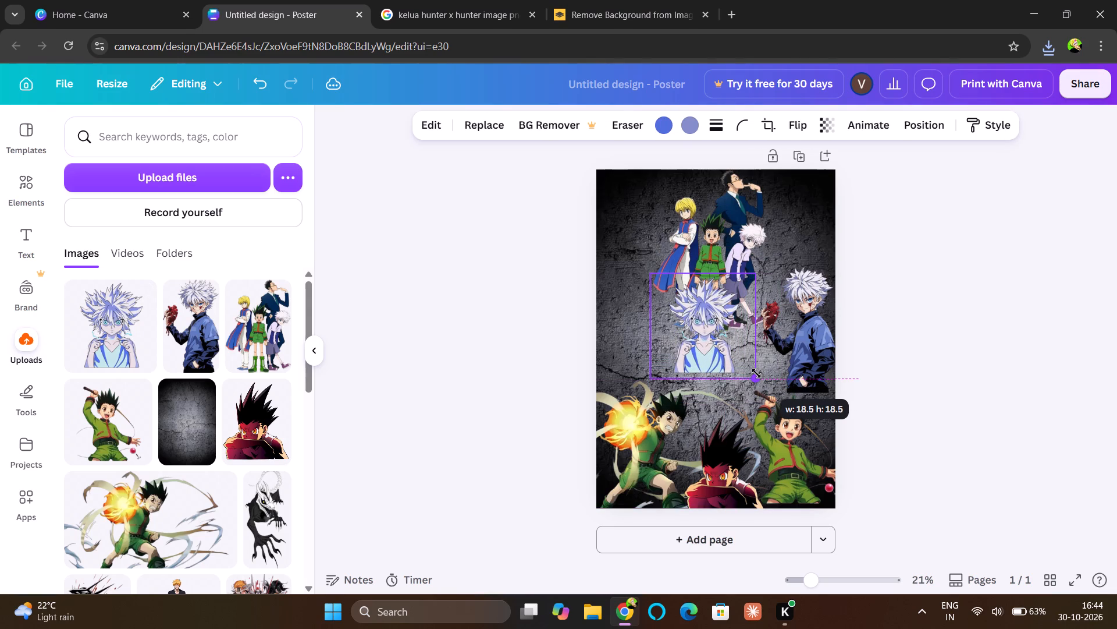
pyautogui.moveTo(756, 373); pyautogui.dragTo(753, 375)
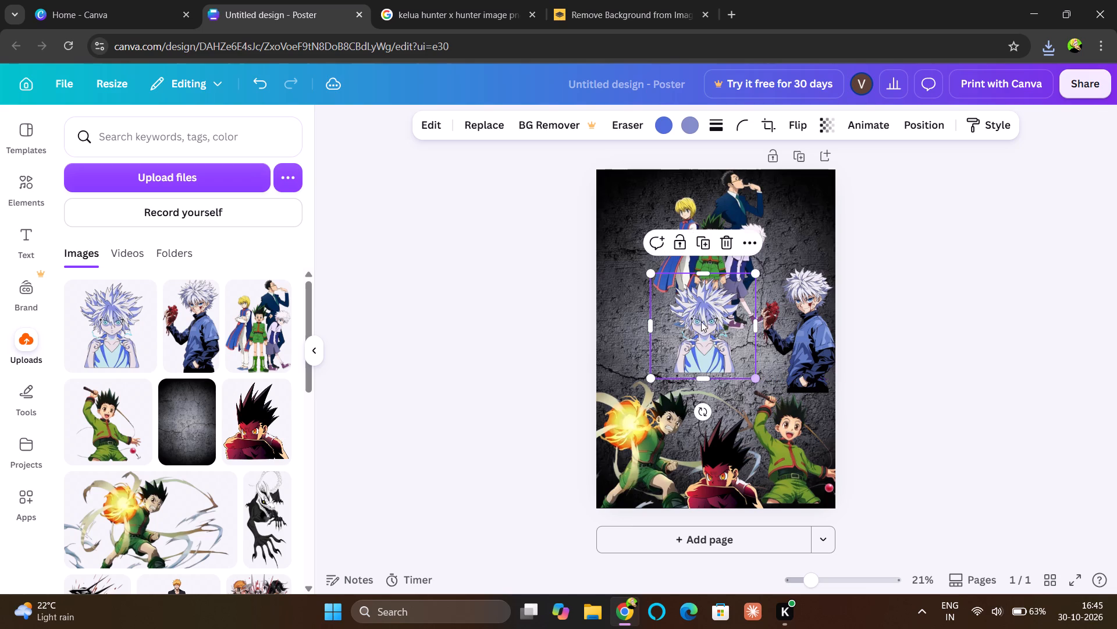
pyautogui.moveTo(693, 316); pyautogui.dragTo(791, 206)
pyautogui.click(960, 337)
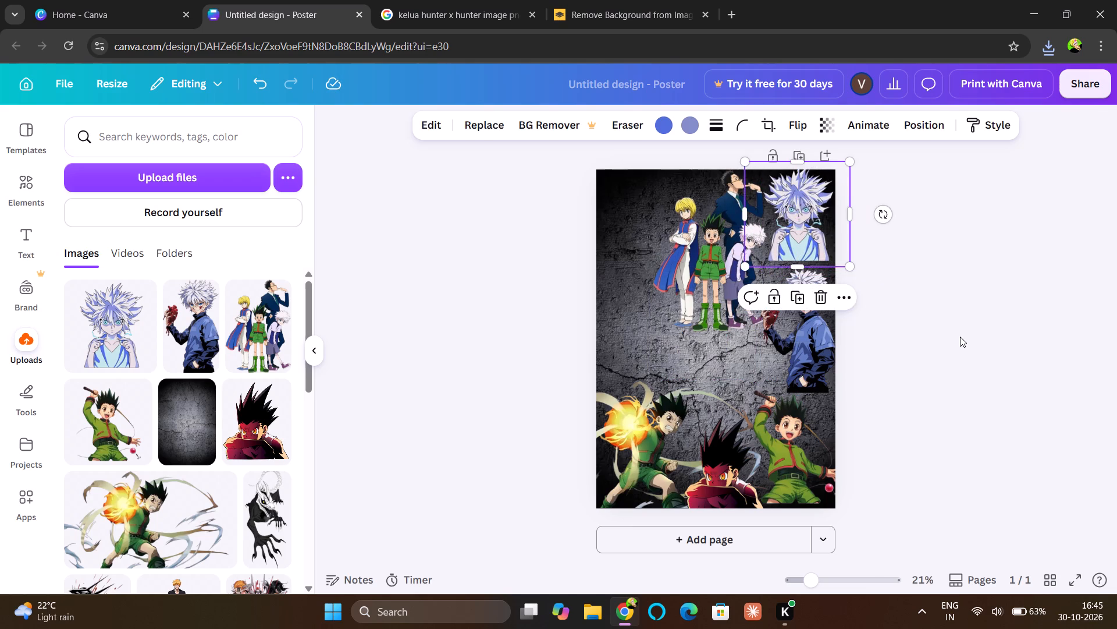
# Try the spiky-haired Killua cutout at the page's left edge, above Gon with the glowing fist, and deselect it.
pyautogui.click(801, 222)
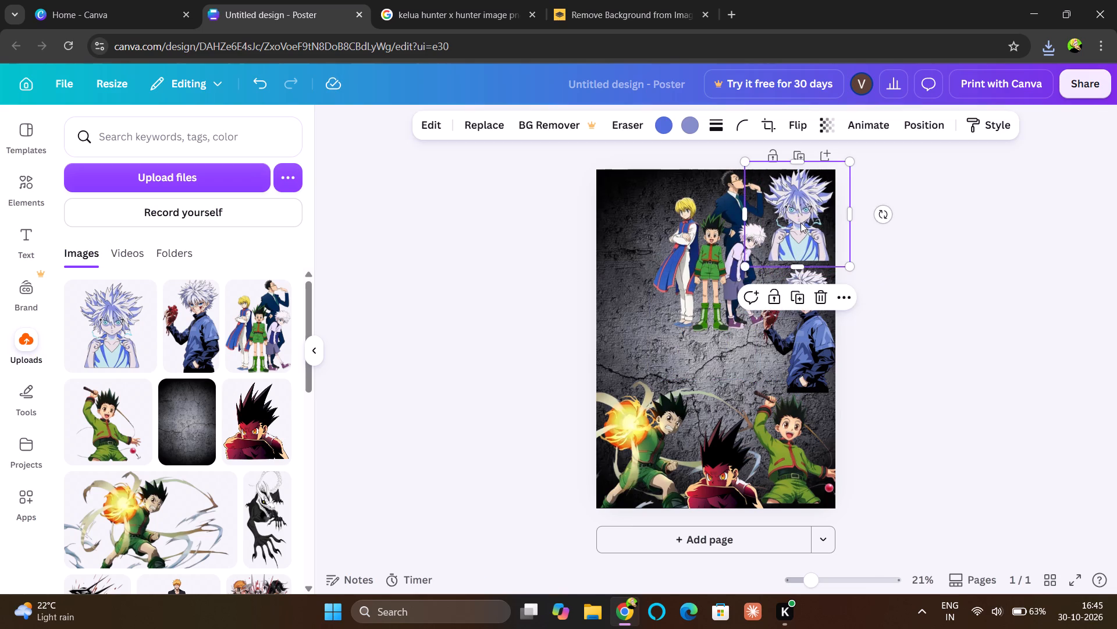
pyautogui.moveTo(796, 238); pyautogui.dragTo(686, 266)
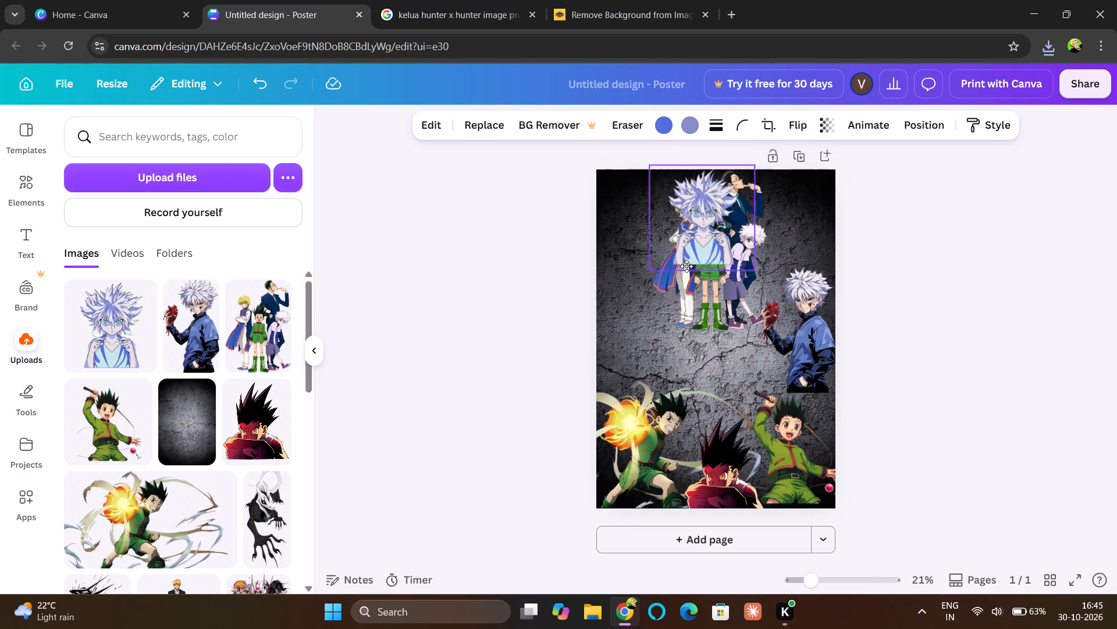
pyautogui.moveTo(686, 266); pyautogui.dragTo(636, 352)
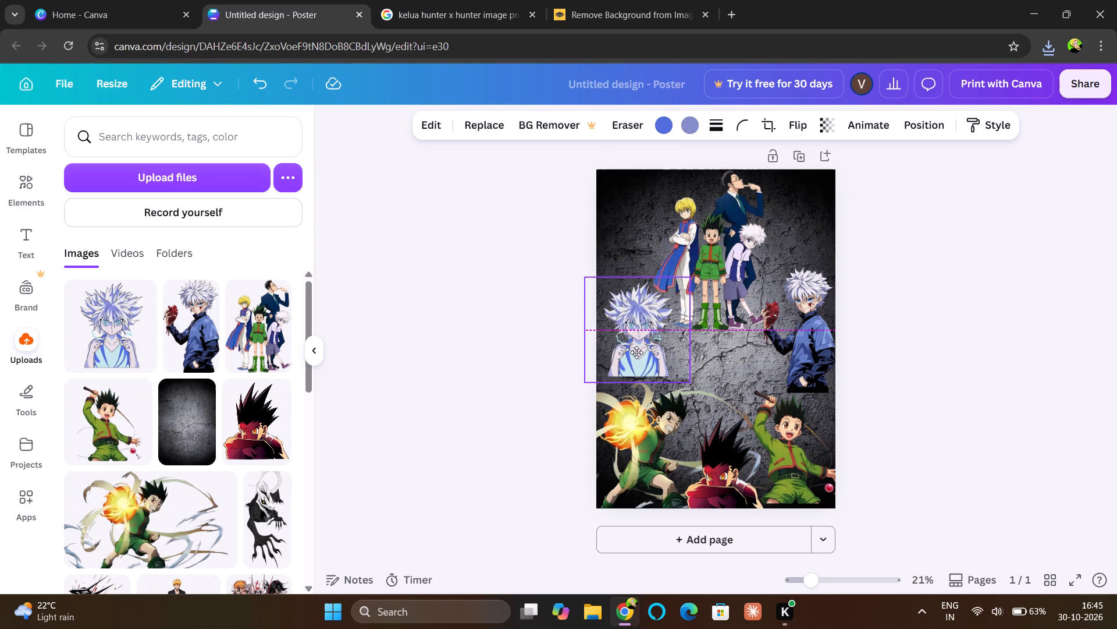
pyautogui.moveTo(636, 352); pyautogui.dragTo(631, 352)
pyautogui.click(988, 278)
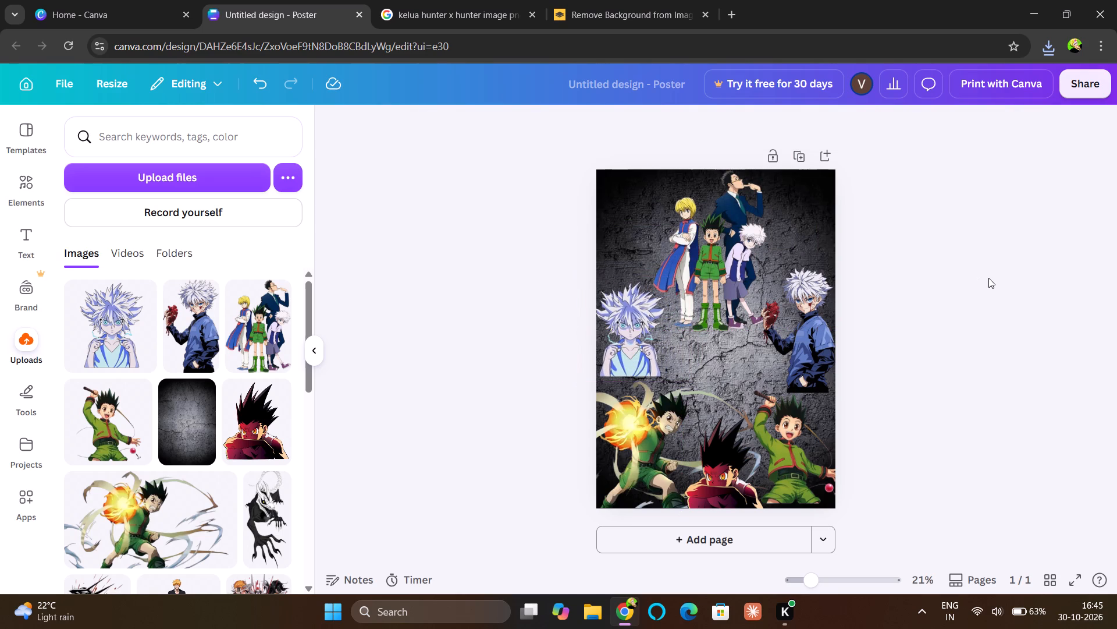
# Move the spiky-haired Killua cutout to the page's top-right corner, aligned with the top edge above the blue-shirted Killua, and deselect it.
pyautogui.moveTo(645, 334); pyautogui.dragTo(821, 224)
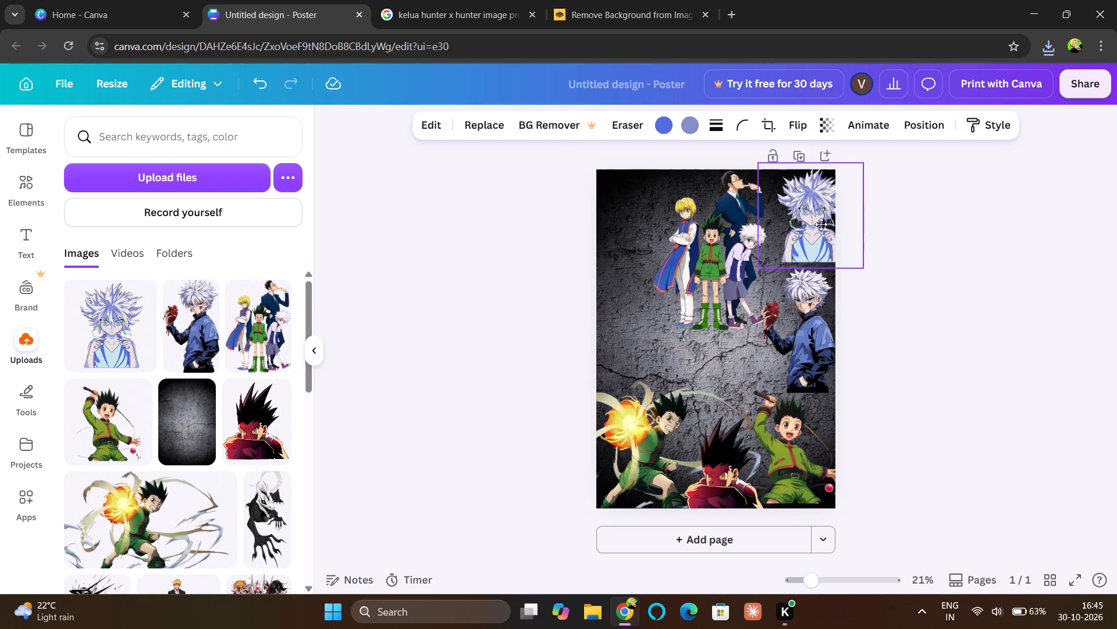
pyautogui.moveTo(821, 224); pyautogui.dragTo(817, 223)
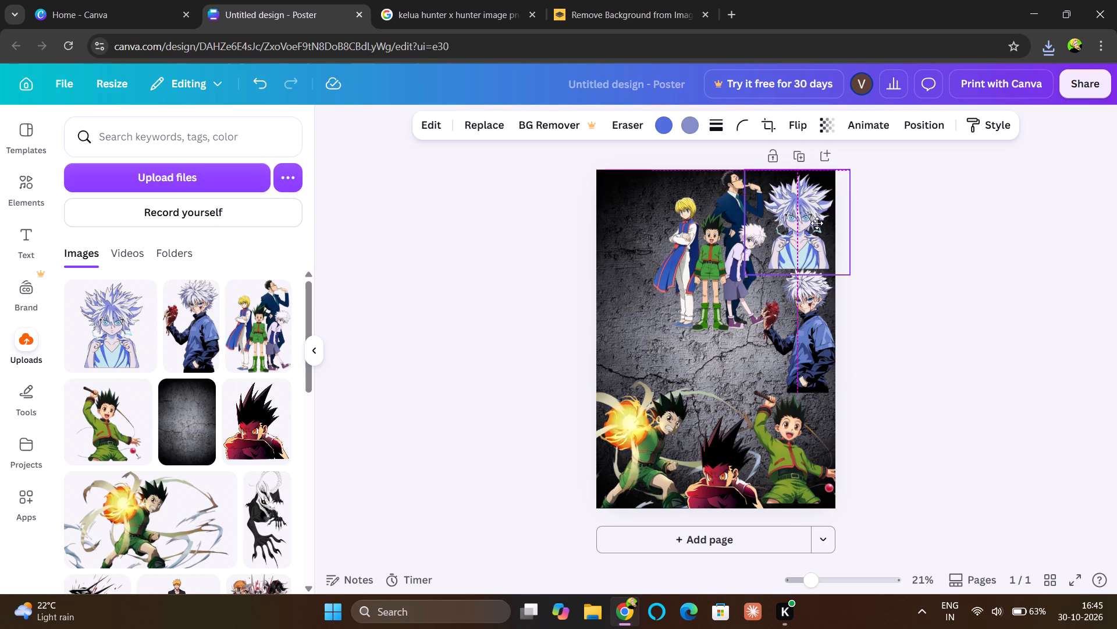
pyautogui.moveTo(817, 223); pyautogui.dragTo(817, 222)
pyautogui.moveTo(817, 222); pyautogui.dragTo(818, 222)
pyautogui.click(902, 242)
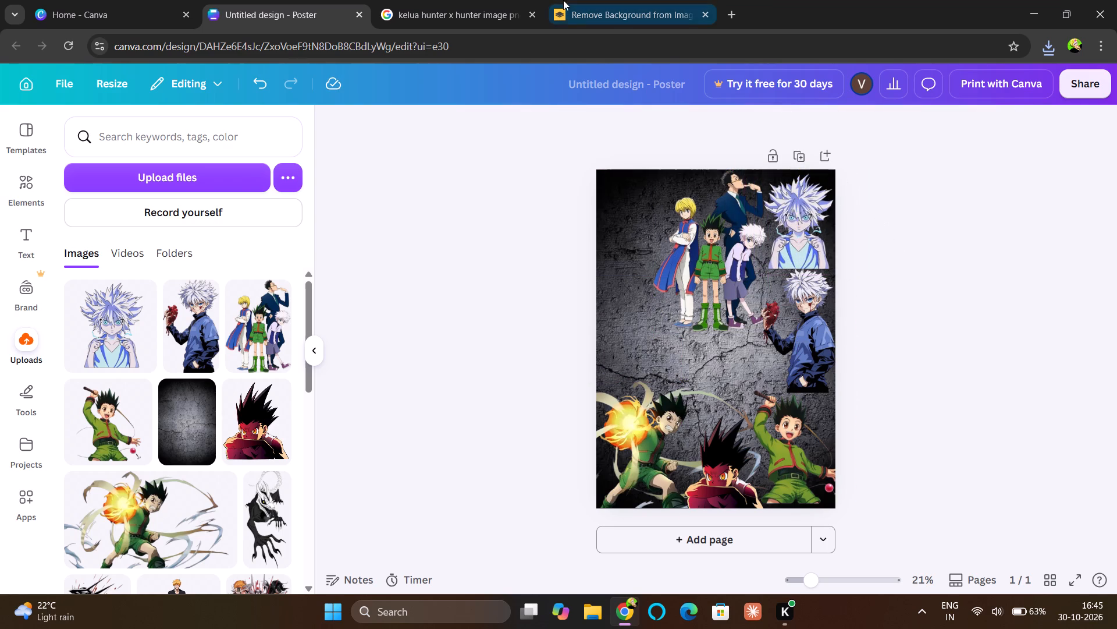
# Switch to the Google image results and search for "kurapika hunter x hunter image png".
pyautogui.click(489, 11)
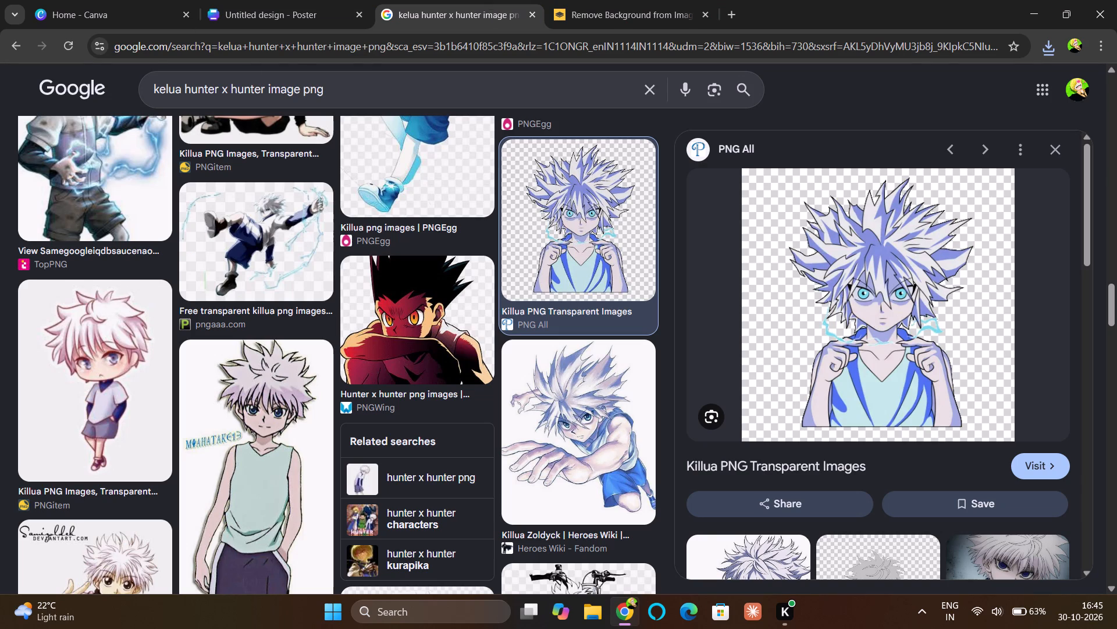
pyautogui.click(184, 87)
pyautogui.press('Left')
pyautogui.press('BackSpace')
pyautogui.press('BackSpace')
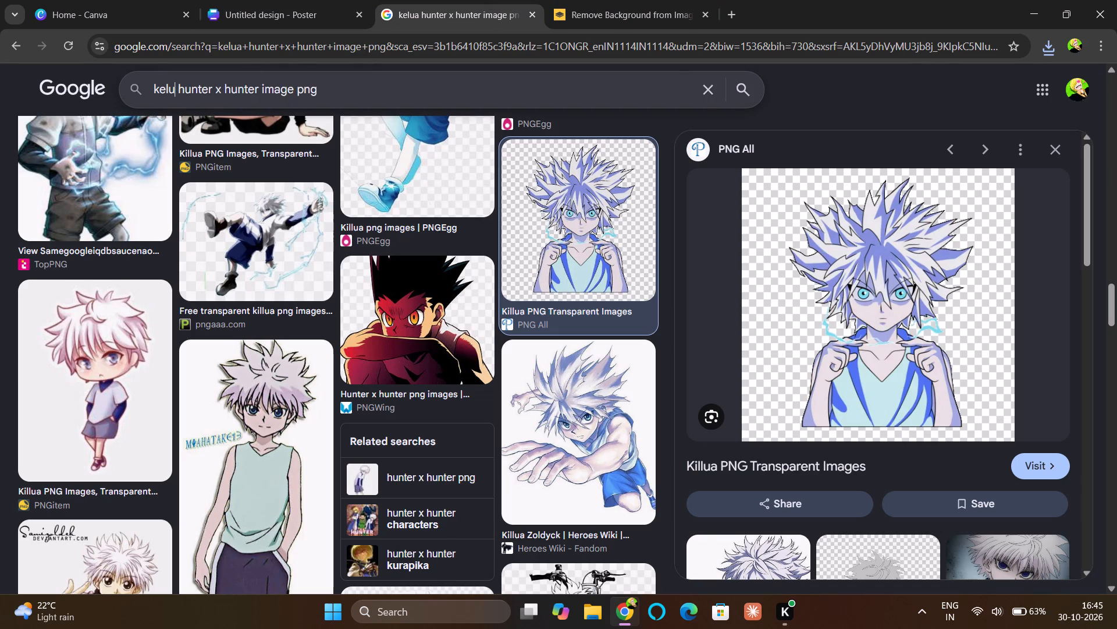
pyautogui.press('BackSpace')
pyautogui.press('BackSpace')
pyautogui.press('BackSpace')
pyautogui.write('kurapika')
pyautogui.press('Return')
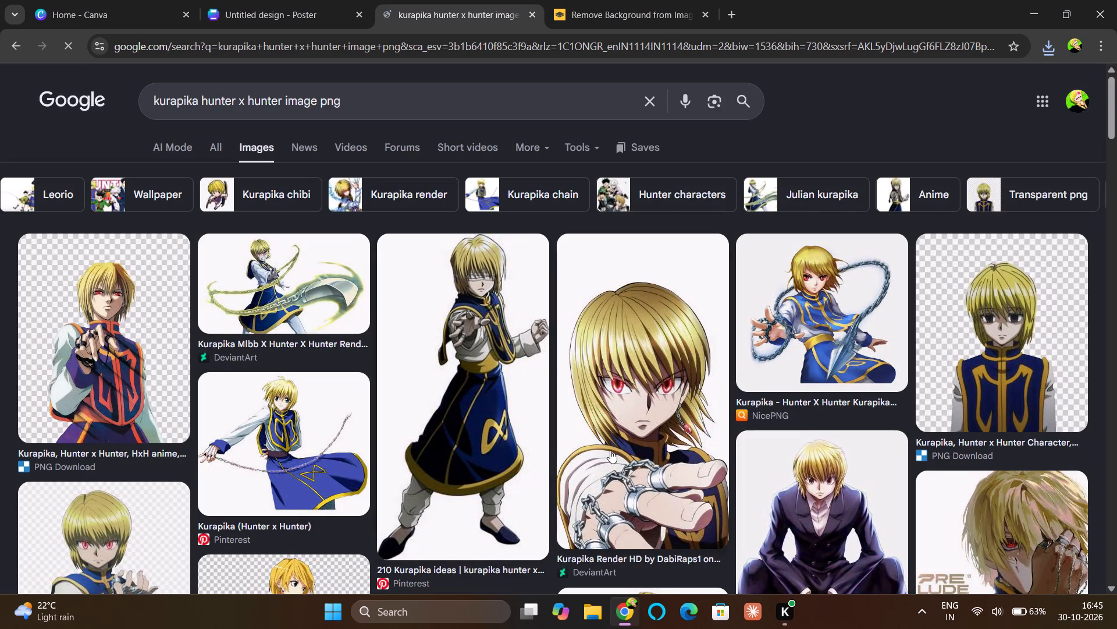
# Browse the Kurapika image results for a picture suitable as a poster cutout.
pyautogui.scroll(-1, 610, 450)
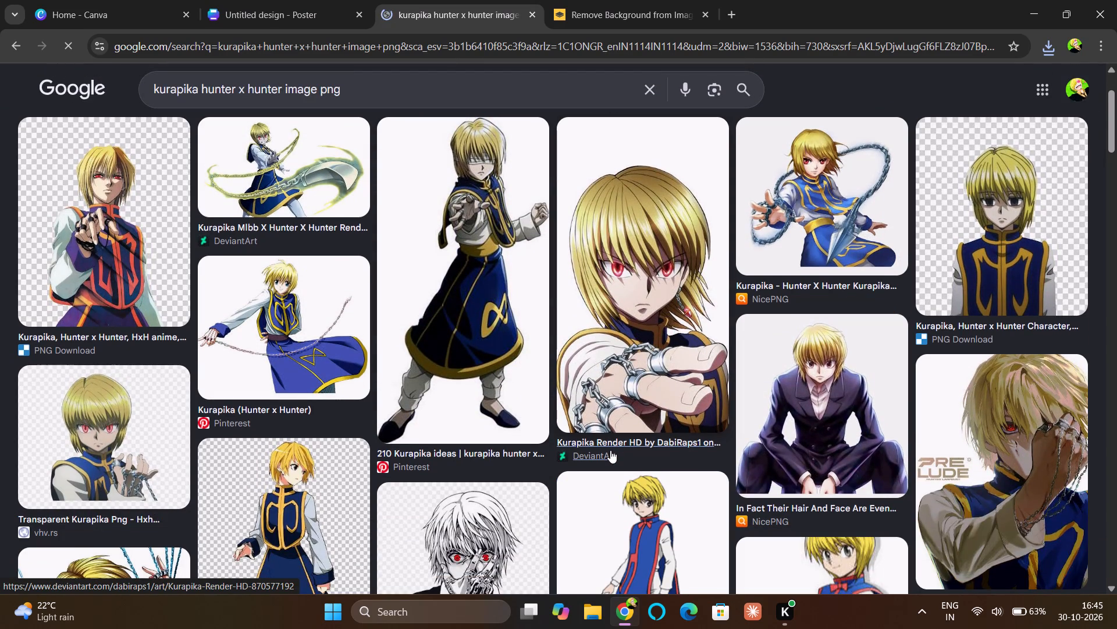
pyautogui.scroll(-3, 610, 450)
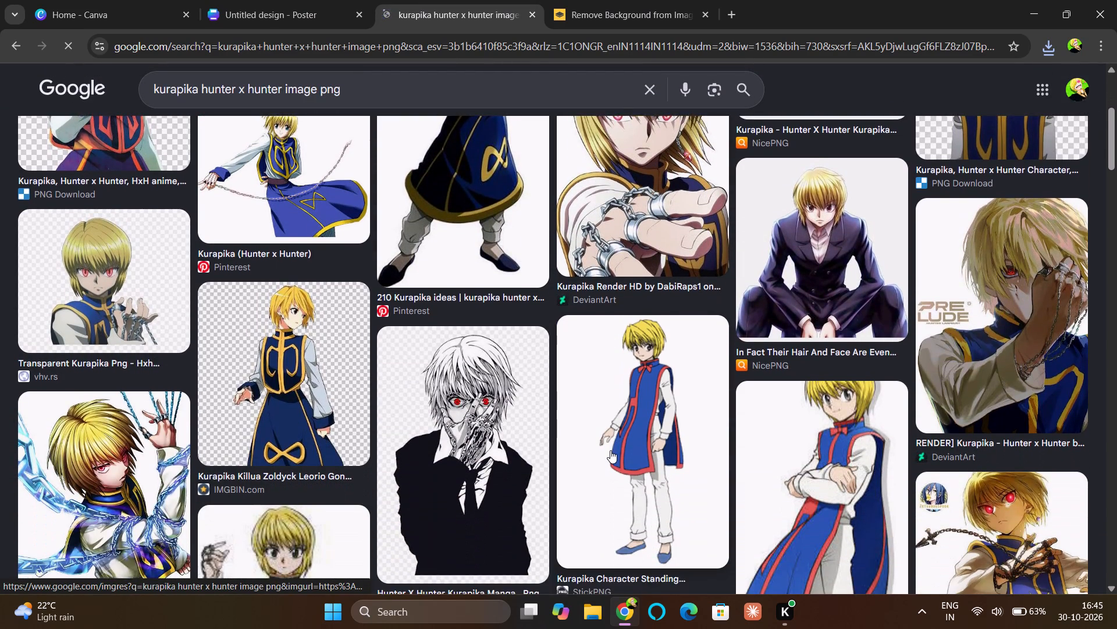
pyautogui.scroll(-1, 610, 450)
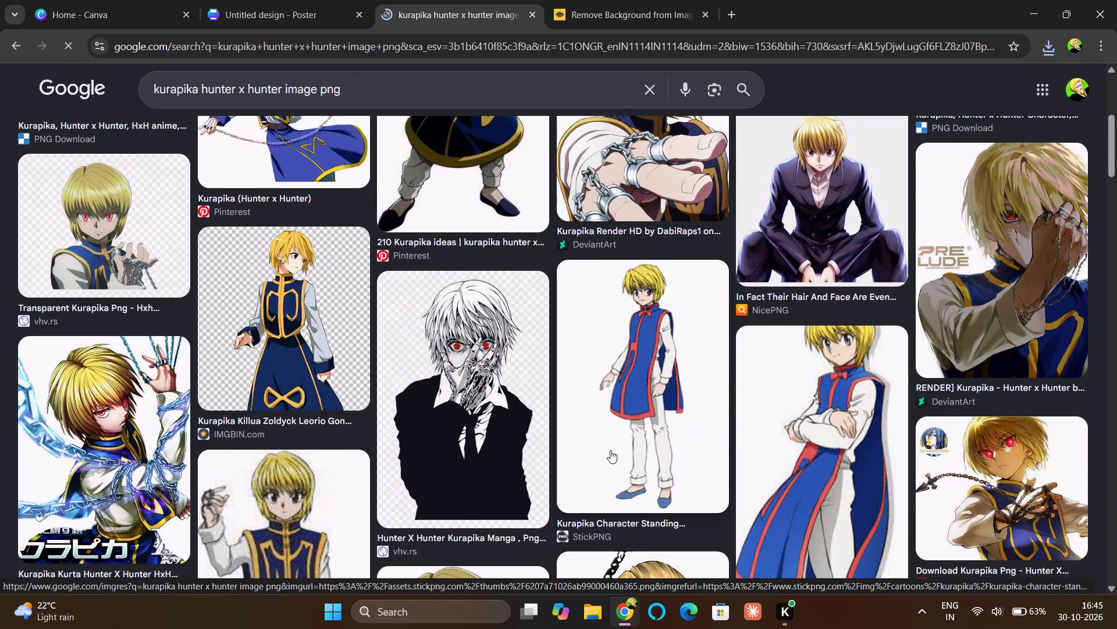
pyautogui.scroll(-3, 610, 450)
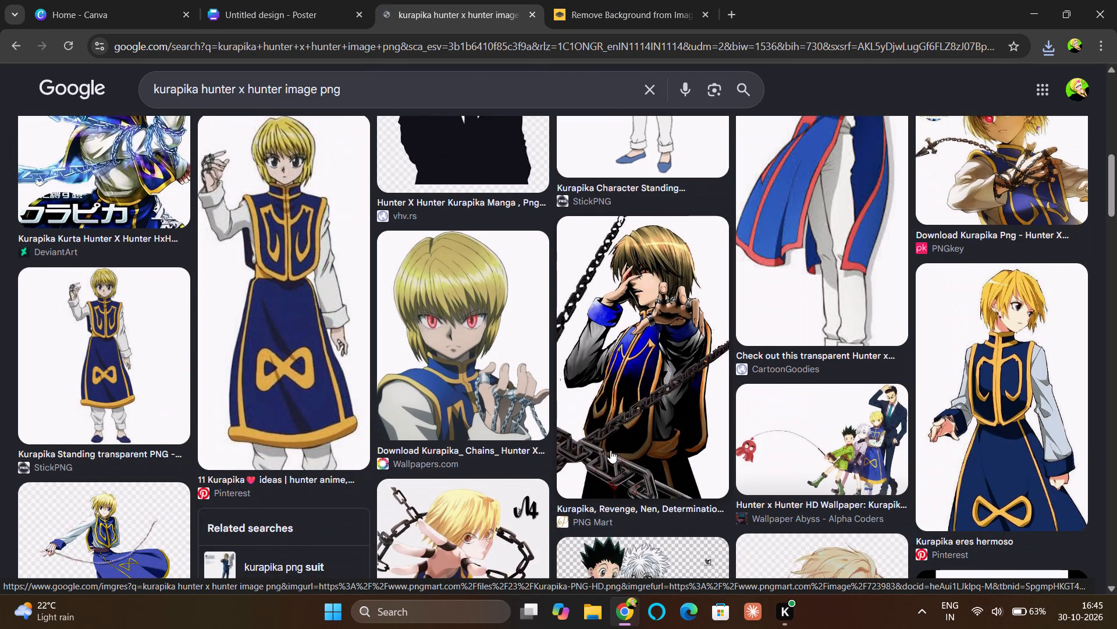
pyautogui.scroll(-3, 610, 450)
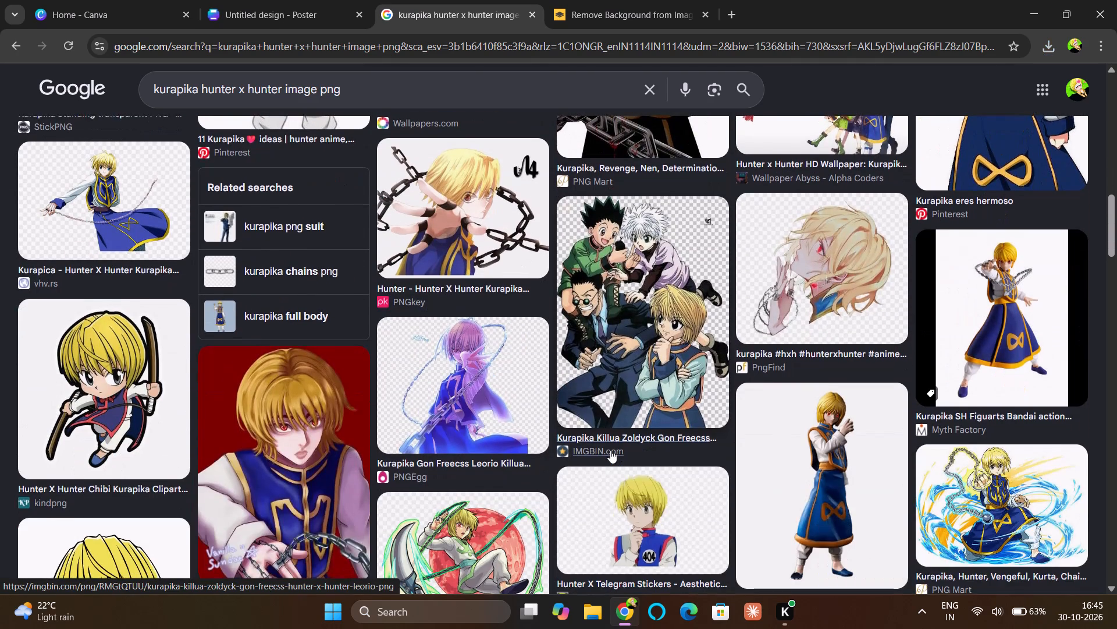
pyautogui.scroll(-2, 610, 450)
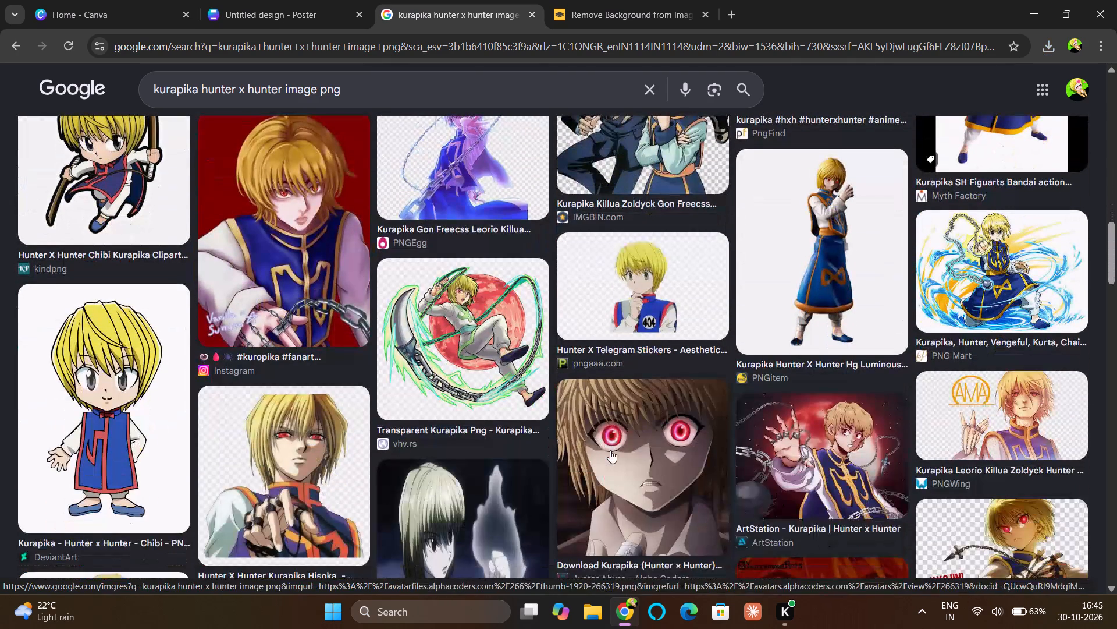
pyautogui.scroll(-2, 610, 450)
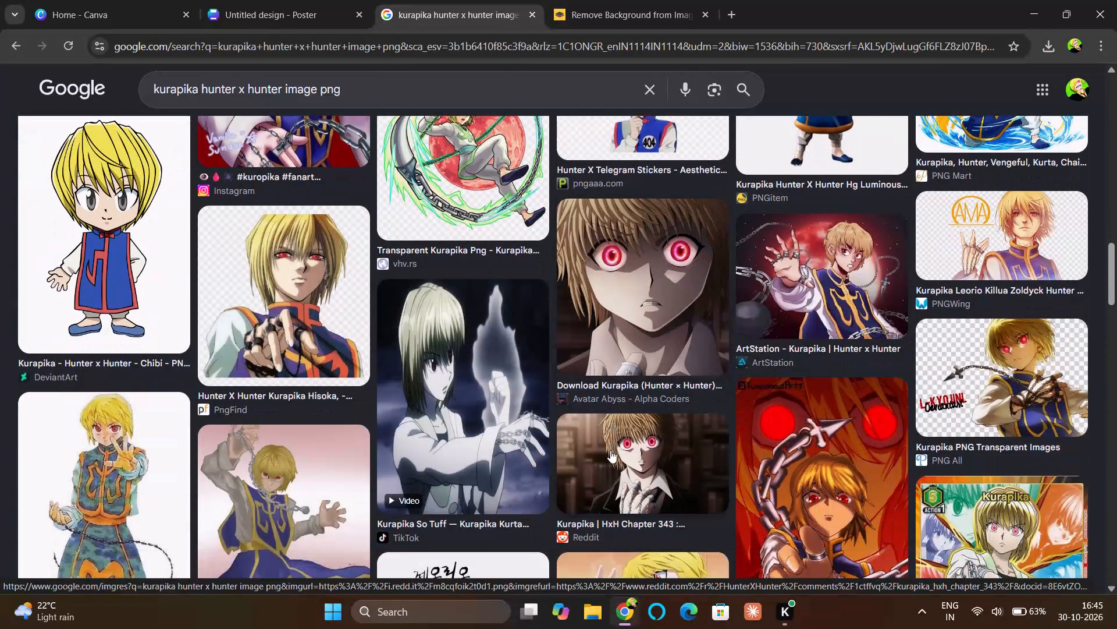
pyautogui.scroll(9, 610, 450)
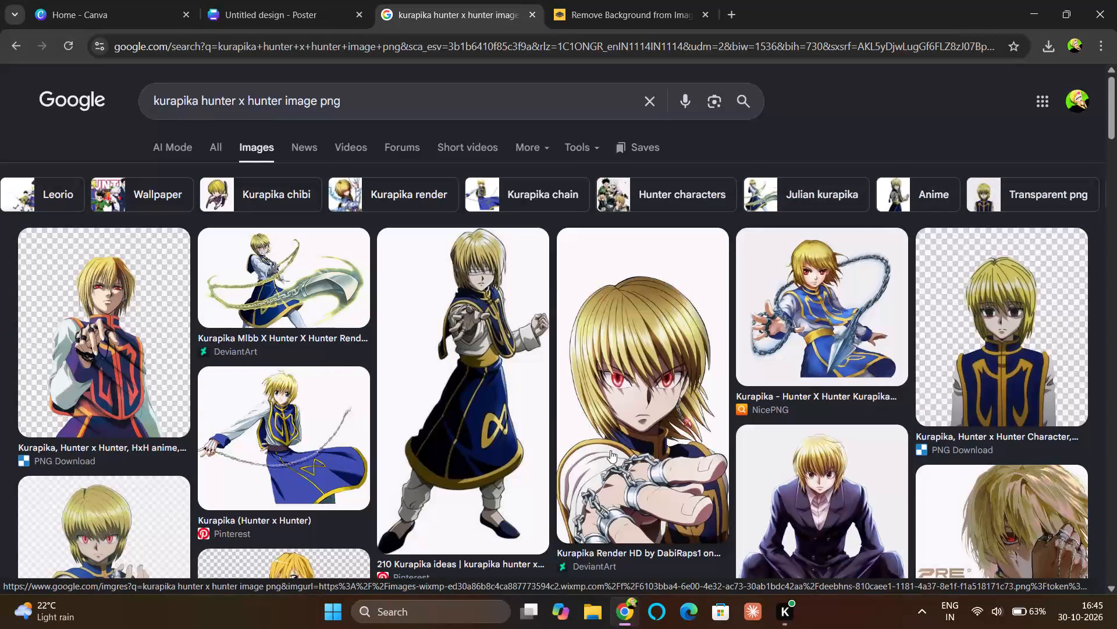
pyautogui.scroll(-1, 503, 434)
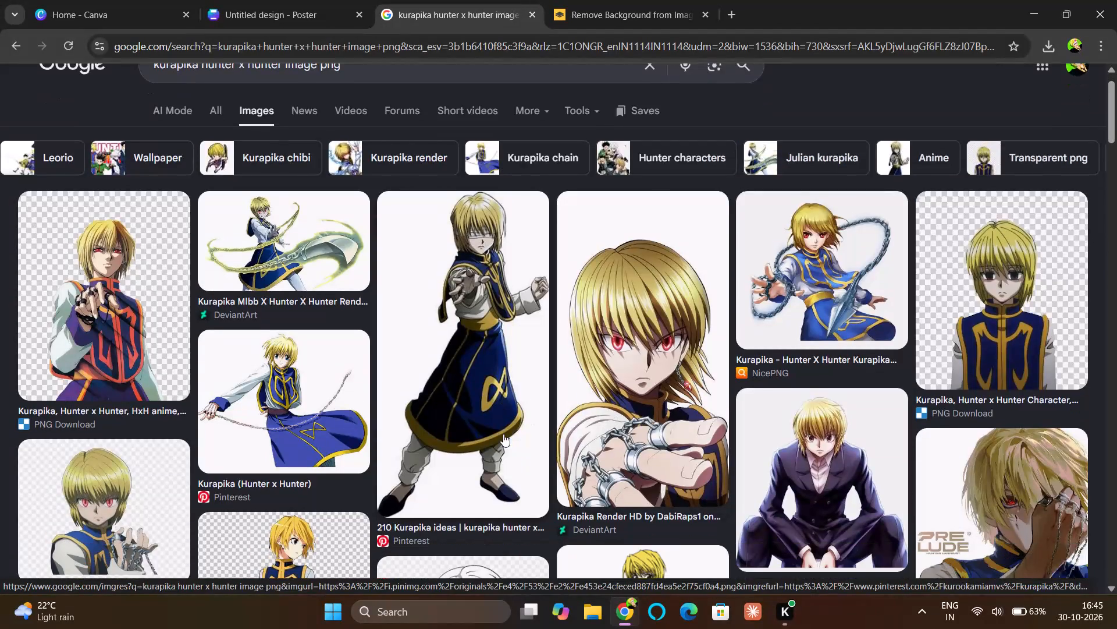
pyautogui.scroll(-8, 503, 434)
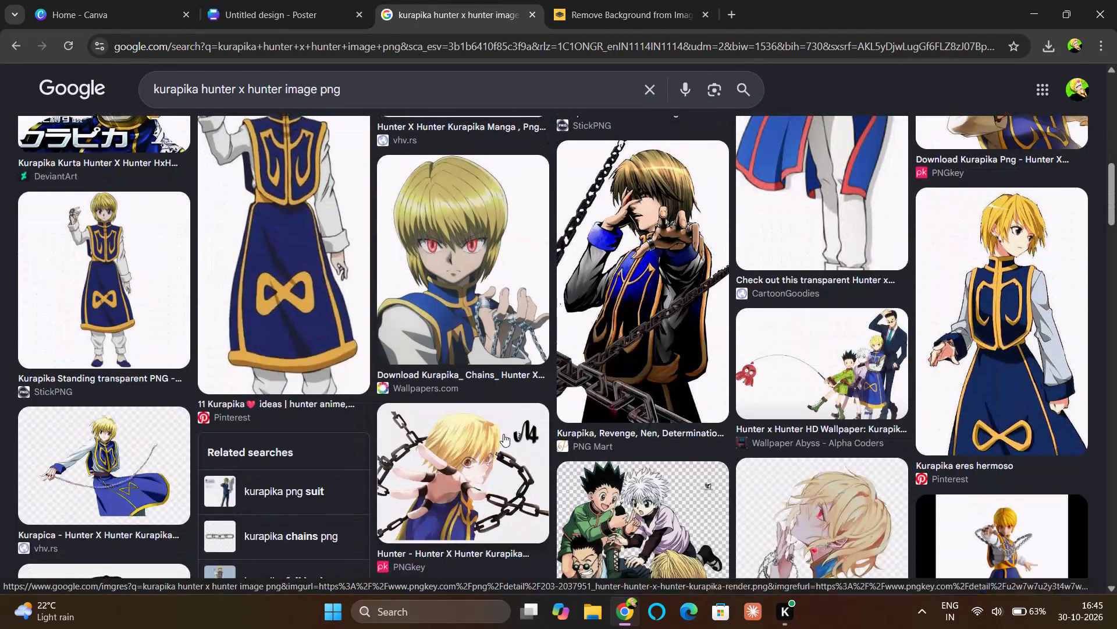
pyautogui.scroll(-5, 503, 434)
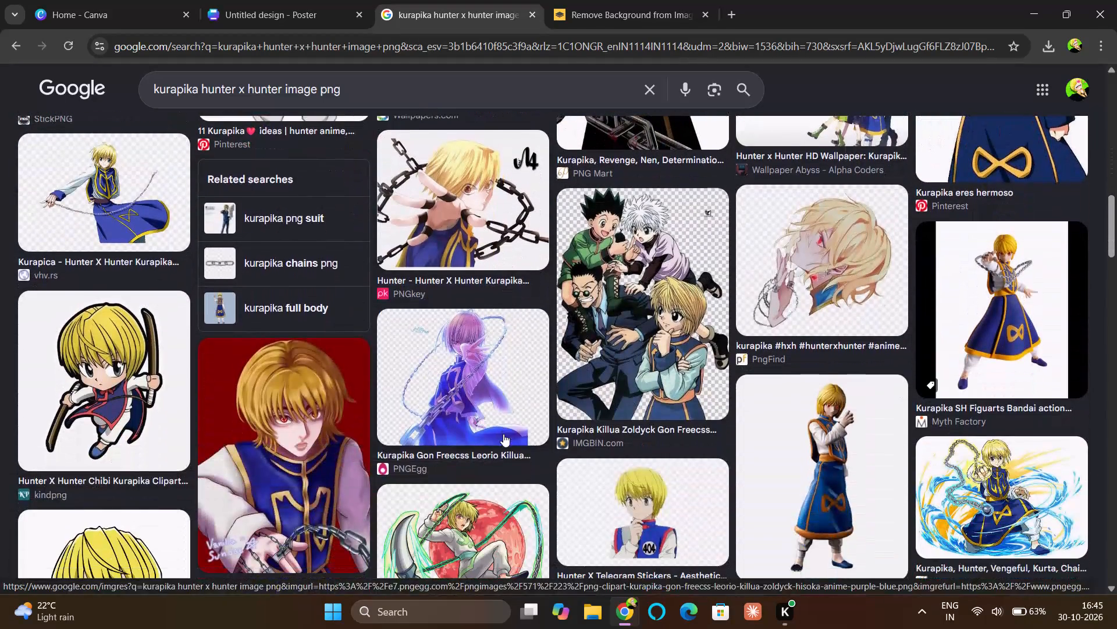
pyautogui.scroll(-9, 503, 434)
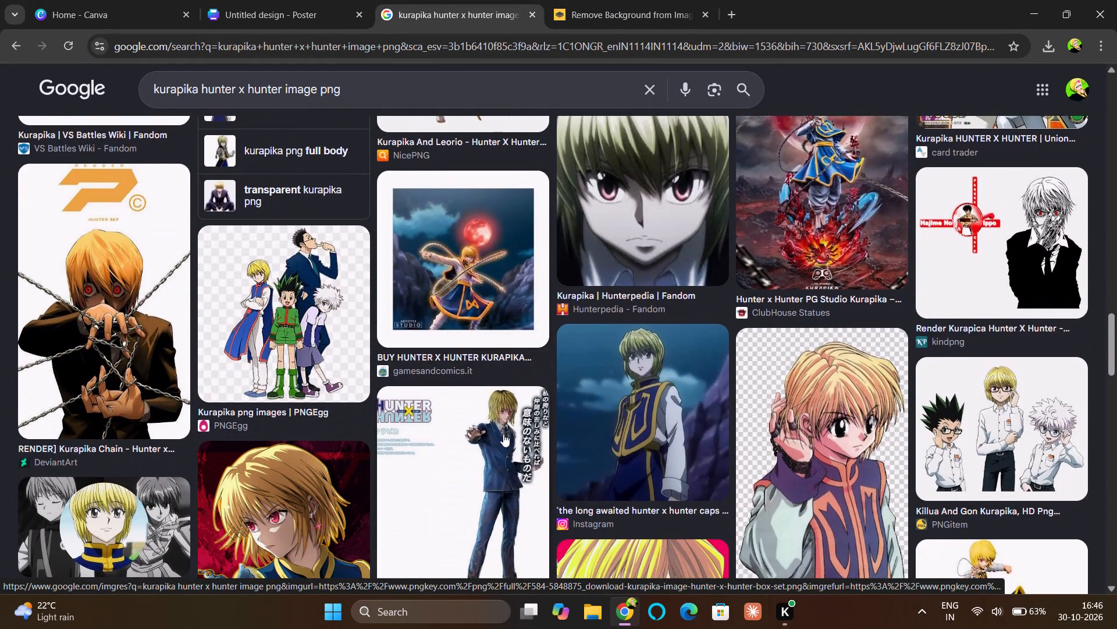
pyautogui.scroll(-5, 503, 434)
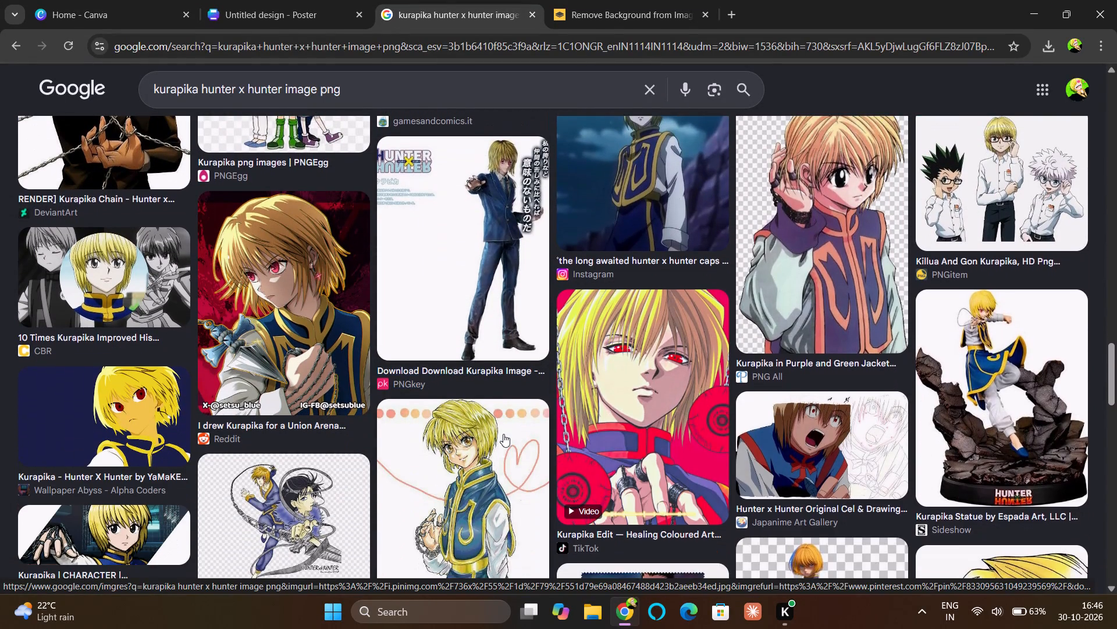
pyautogui.scroll(1, 503, 434)
pyautogui.hscroll(1, 503, 434)
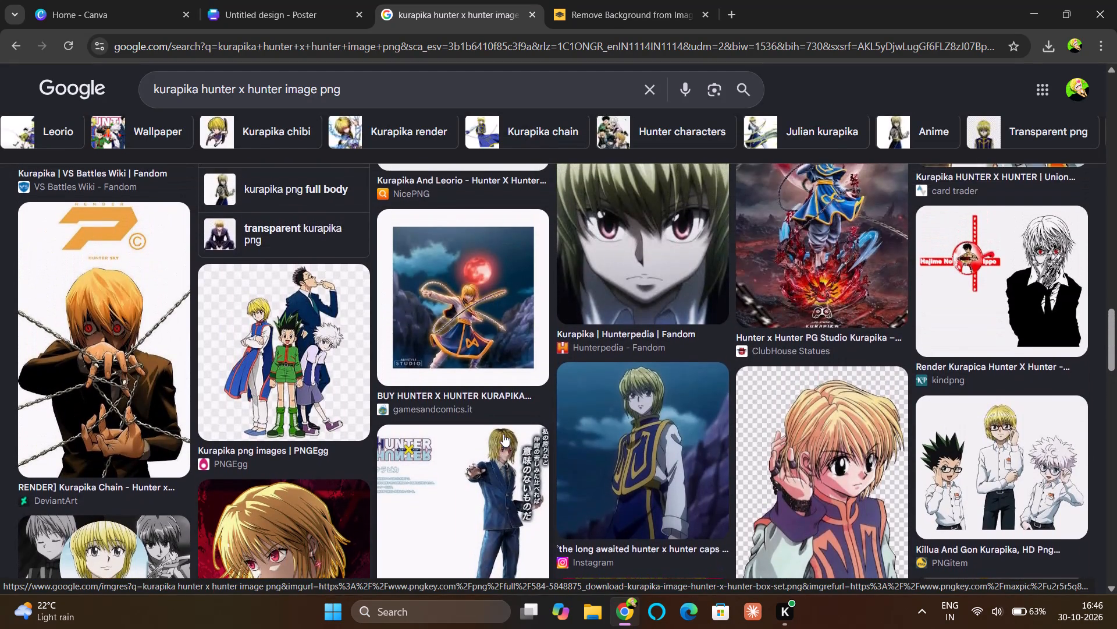
pyautogui.hscroll(1, 503, 434)
pyautogui.scroll(4, 503, 434)
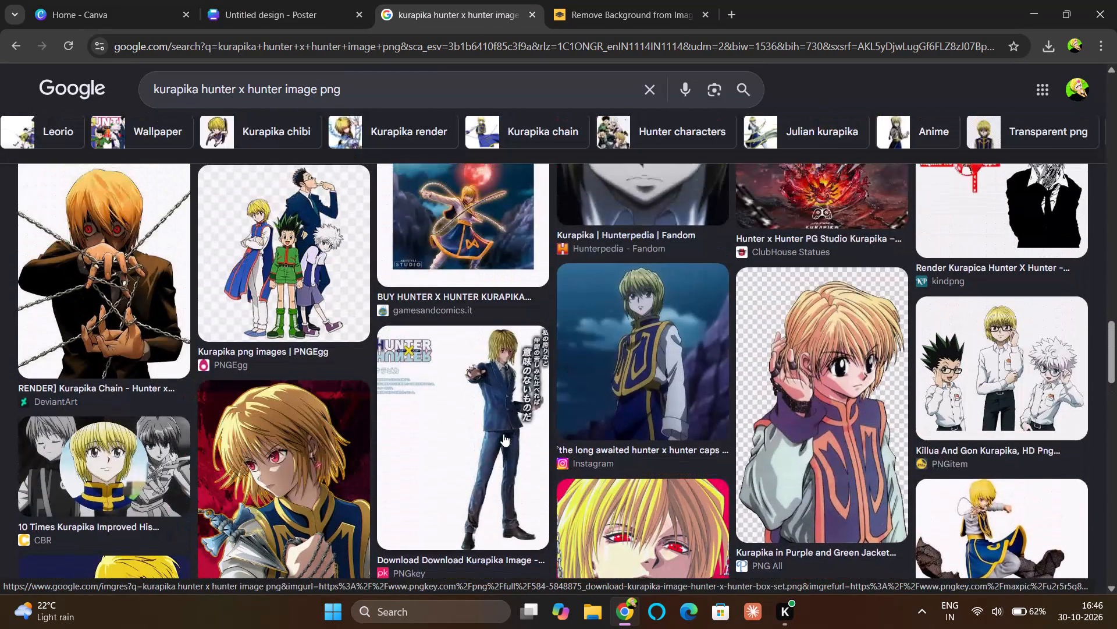
pyautogui.scroll(8, 503, 434)
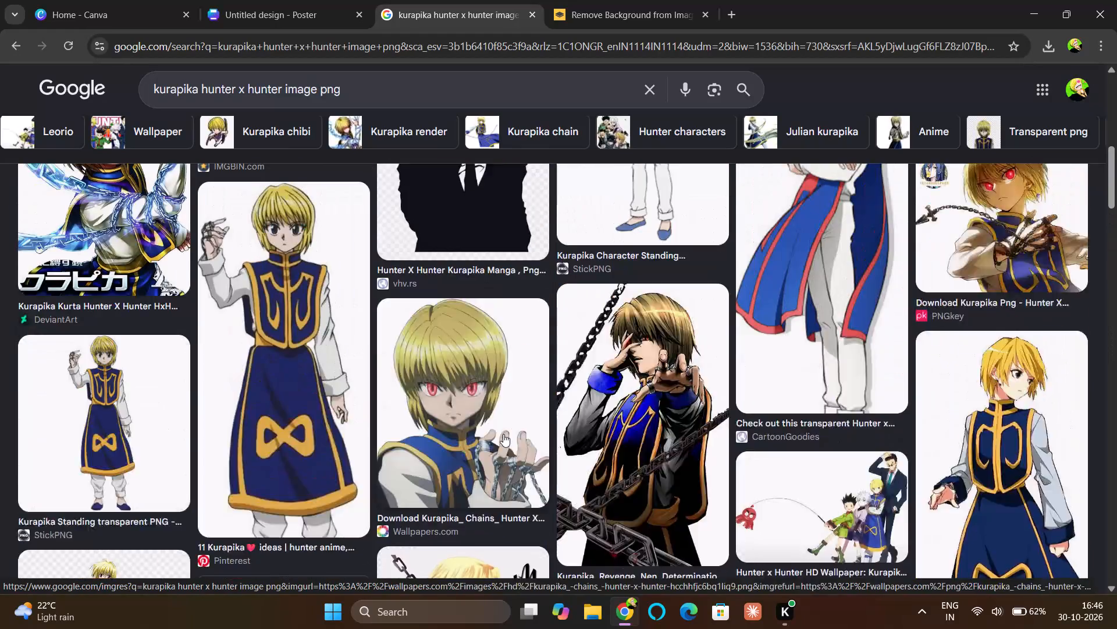
pyautogui.scroll(1, 503, 434)
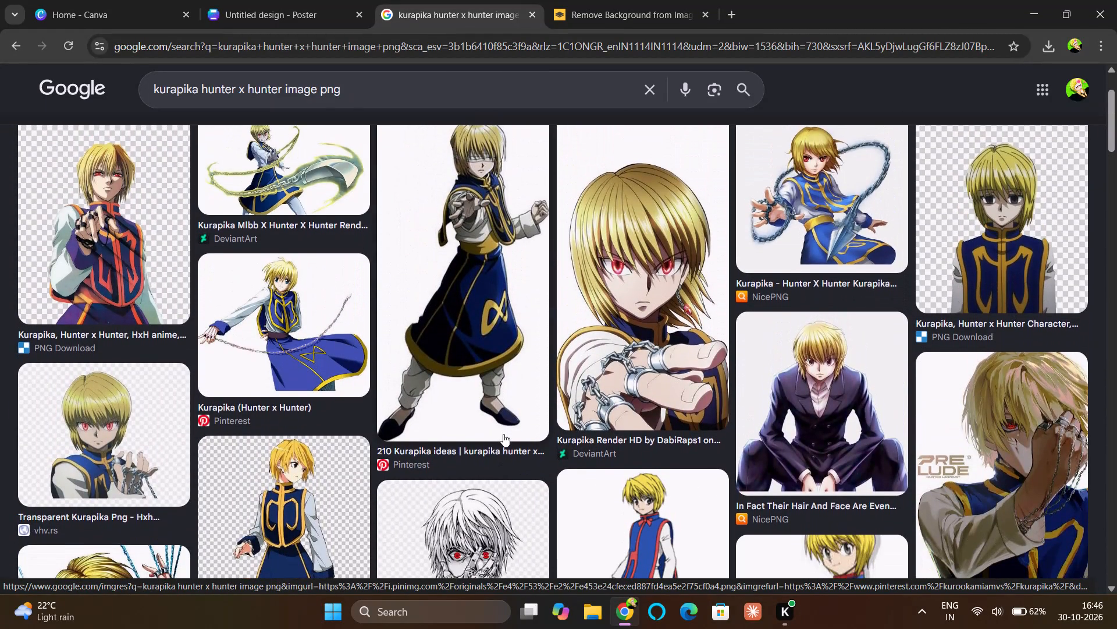
pyautogui.scroll(1, 503, 434)
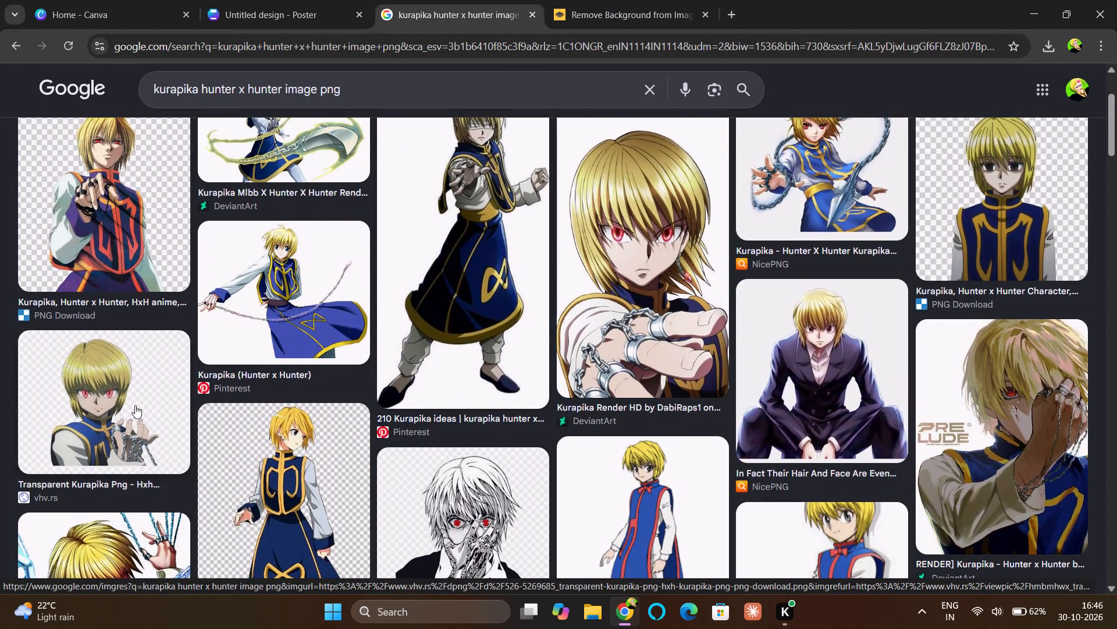
pyautogui.scroll(2, 349, 326)
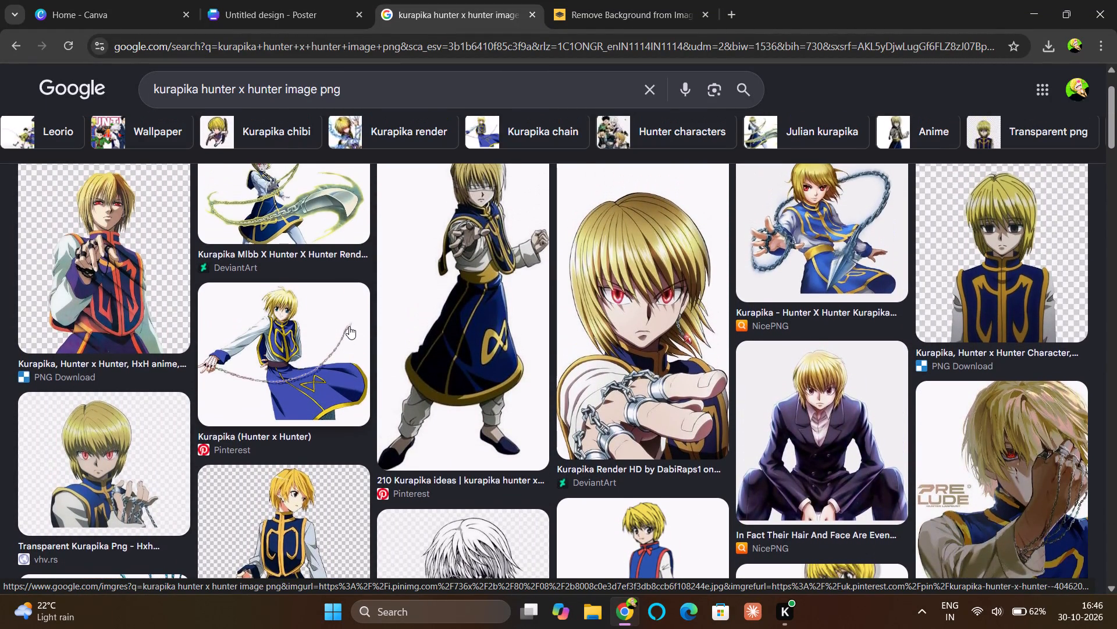
pyautogui.scroll(2, 349, 326)
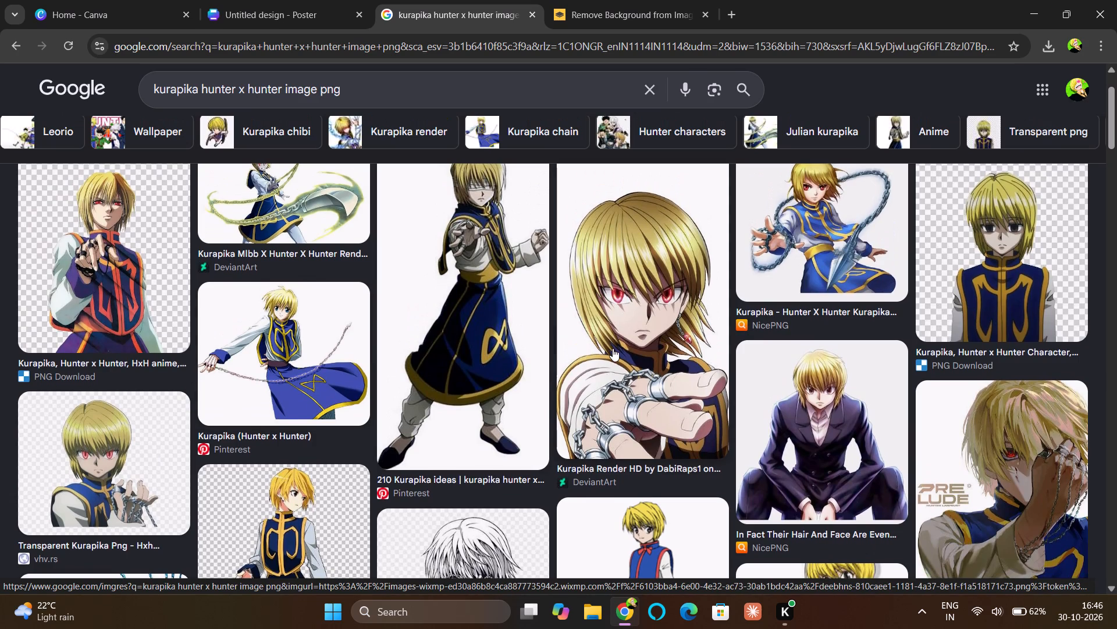
# Save the Kurapika Render HD image, with red eyes and a chained hand reaching forward, to the Downloads folder.
pyautogui.rightClick(613, 348)
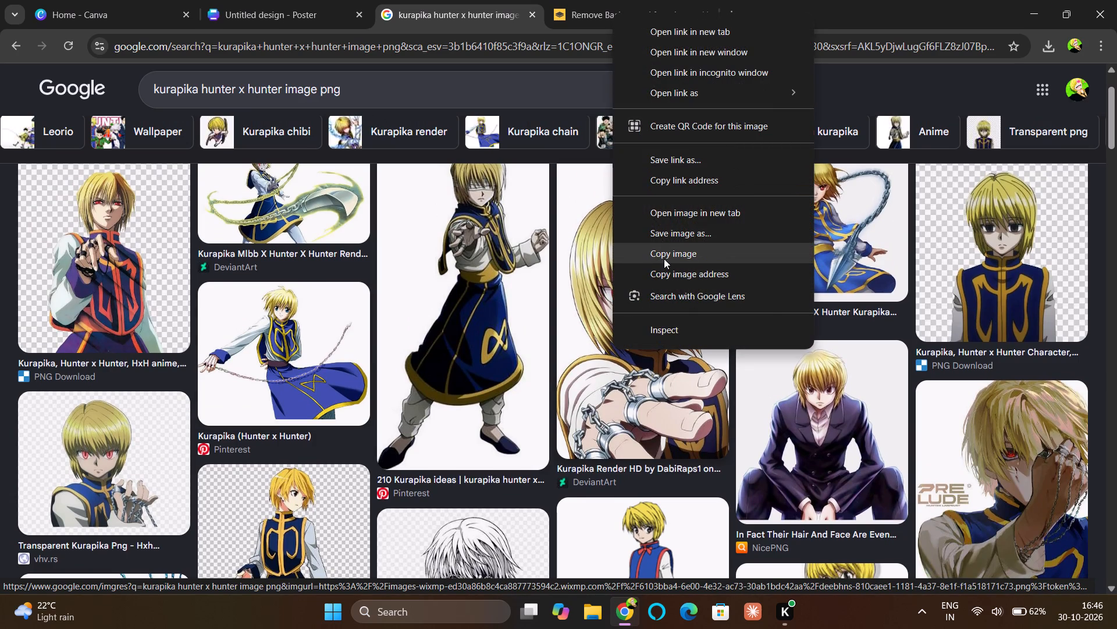
pyautogui.click(664, 259)
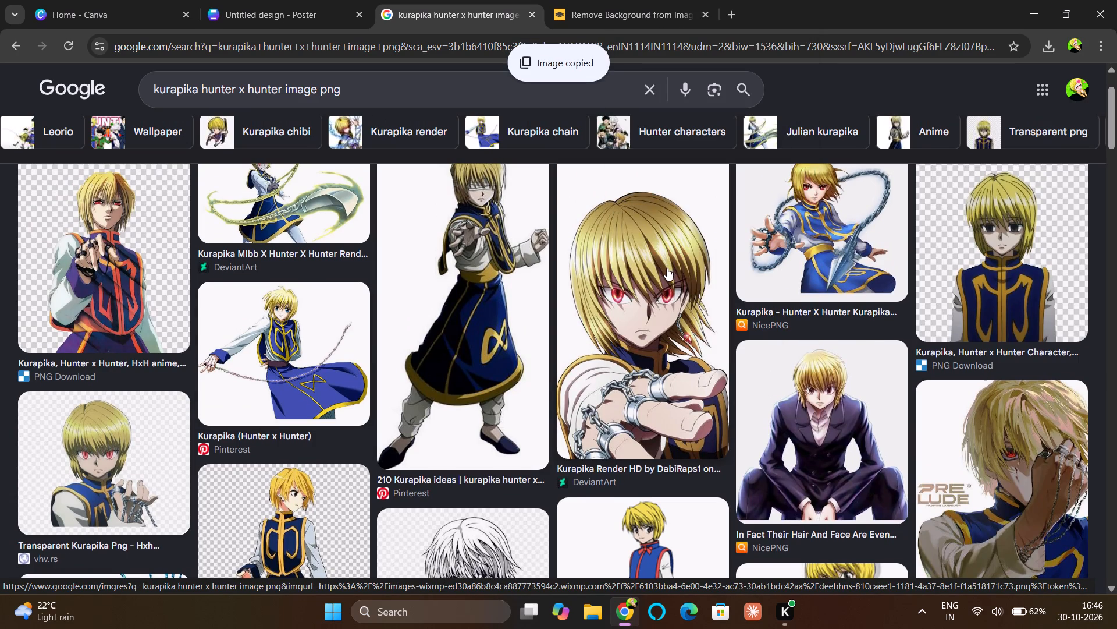
pyautogui.rightClick(667, 268)
pyautogui.click(724, 471)
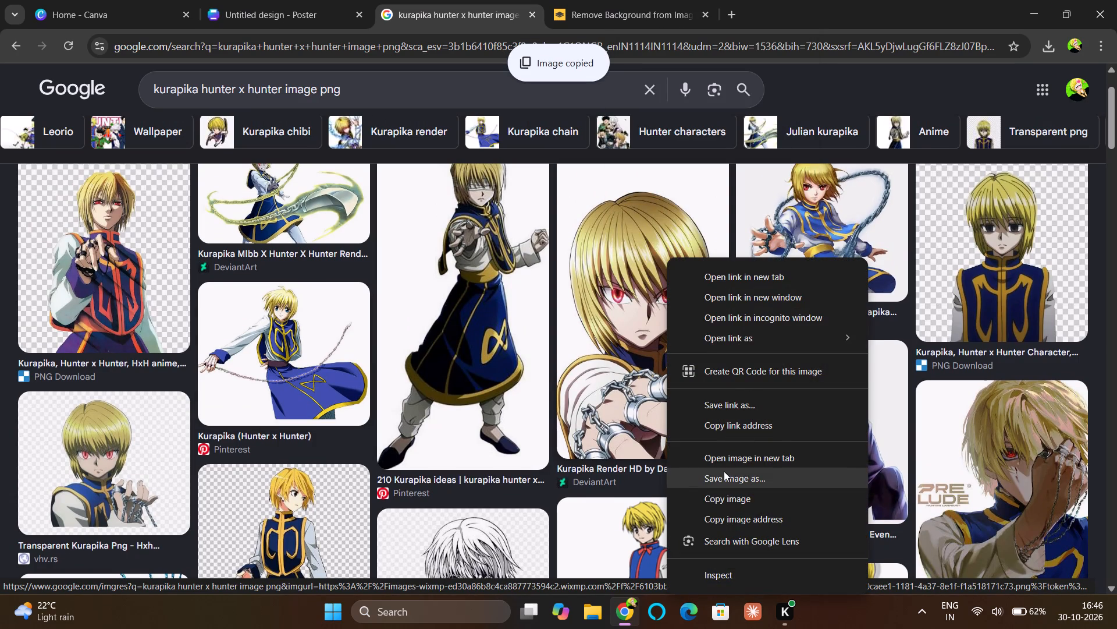
pyautogui.press('Return')
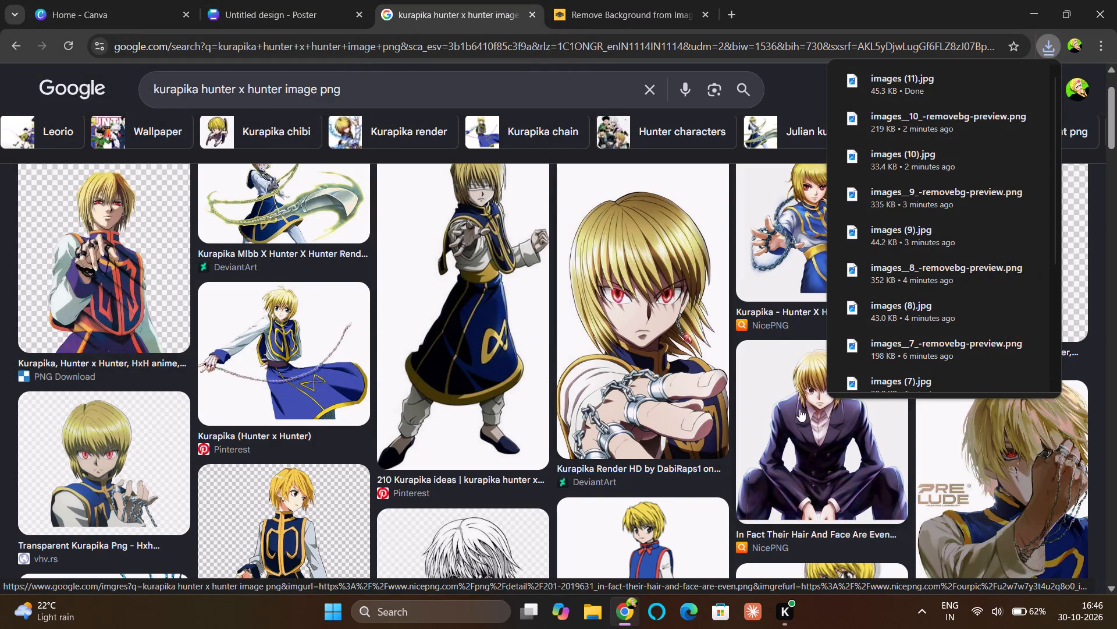
# Switch to remove.bg, upload images (11) for background removal, and download the free preview version of the Kurapika cutout.
pyautogui.scroll(1, 778, 332)
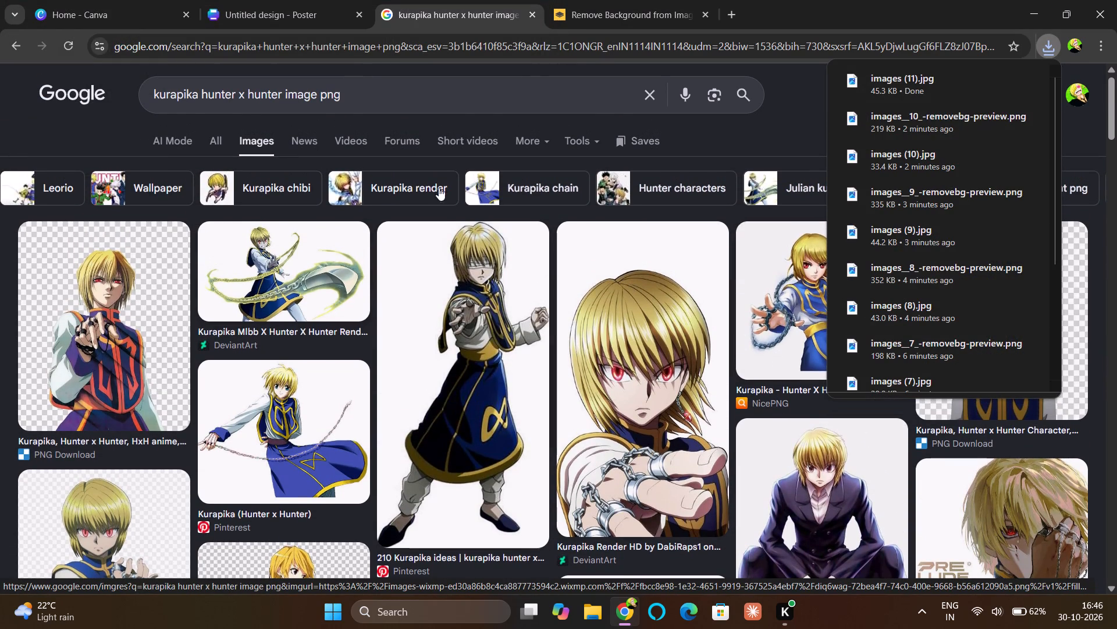
pyautogui.click(580, 8)
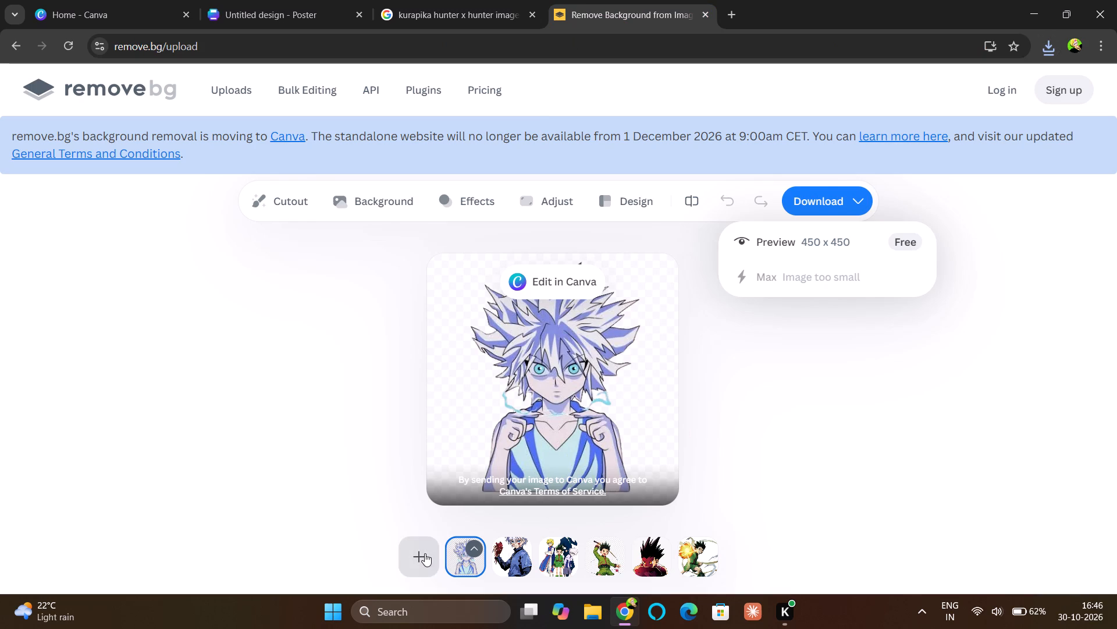
pyautogui.click(425, 553)
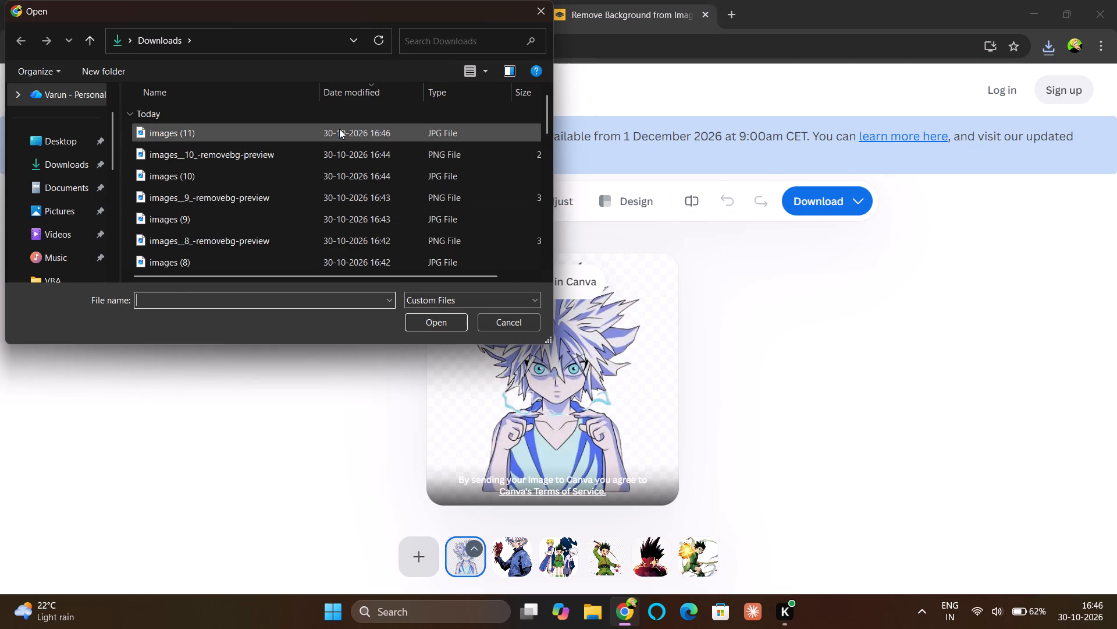
pyautogui.click(339, 129)
pyautogui.click(426, 317)
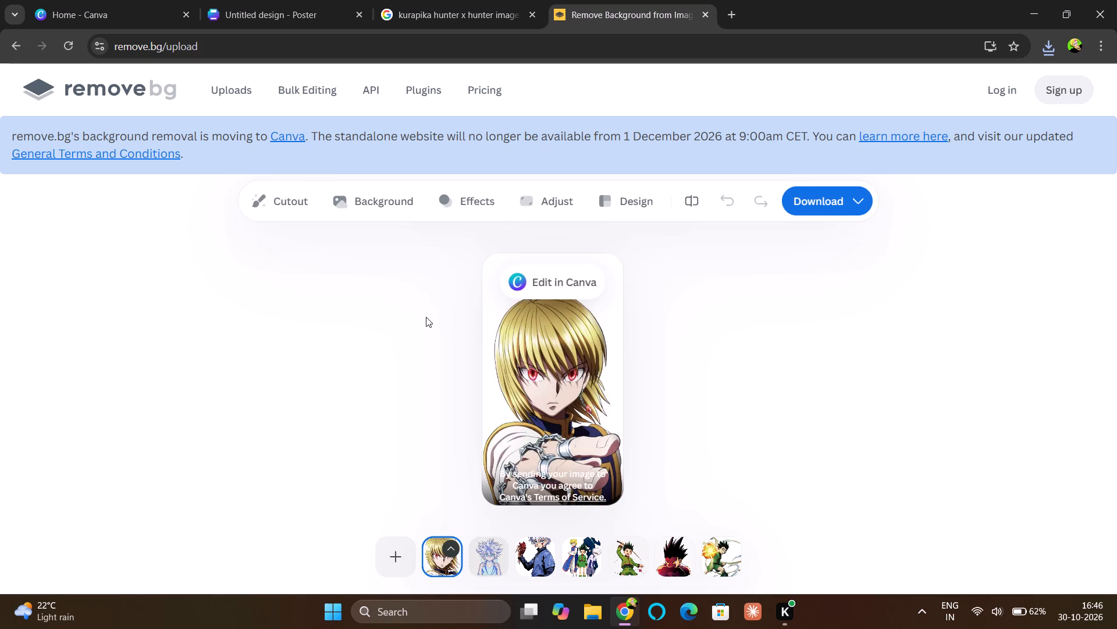
pyautogui.click(827, 207)
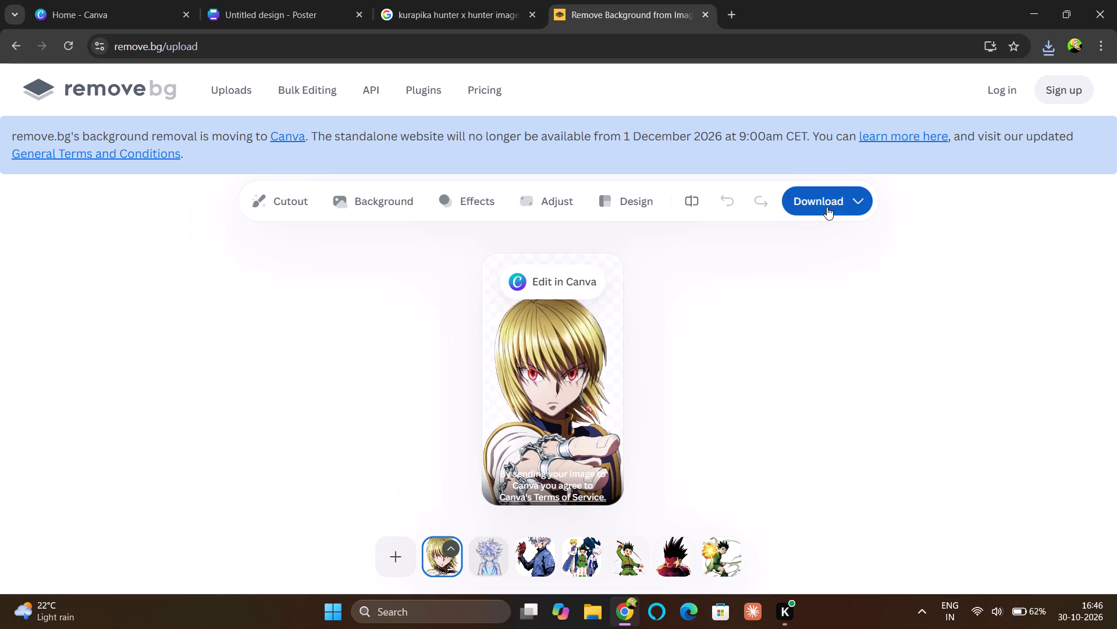
pyautogui.click(817, 236)
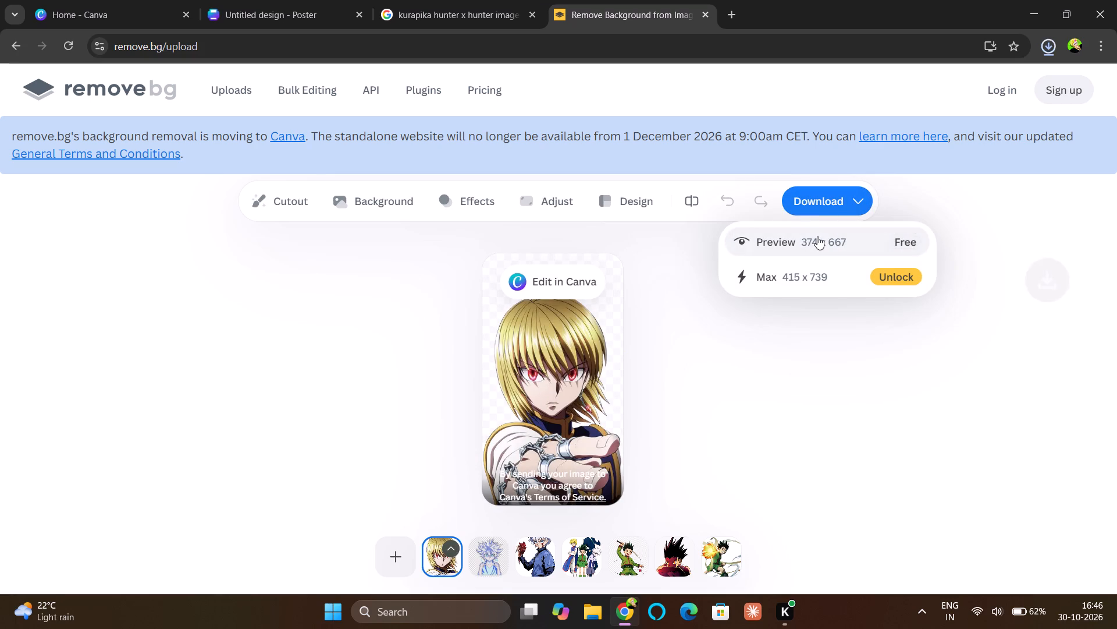
# Switch to the Canva poster and upload the images__11_-removebg-preview file of Kurapika to the design's uploads.
pyautogui.click(305, 3)
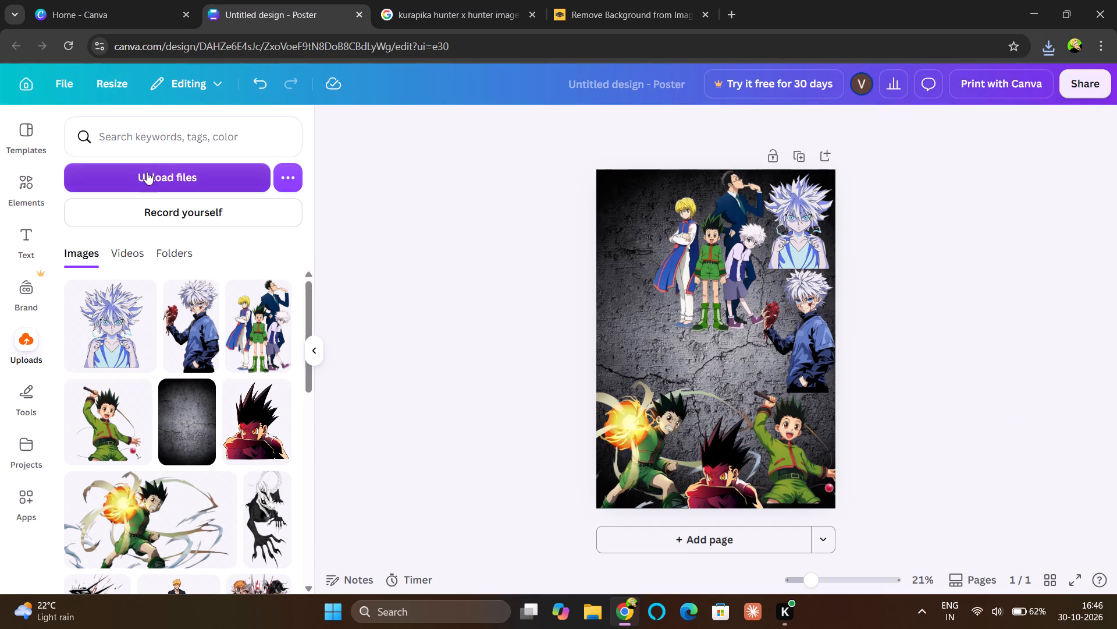
pyautogui.click(147, 172)
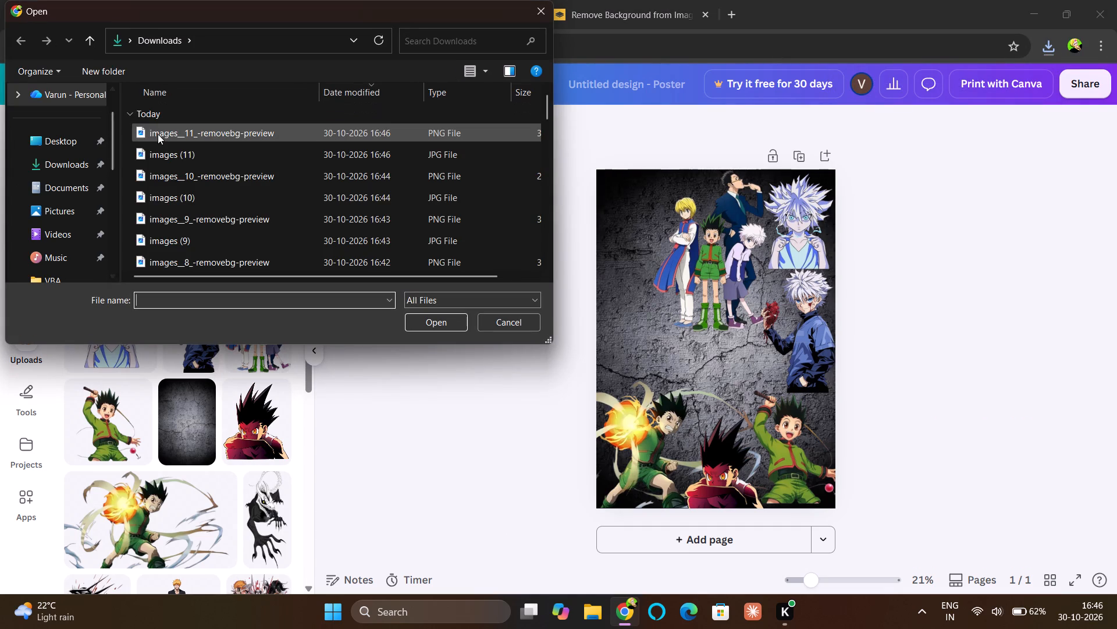
pyautogui.click(158, 134)
pyautogui.click(417, 317)
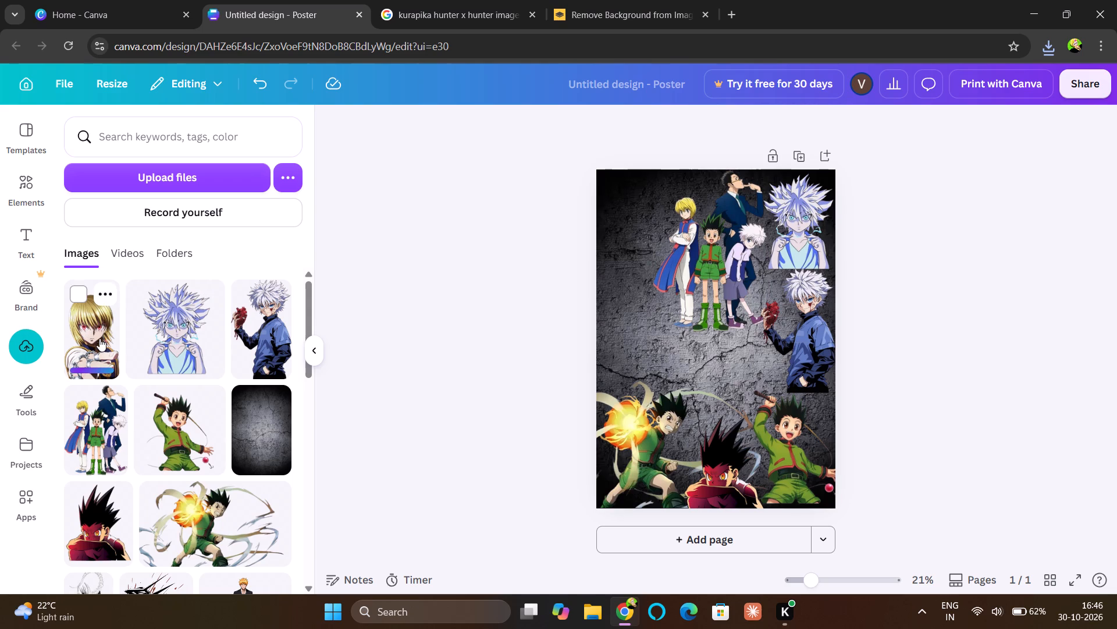
# Shift the main group cutout slightly right on the poster, closer to the two Killua cutouts, and deselect it.
pyautogui.moveTo(681, 276); pyautogui.dragTo(682, 274)
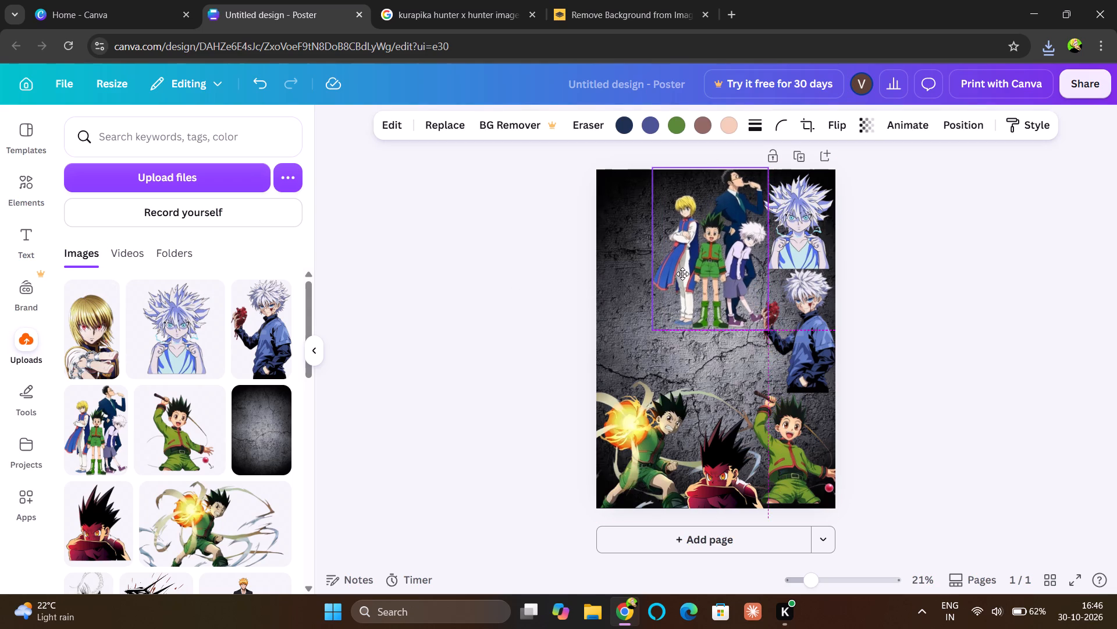
pyautogui.moveTo(682, 274); pyautogui.dragTo(688, 273)
pyautogui.click(460, 289)
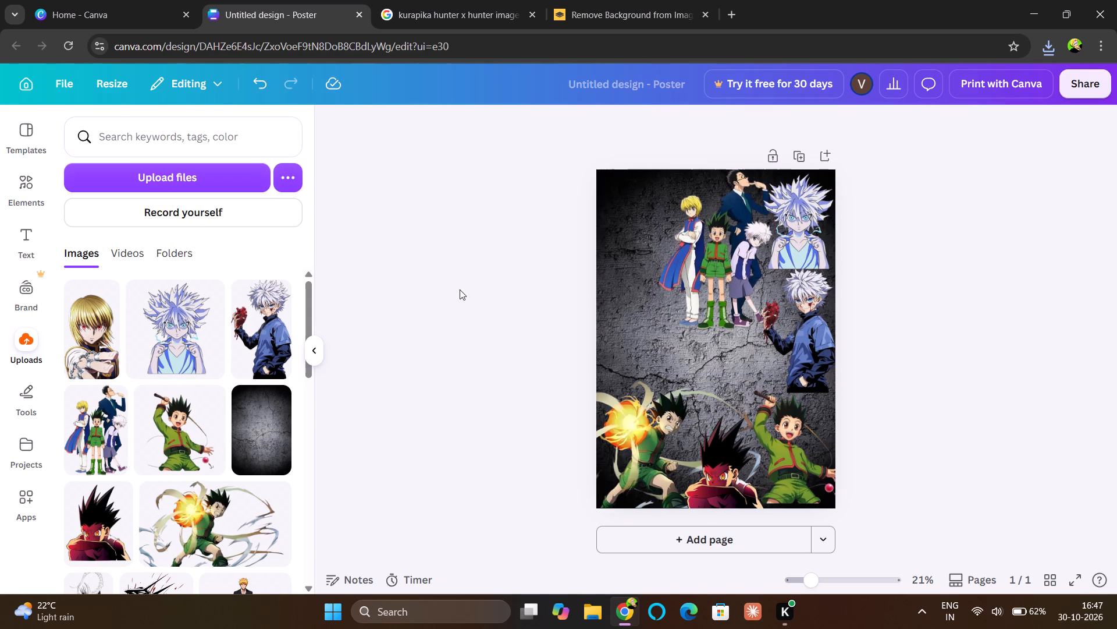
# Add the uploaded Kurapika cutout to the poster, shrink it, and fit it into the poster's upper-left corner beside the main group.
pyautogui.click(77, 316)
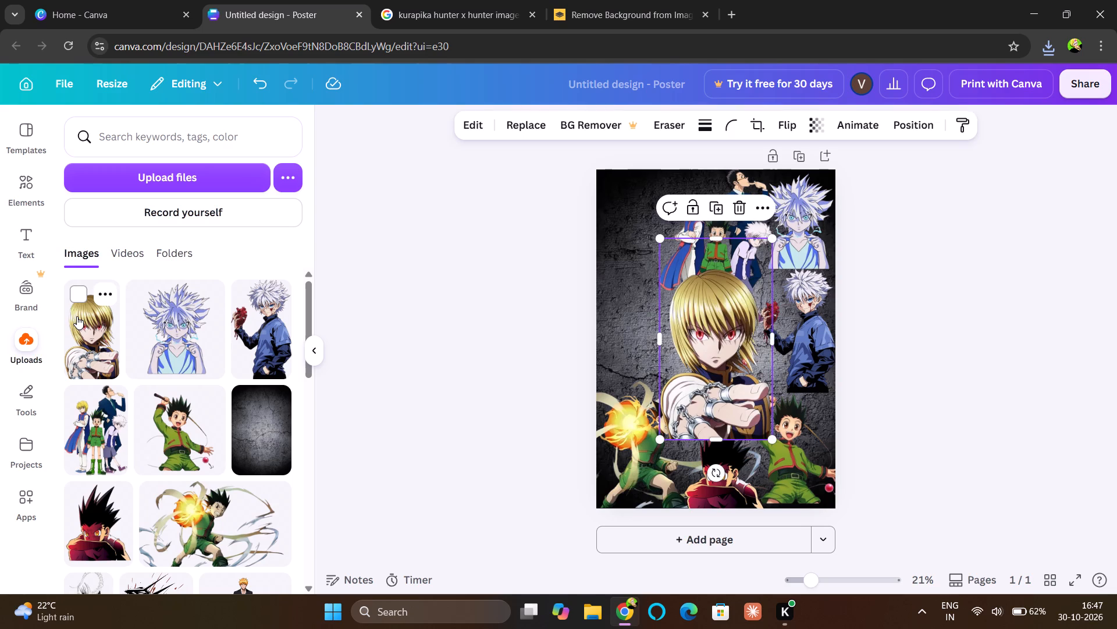
pyautogui.moveTo(772, 439); pyautogui.dragTo(745, 393)
pyautogui.moveTo(711, 328); pyautogui.dragTo(698, 309)
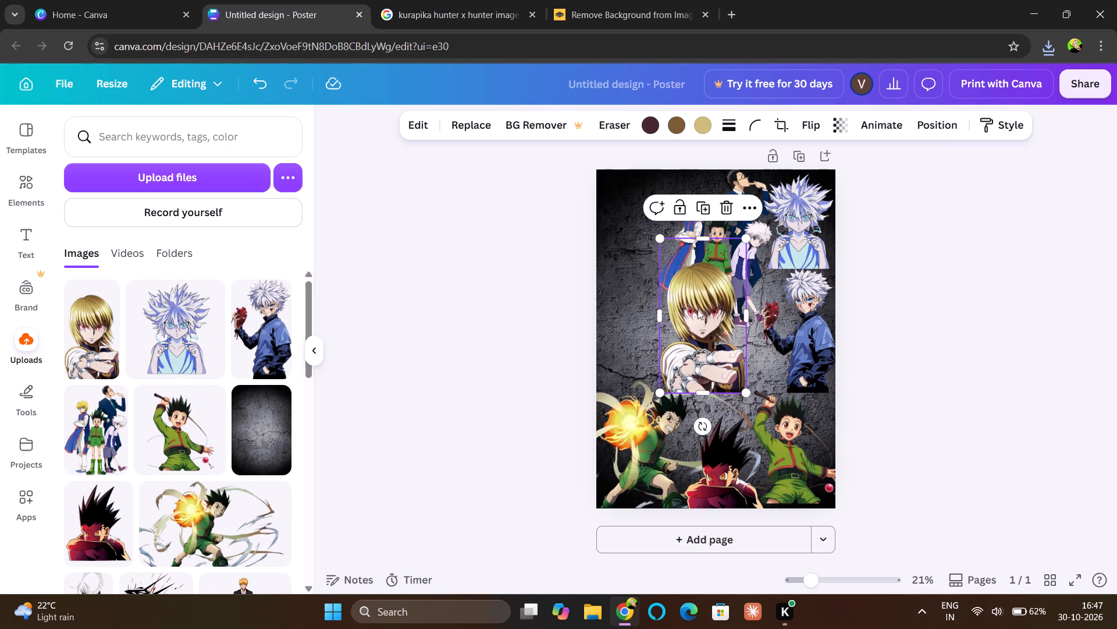
pyautogui.moveTo(698, 309); pyautogui.dragTo(641, 237)
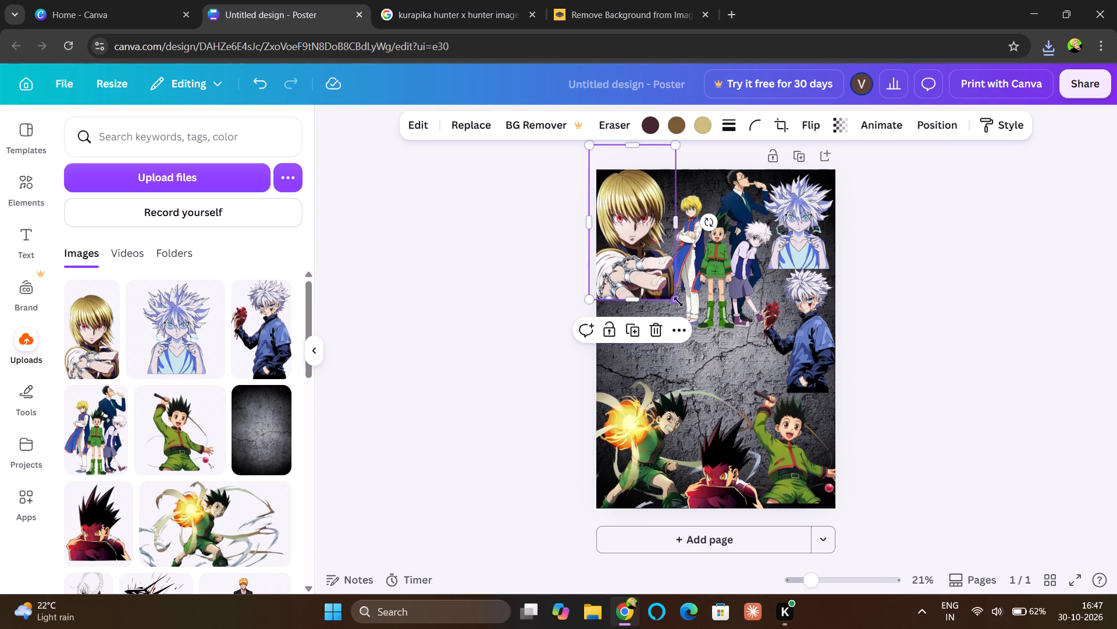
pyautogui.moveTo(678, 302); pyautogui.dragTo(660, 278)
pyautogui.moveTo(629, 228); pyautogui.dragTo(642, 234)
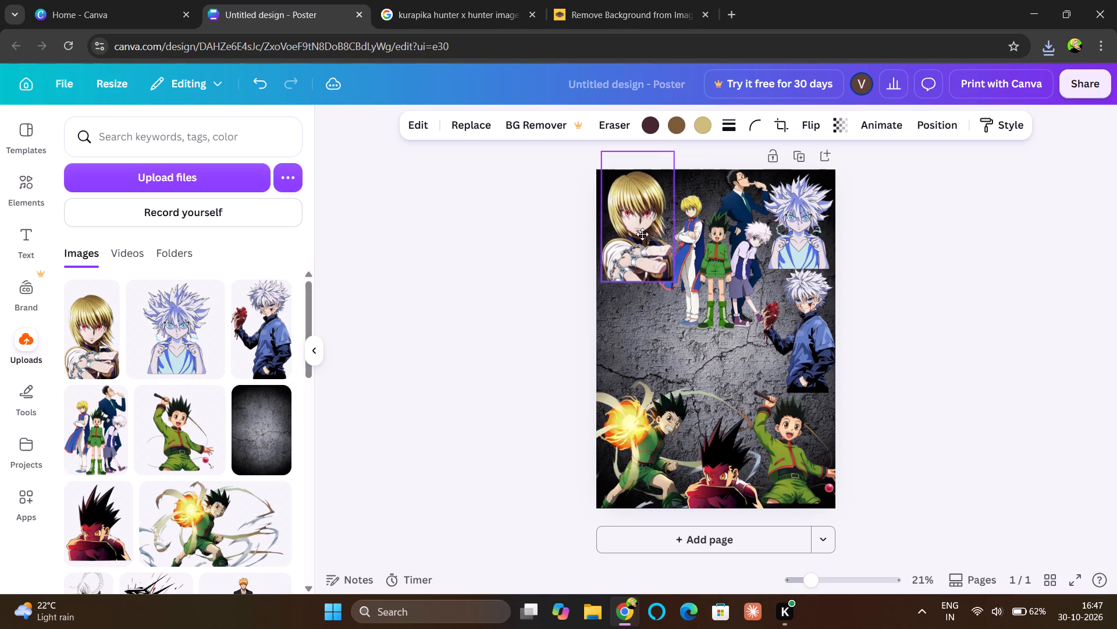
pyautogui.moveTo(642, 234); pyautogui.dragTo(641, 235)
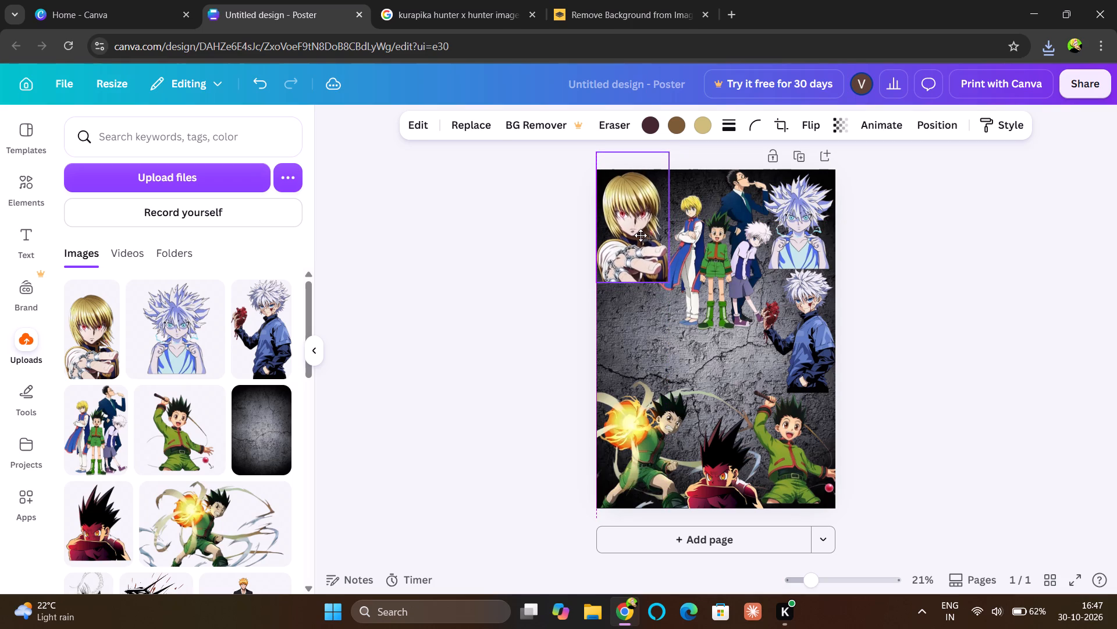
pyautogui.moveTo(641, 235); pyautogui.dragTo(641, 236)
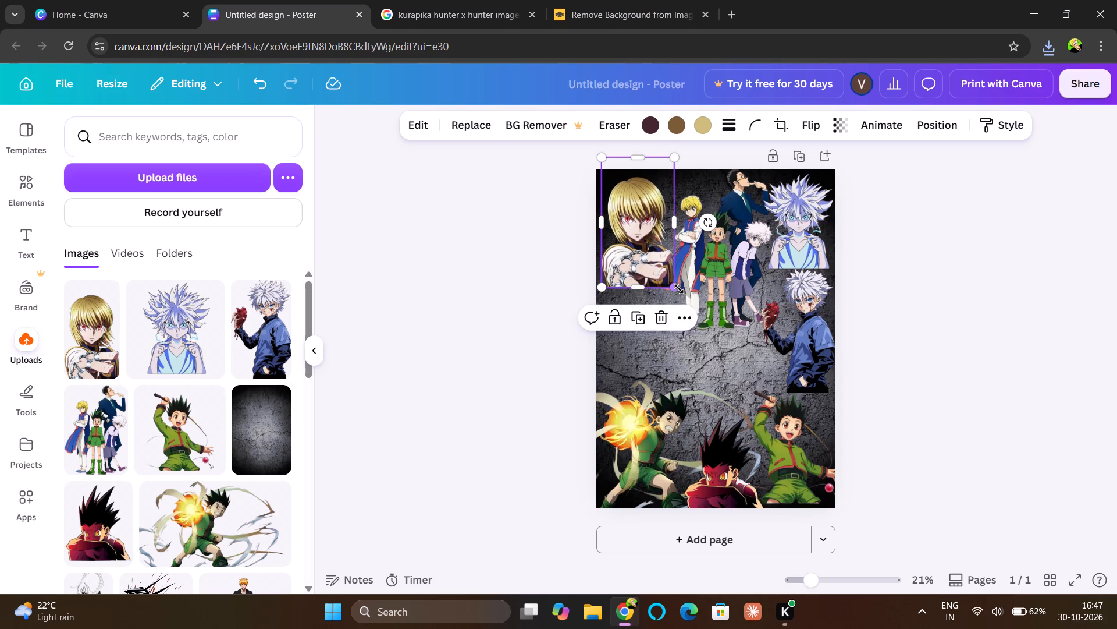
pyautogui.moveTo(679, 289); pyautogui.dragTo(664, 271)
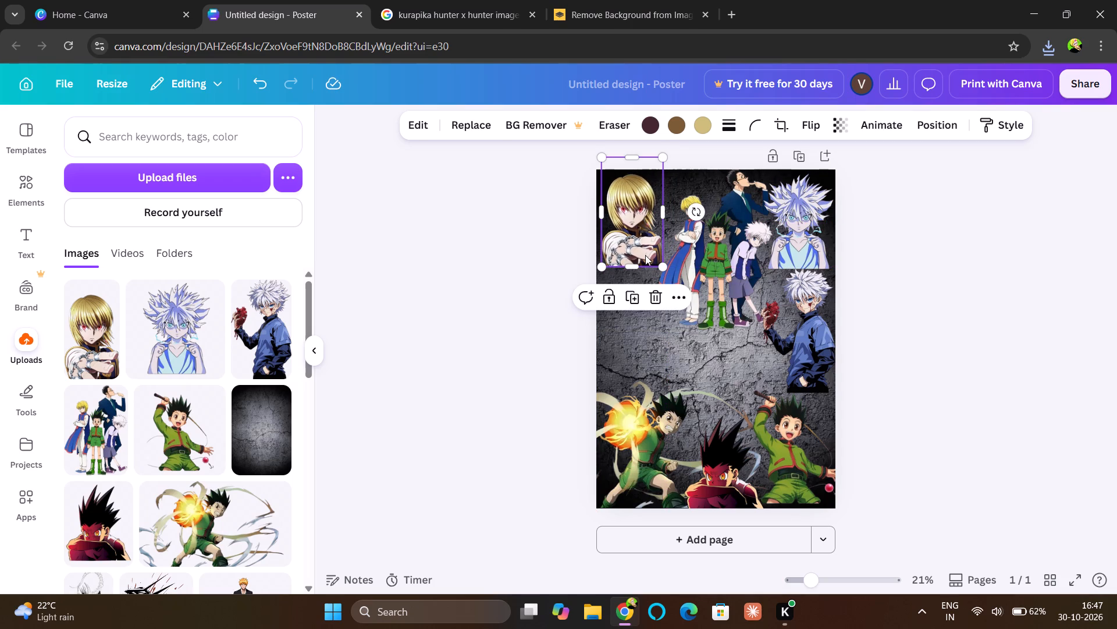
pyautogui.click(645, 255)
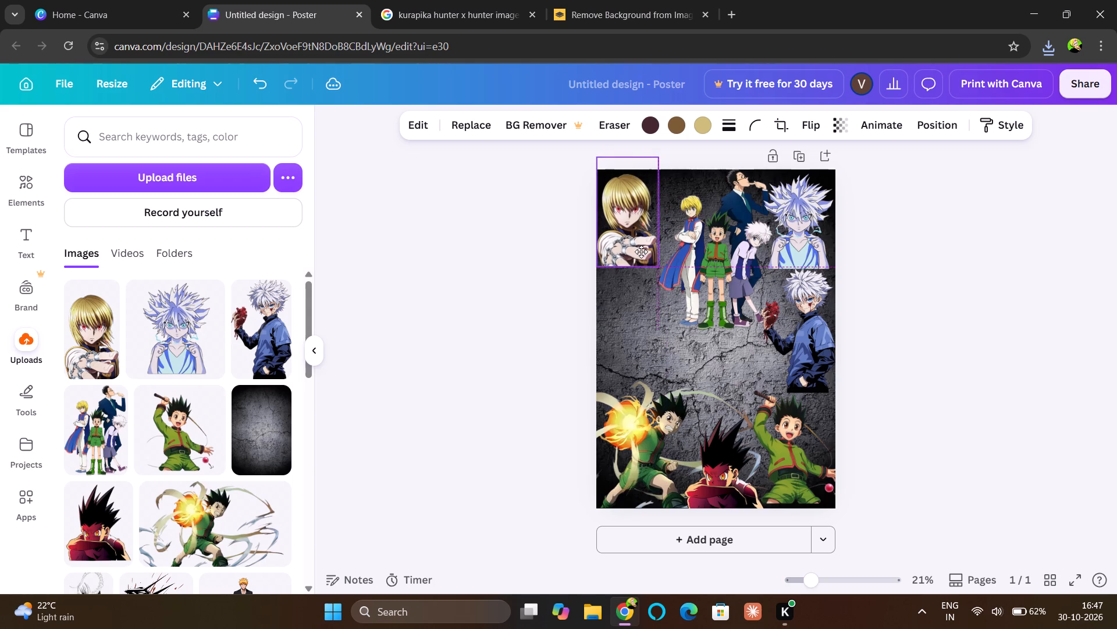
pyautogui.click(906, 343)
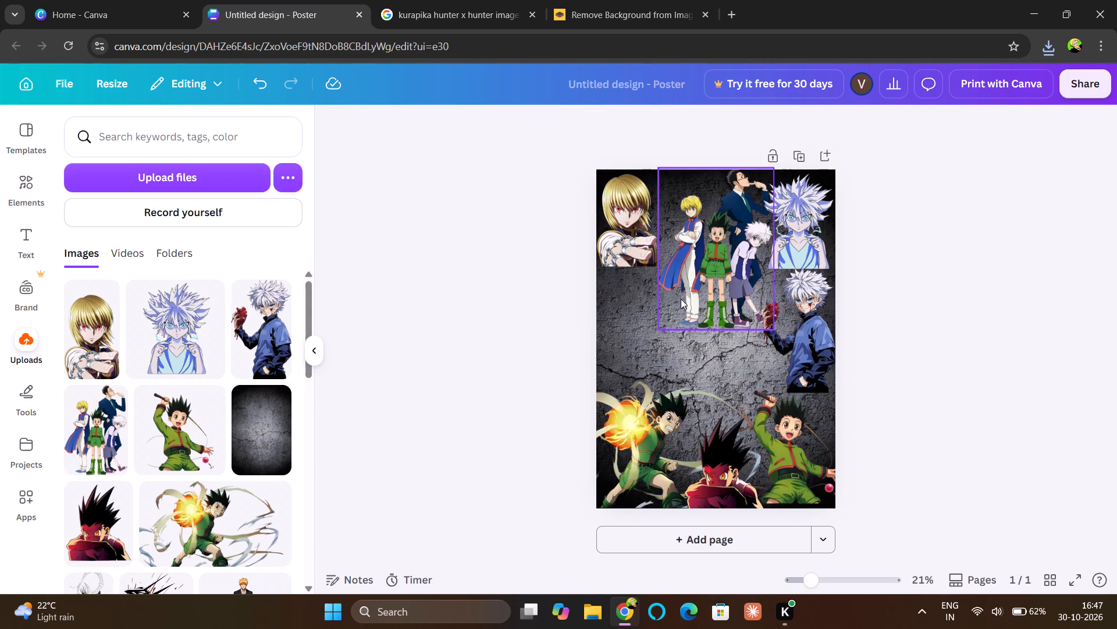
# Switch to the Google image results for Kurapika and look through them for another picture suitable as a poster cutout.
pyautogui.click(467, 9)
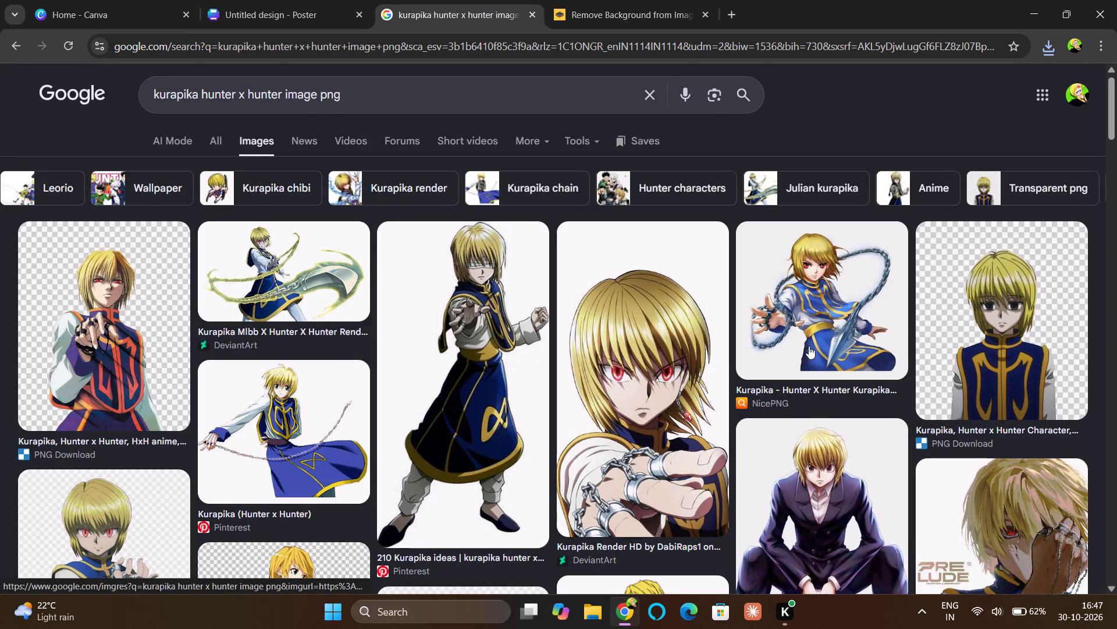
pyautogui.scroll(-3, 603, 423)
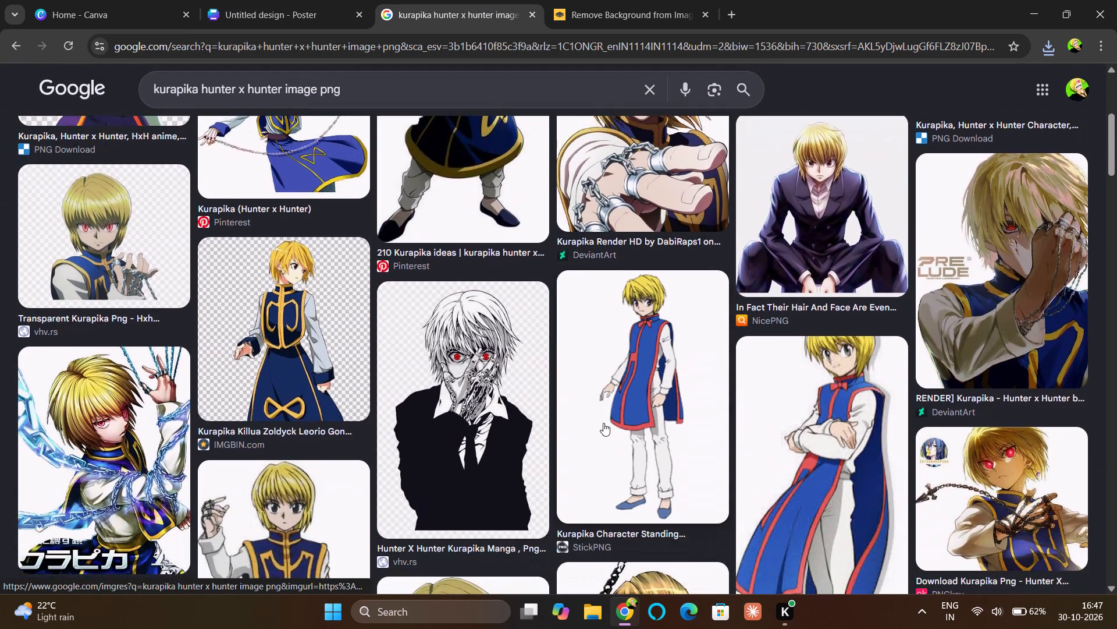
pyautogui.scroll(-4, 603, 423)
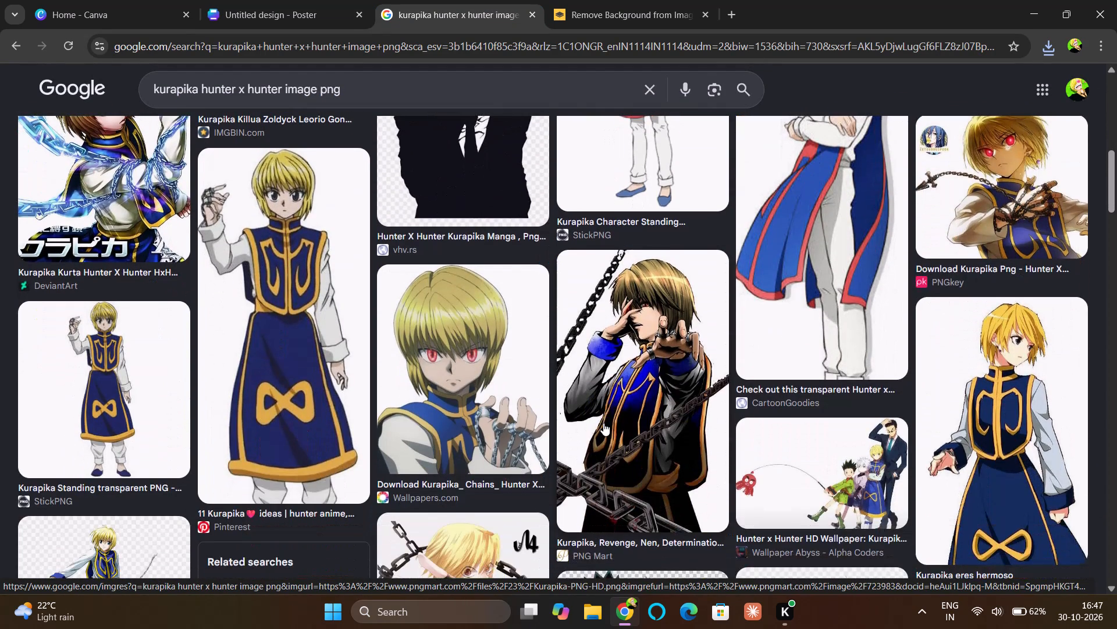
pyautogui.scroll(-2, 603, 423)
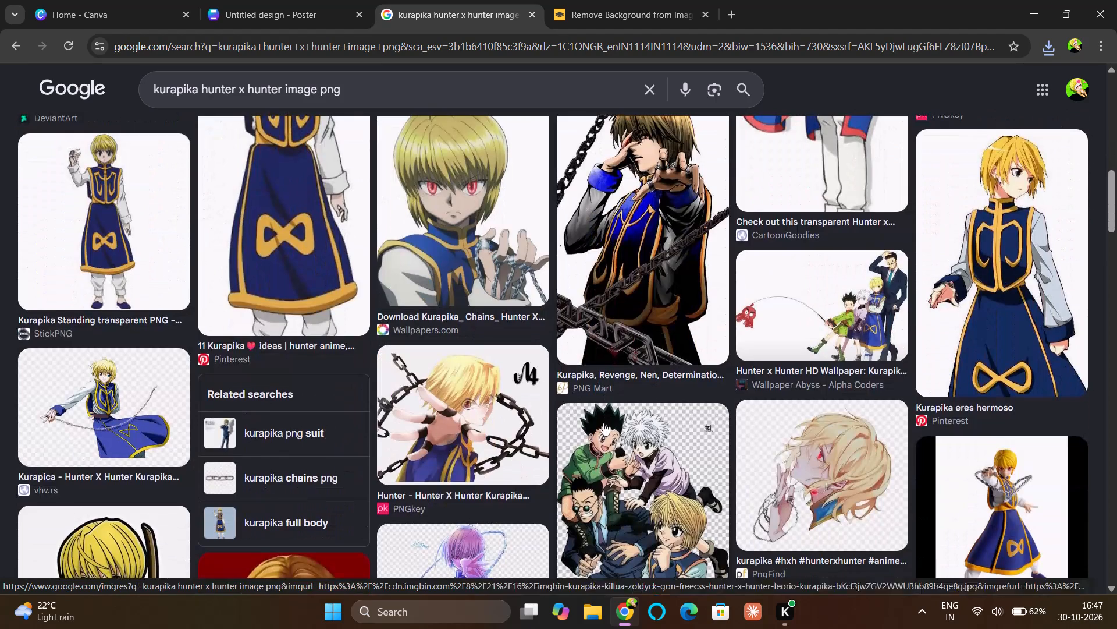
pyautogui.scroll(-7, 603, 423)
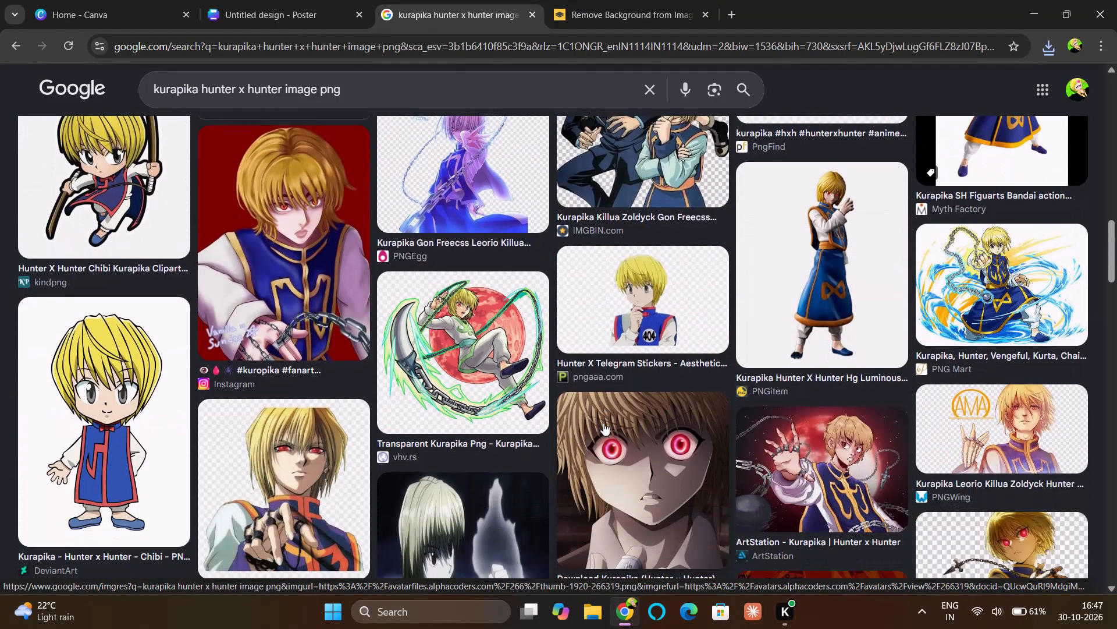
pyautogui.scroll(-4, 603, 423)
# Check the poster's current layout, and examine further Kurapika image results for a picture that suits the remaining space.
pyautogui.click(291, 0)
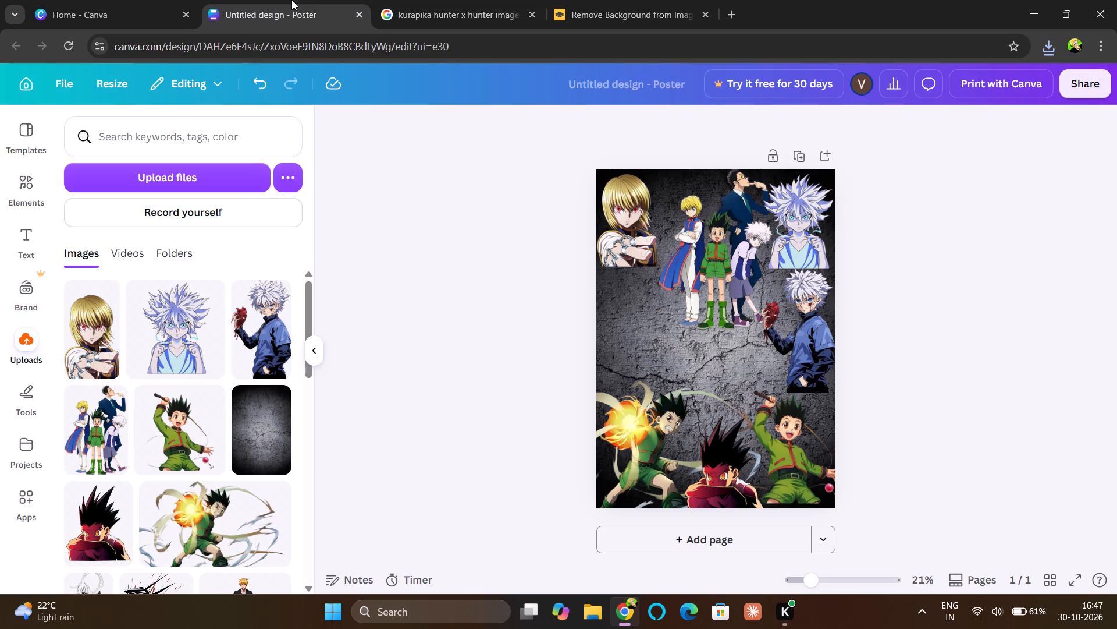
pyautogui.click(487, 6)
pyautogui.scroll(-3, 517, 232)
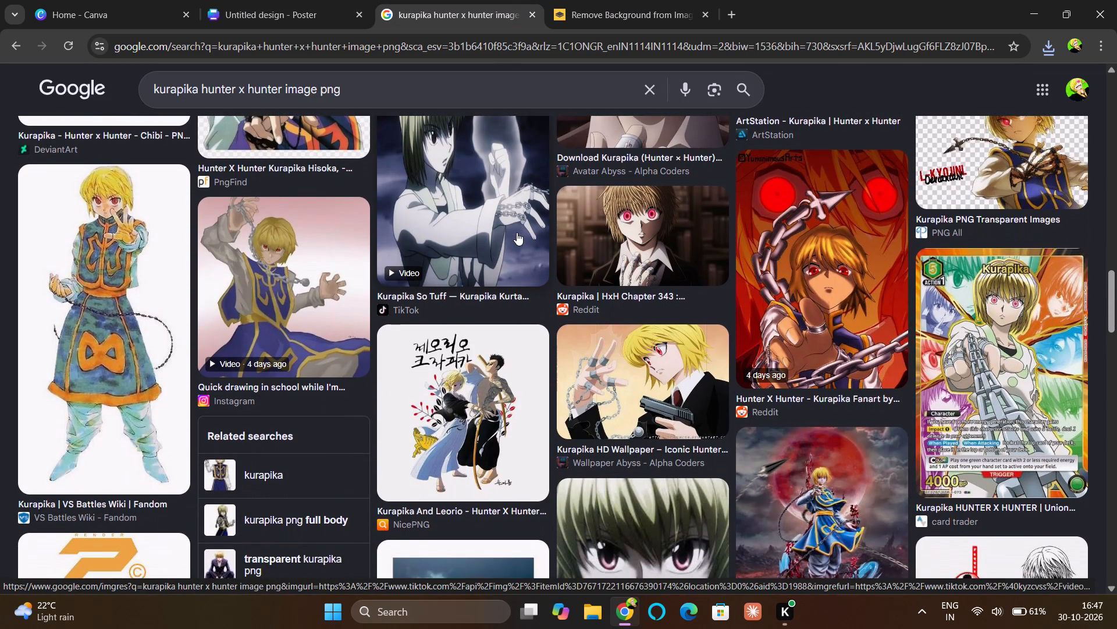
pyautogui.scroll(-2, 517, 232)
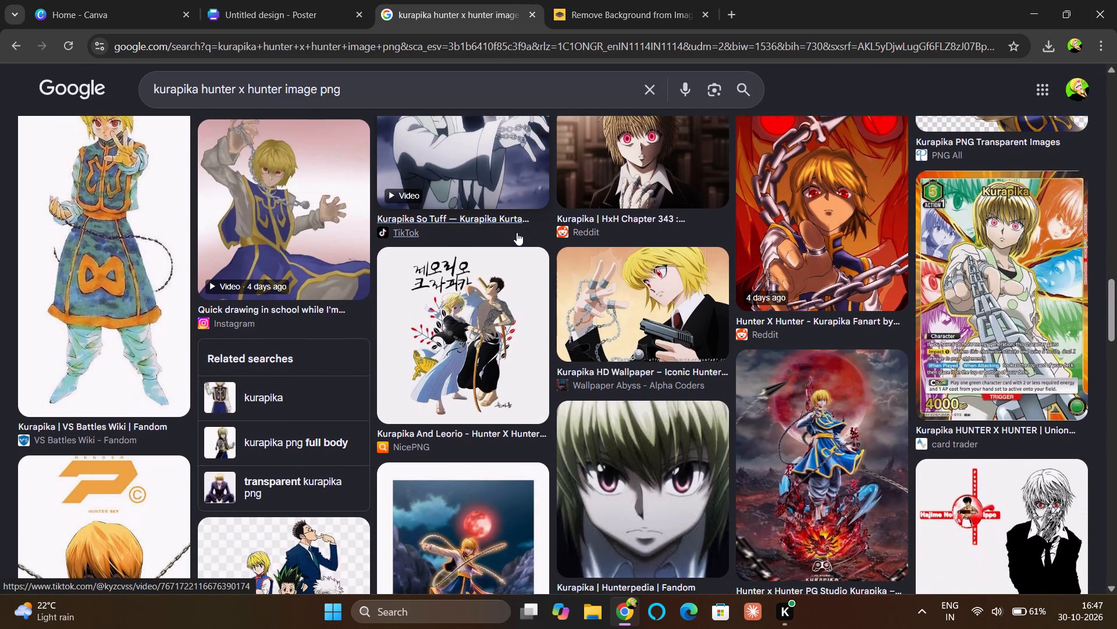
pyautogui.scroll(-1, 517, 232)
pyautogui.scroll(1, 517, 232)
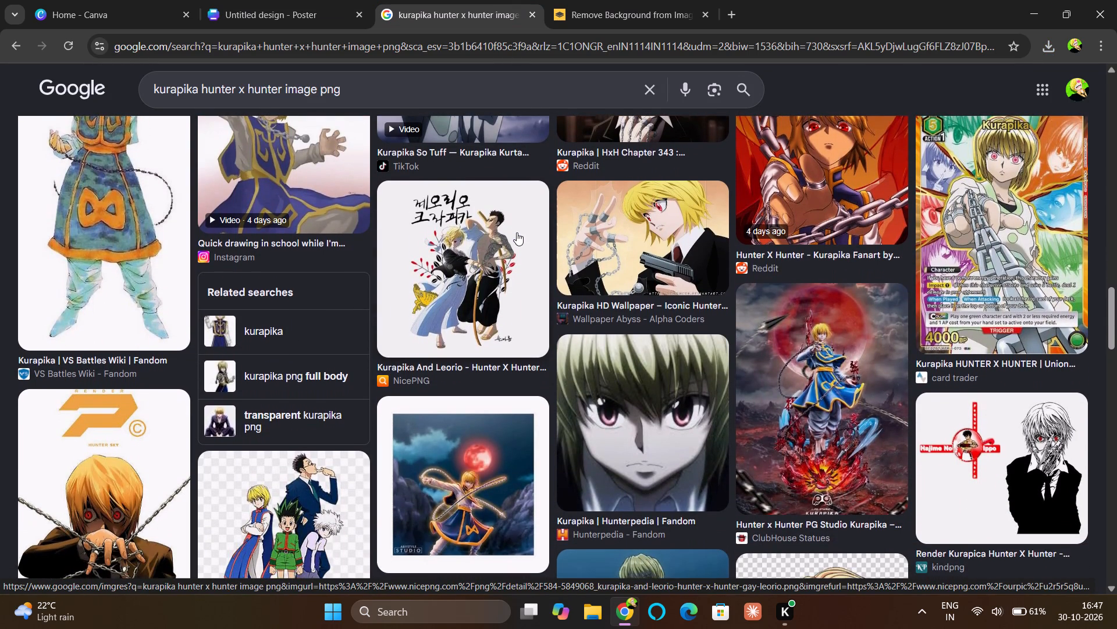
pyautogui.scroll(4, 517, 232)
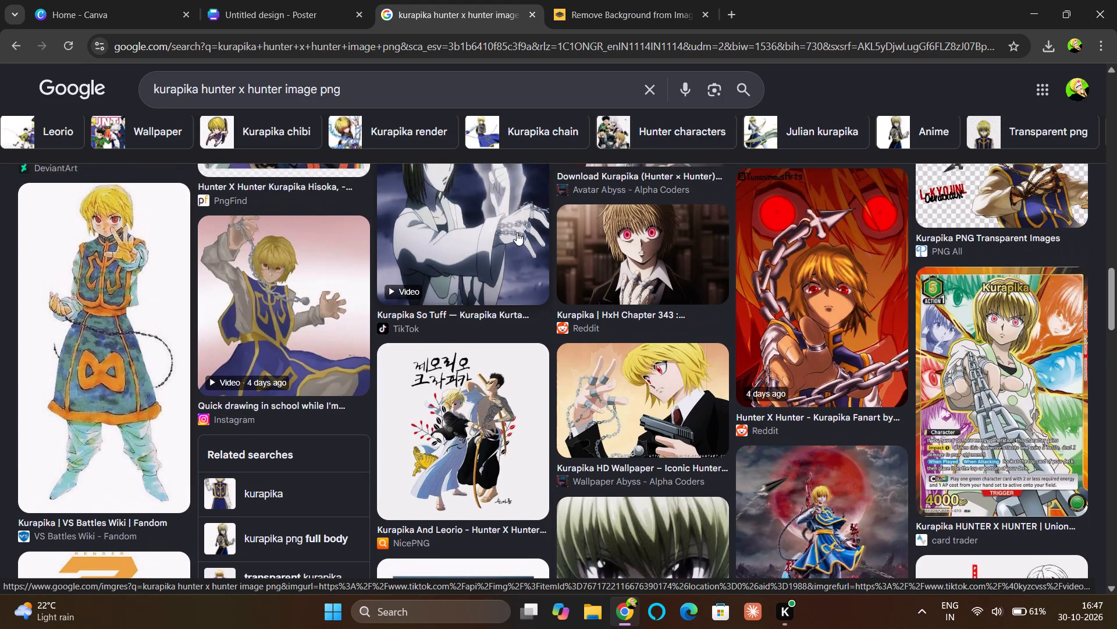
pyautogui.scroll(-3, 517, 232)
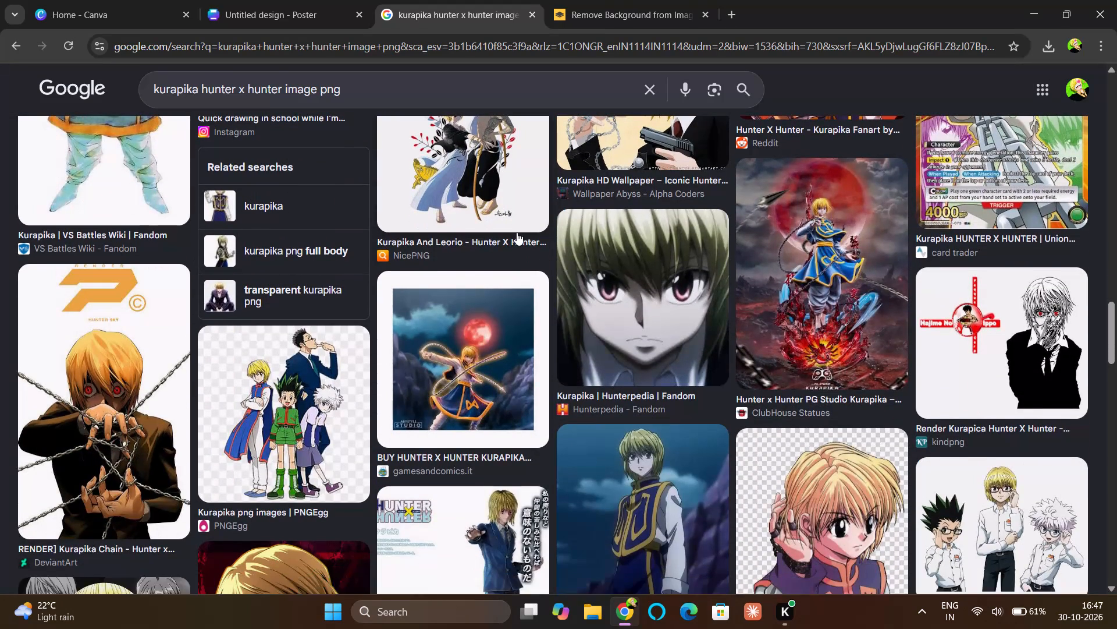
pyautogui.scroll(-1, 517, 232)
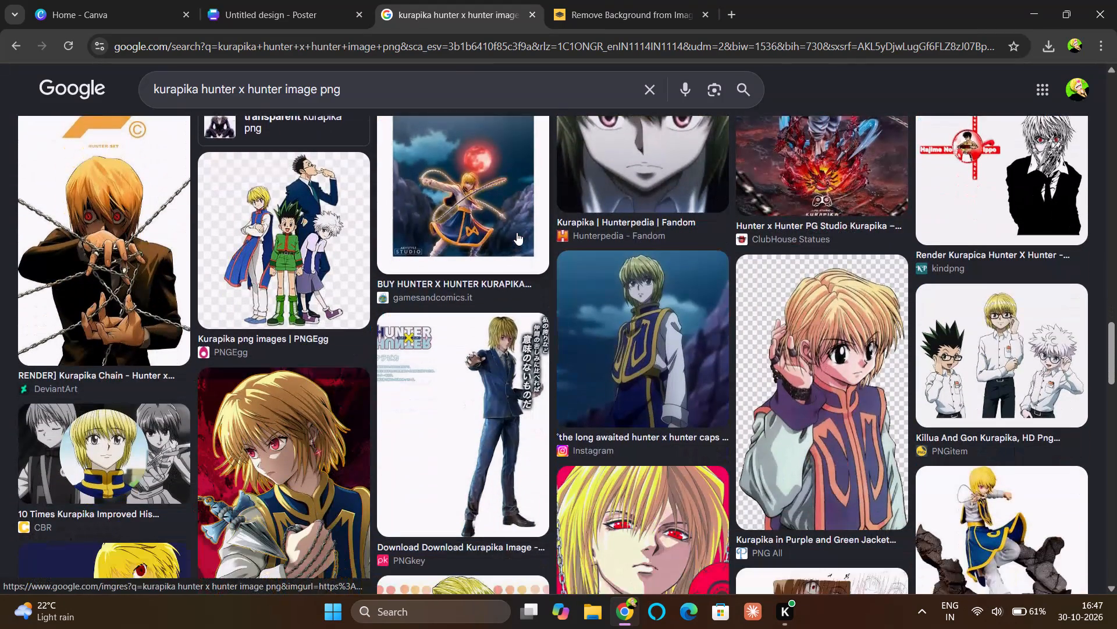
pyautogui.scroll(-4, 517, 232)
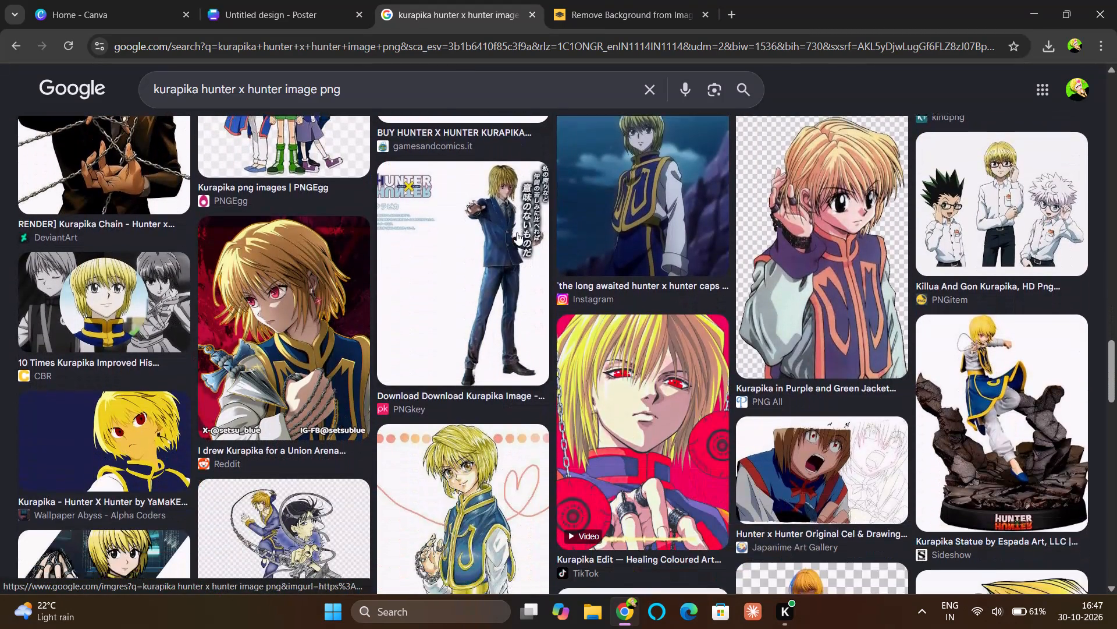
pyautogui.scroll(-2, 517, 232)
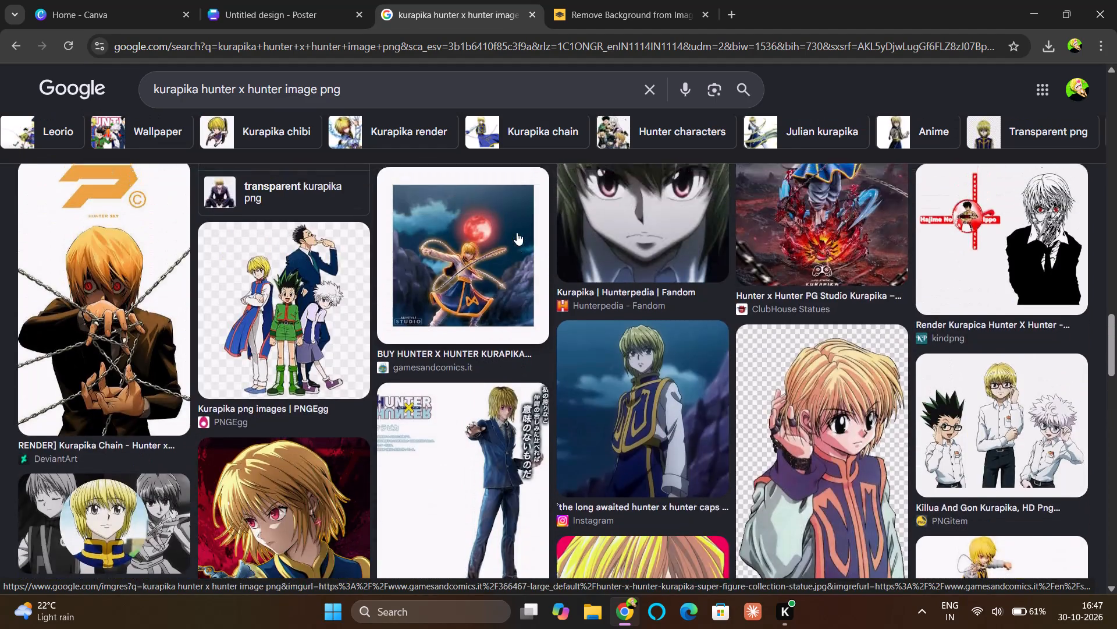
pyautogui.scroll(-2, 517, 232)
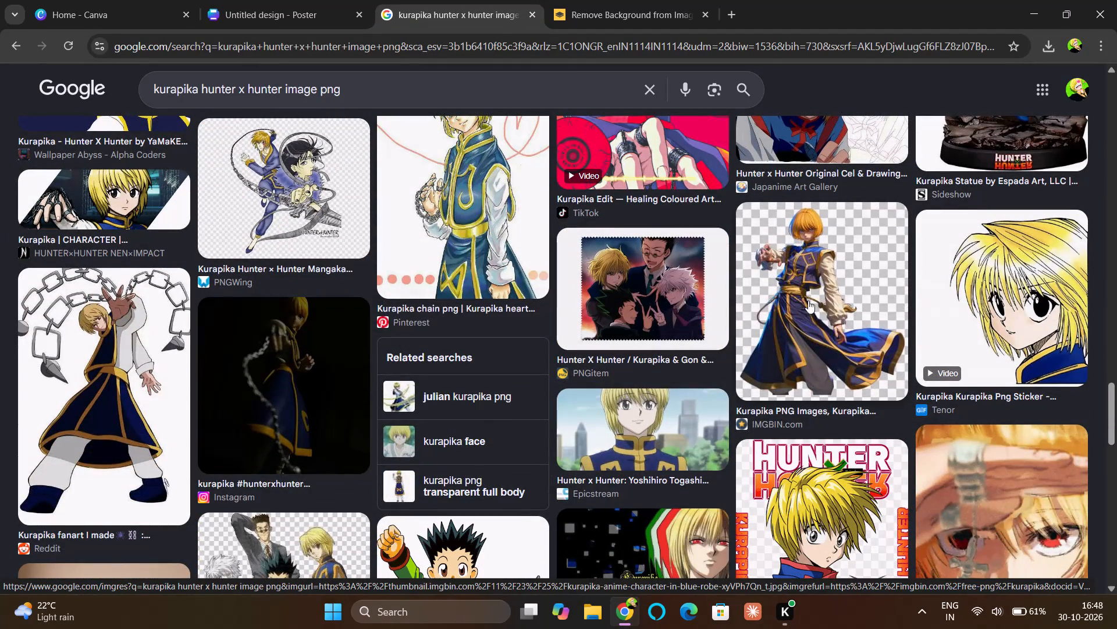
# Check the poster's current layout, and examine the remaining Kurapika image results further down for a picture that suits the free space.
pyautogui.click(332, 3)
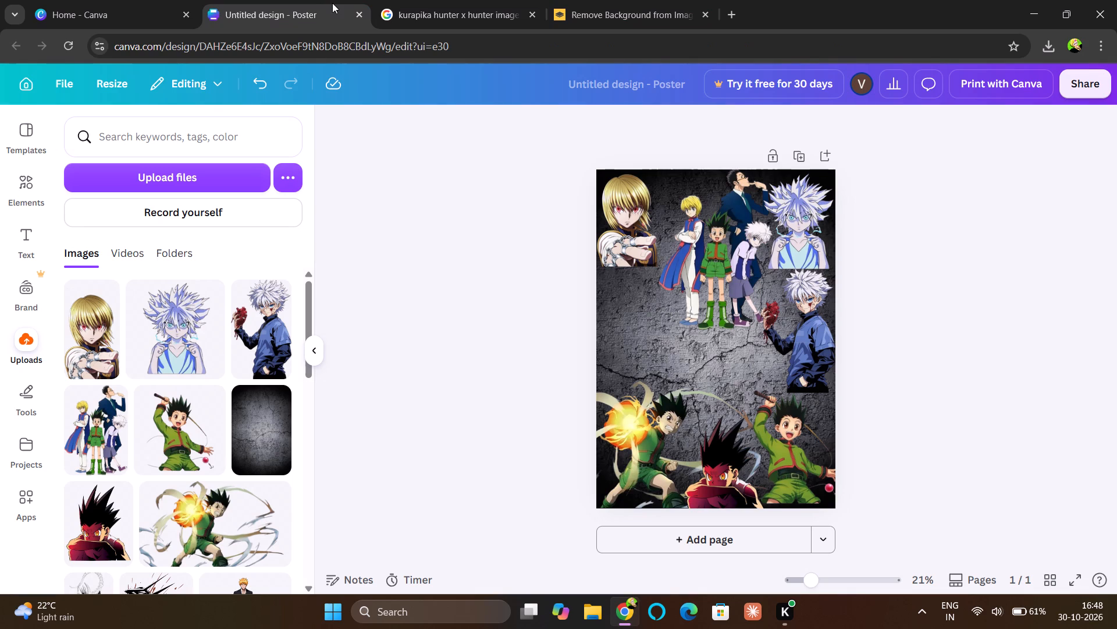
pyautogui.click(606, 6)
pyautogui.click(401, 1)
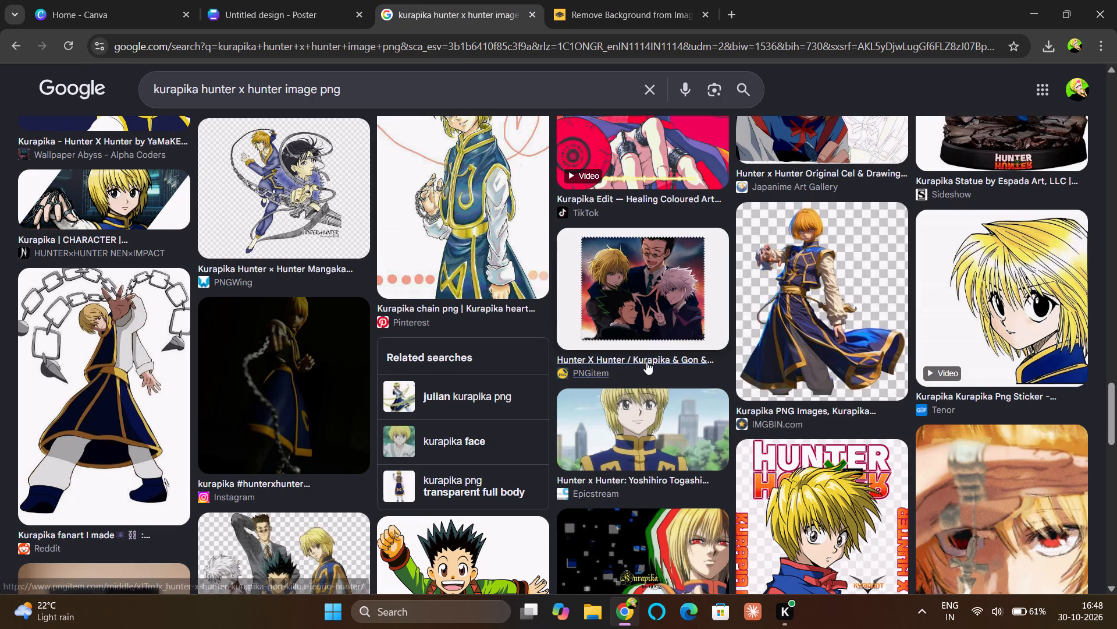
pyautogui.scroll(-3, 646, 362)
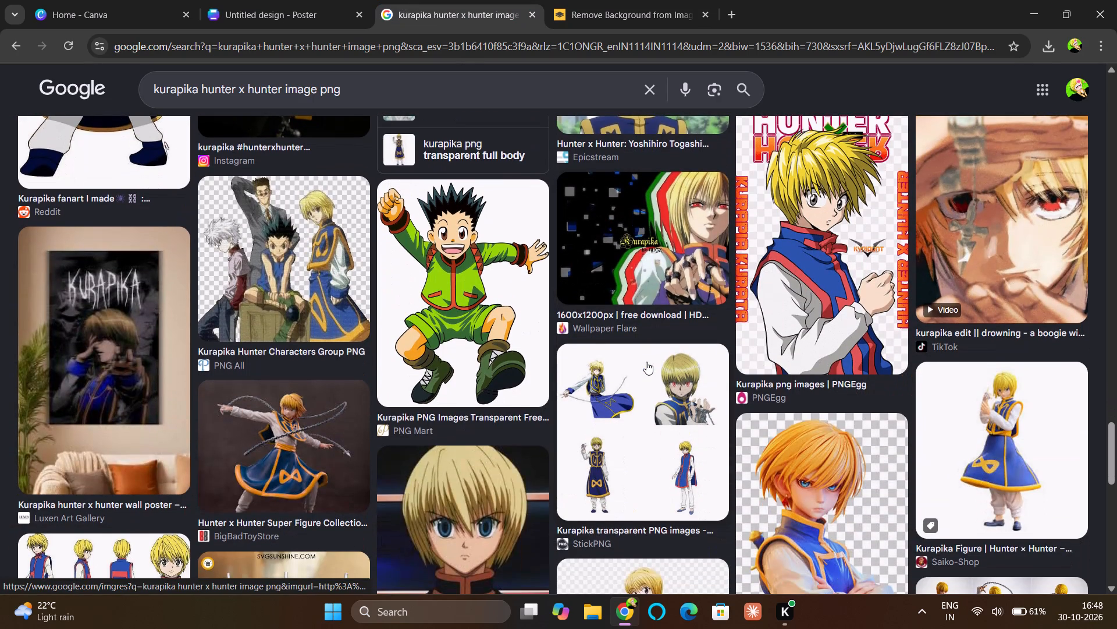
pyautogui.scroll(-3, 646, 362)
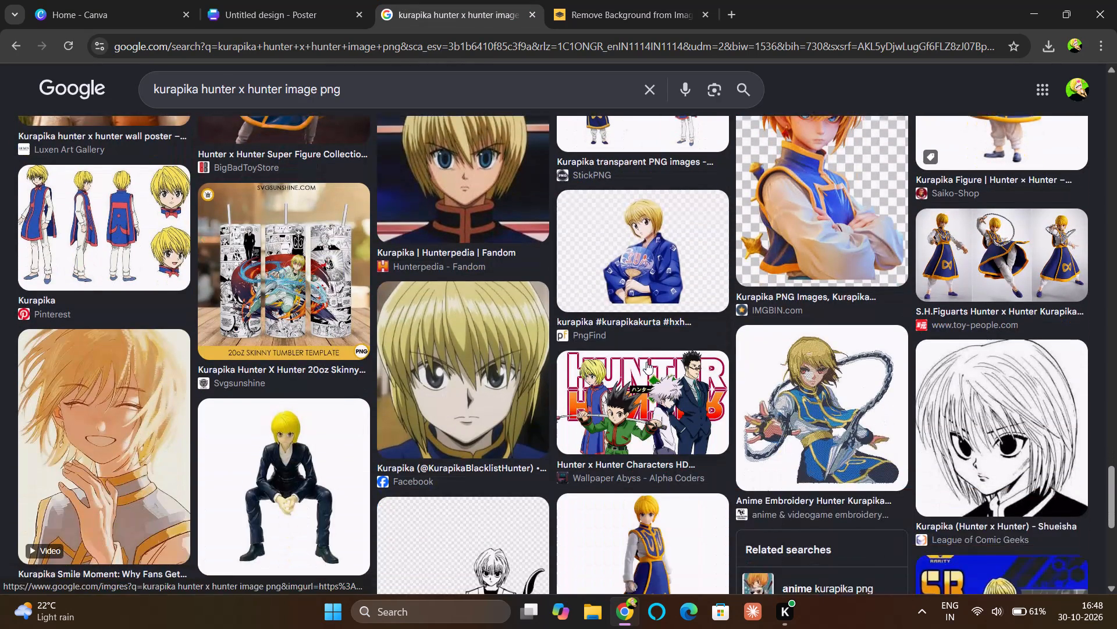
pyautogui.scroll(-4, 646, 362)
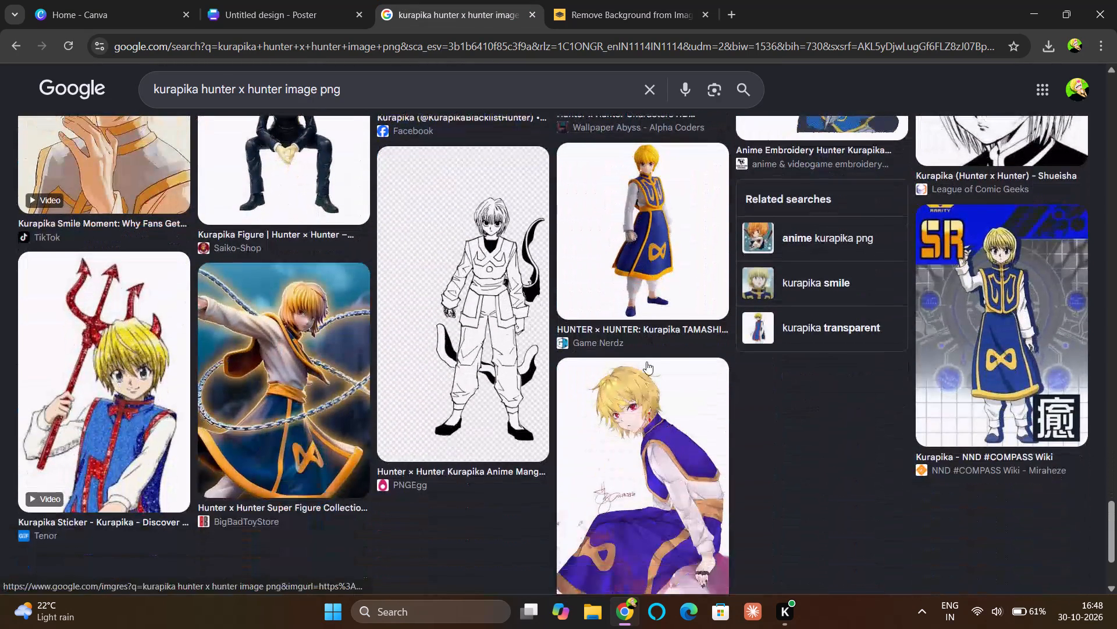
pyautogui.scroll(-3, 646, 362)
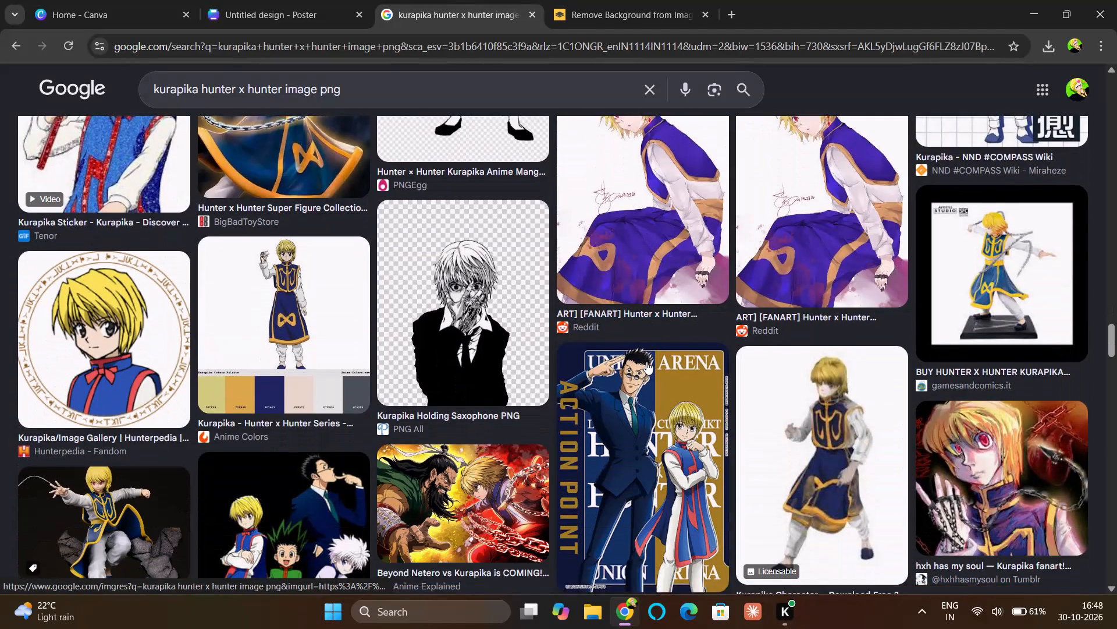
pyautogui.scroll(-3, 646, 362)
pyautogui.scroll(6, 646, 362)
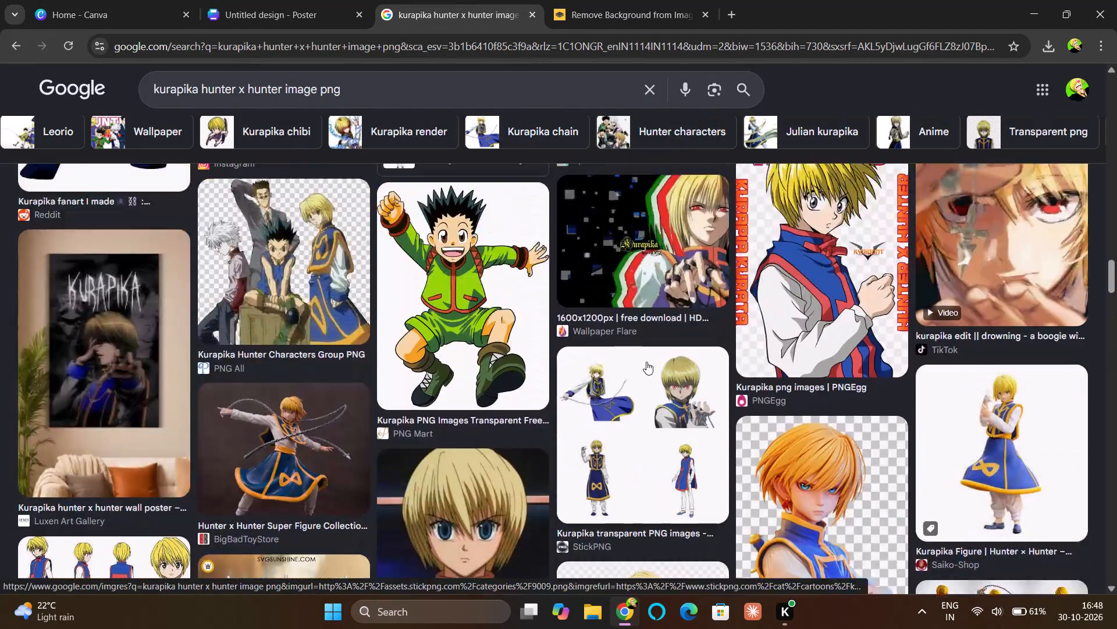
pyautogui.scroll(11, 646, 362)
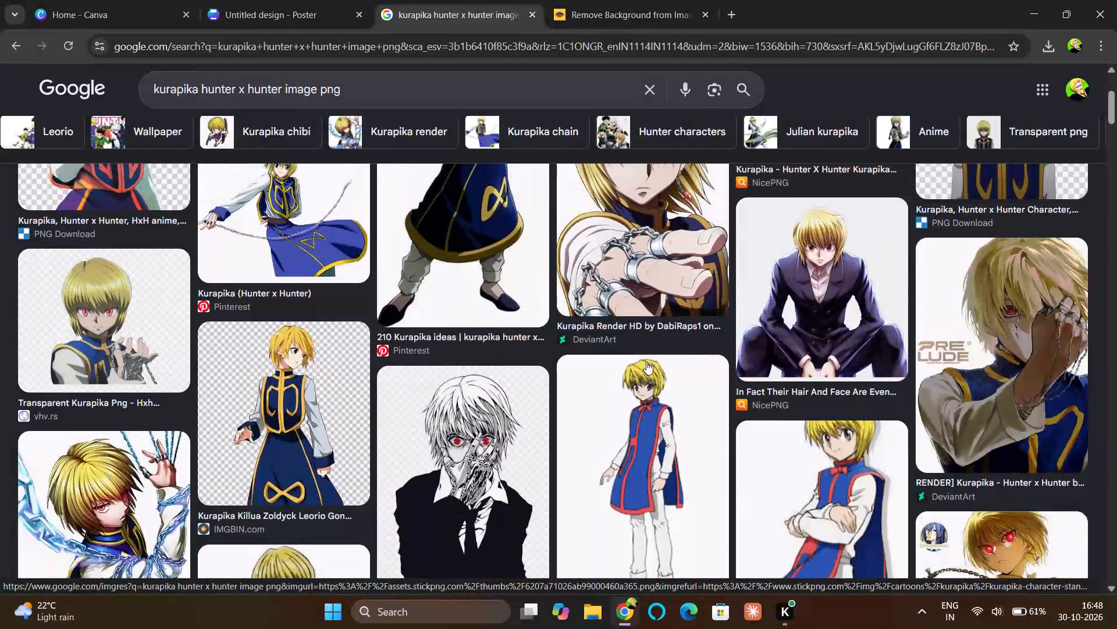
pyautogui.scroll(3, 646, 362)
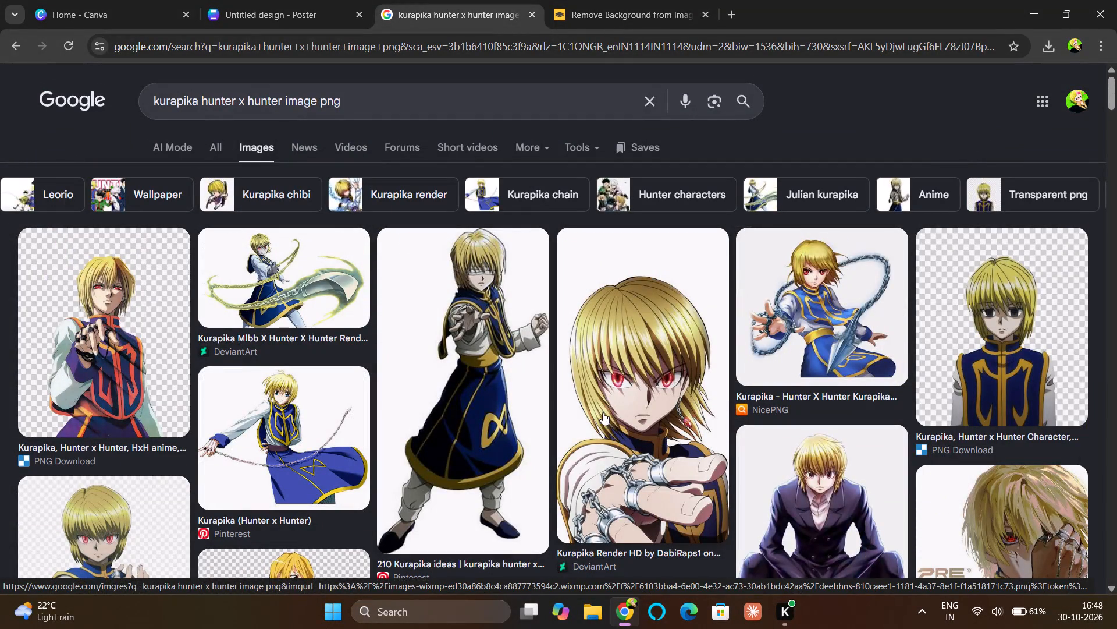
# Go through the Kurapika image results again from the beginning, comparing poses for another picture suitable as a poster cutout.
pyautogui.scroll(-1, 422, 352)
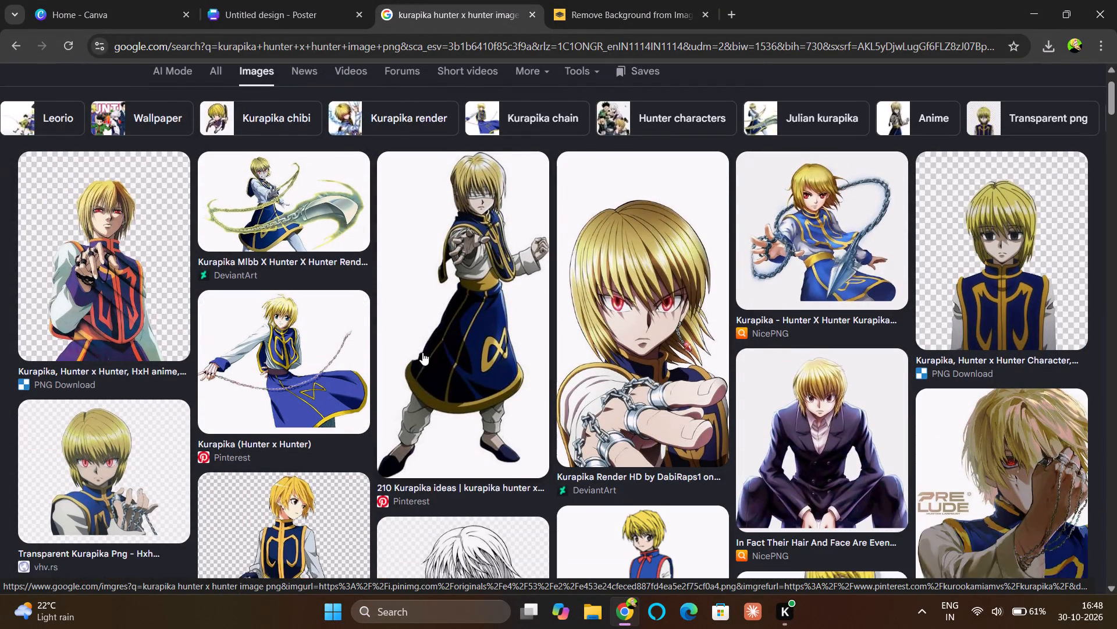
pyautogui.scroll(-4, 422, 352)
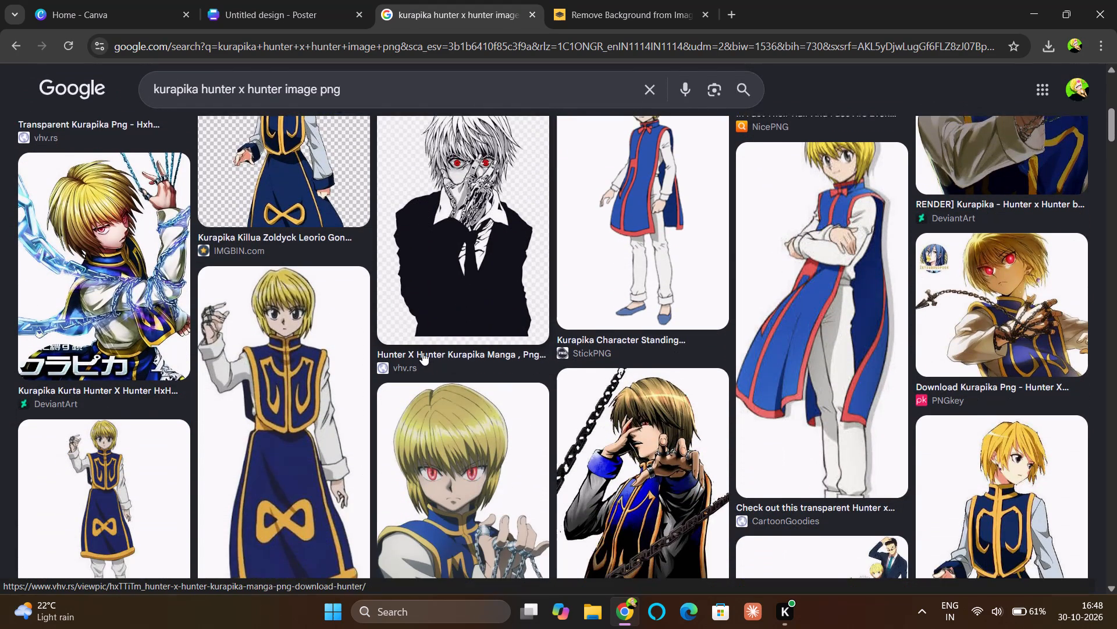
pyautogui.scroll(-2, 422, 352)
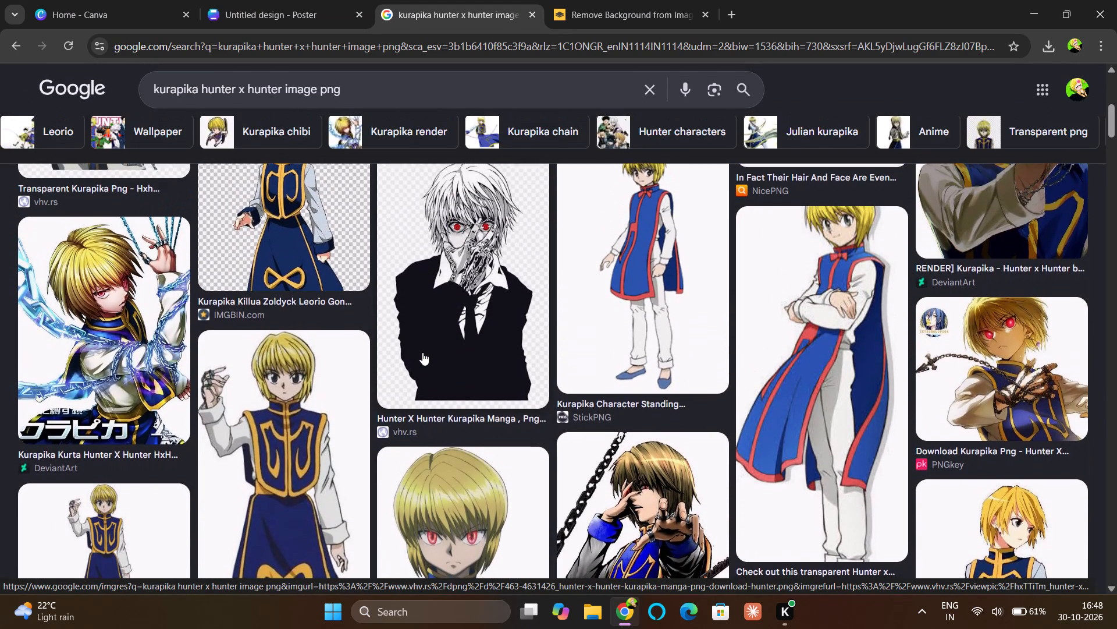
pyautogui.scroll(-1, 422, 352)
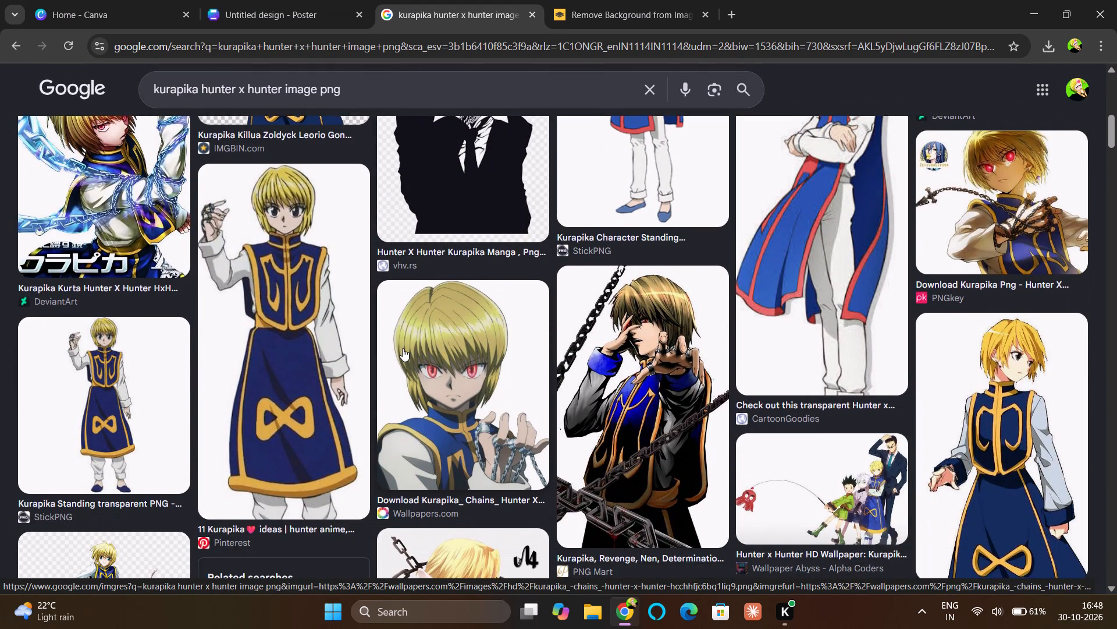
pyautogui.scroll(-2, 403, 348)
pyautogui.scroll(-1, 493, 420)
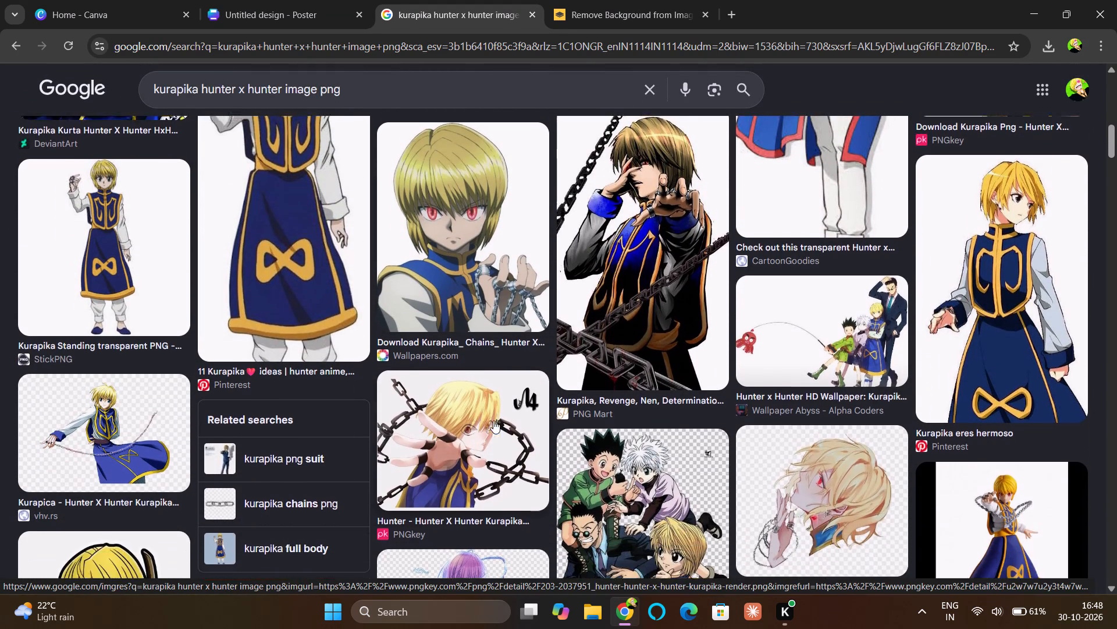
pyautogui.scroll(-6, 493, 420)
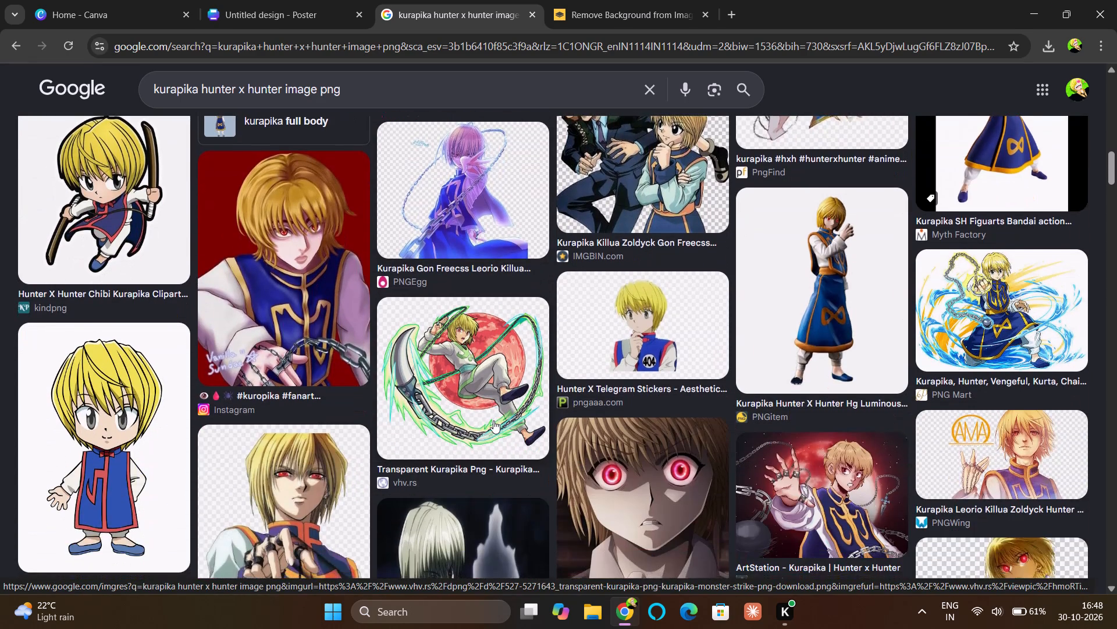
pyautogui.scroll(-4, 493, 420)
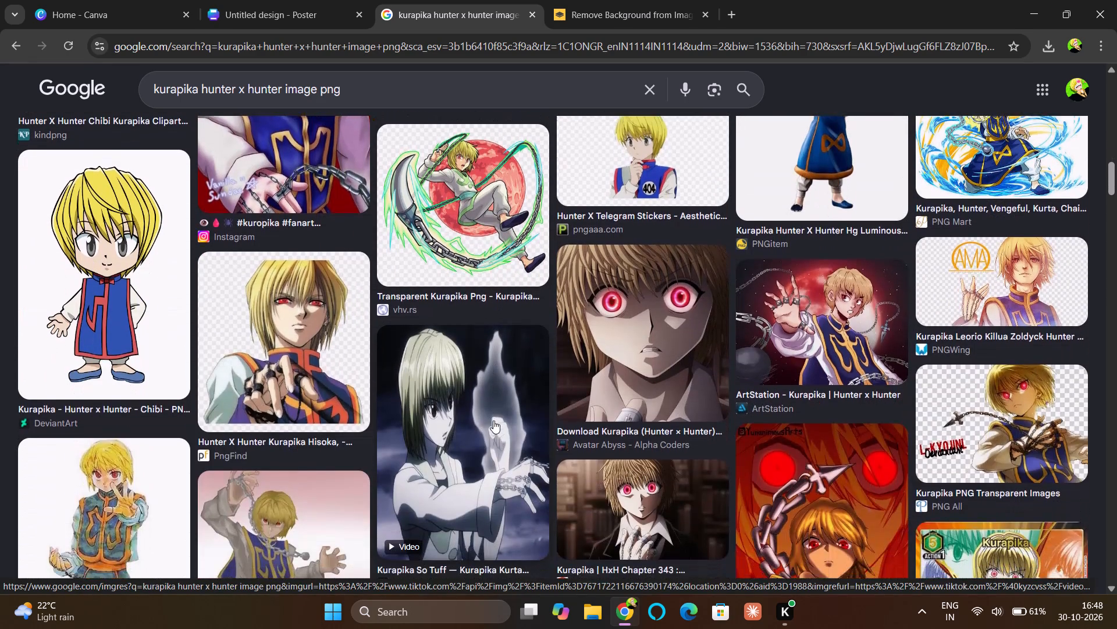
pyautogui.scroll(-3, 493, 420)
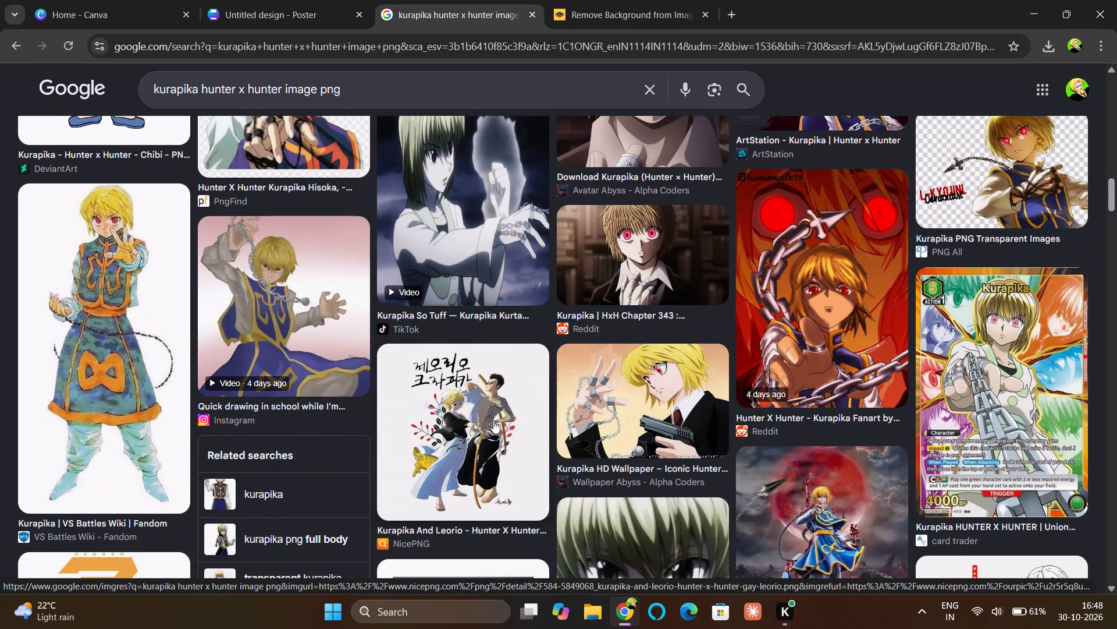
pyautogui.scroll(-1, 133, 363)
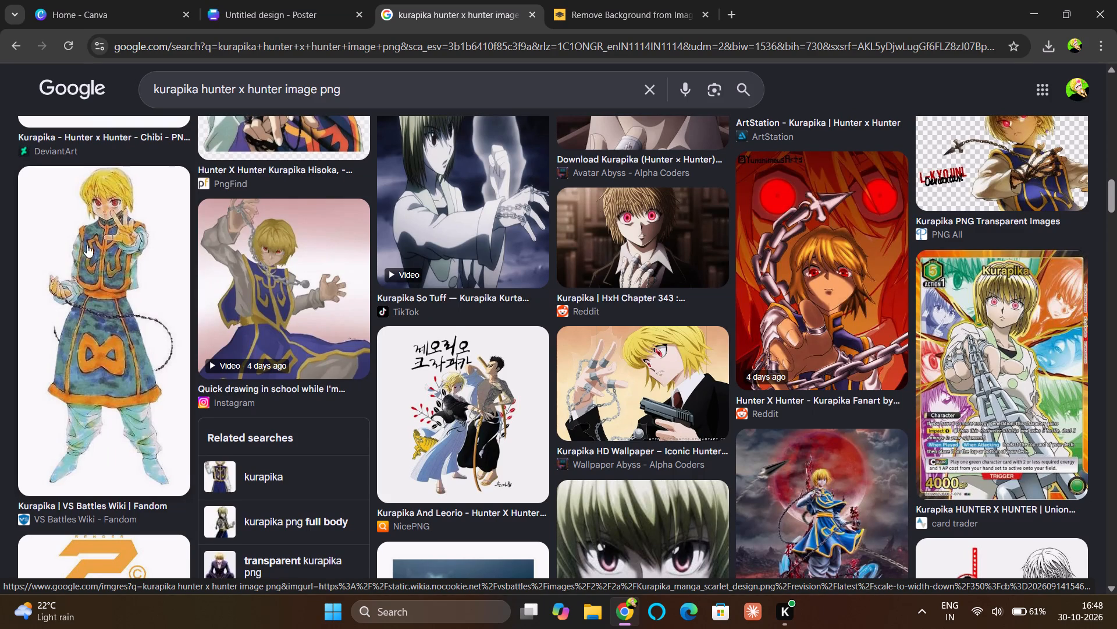
pyautogui.scroll(-6, 320, 281)
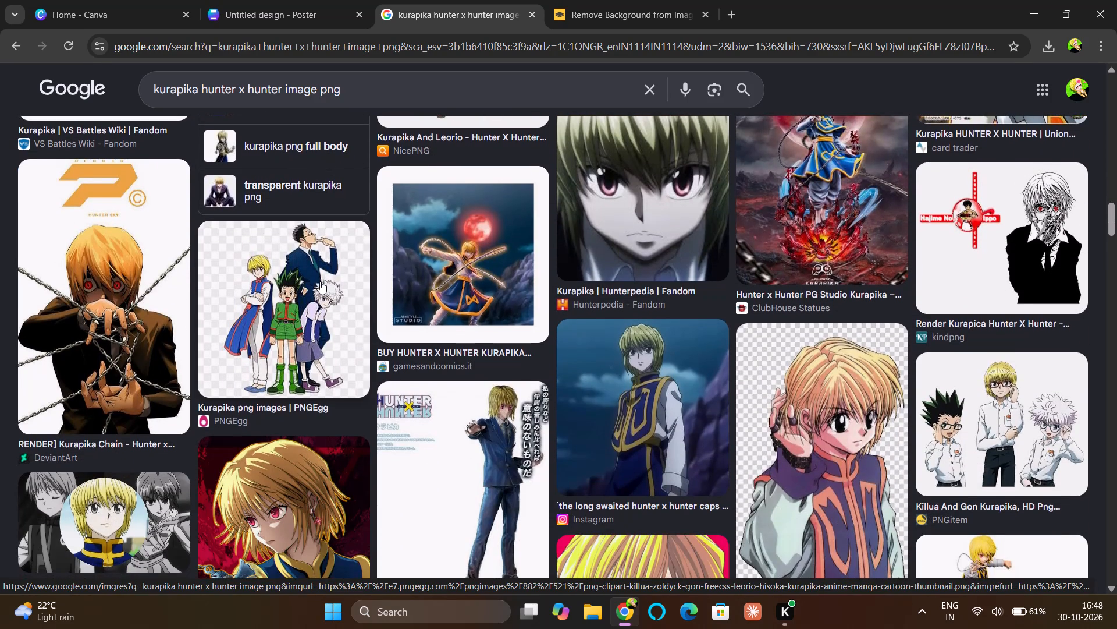
pyautogui.scroll(-2, 833, 254)
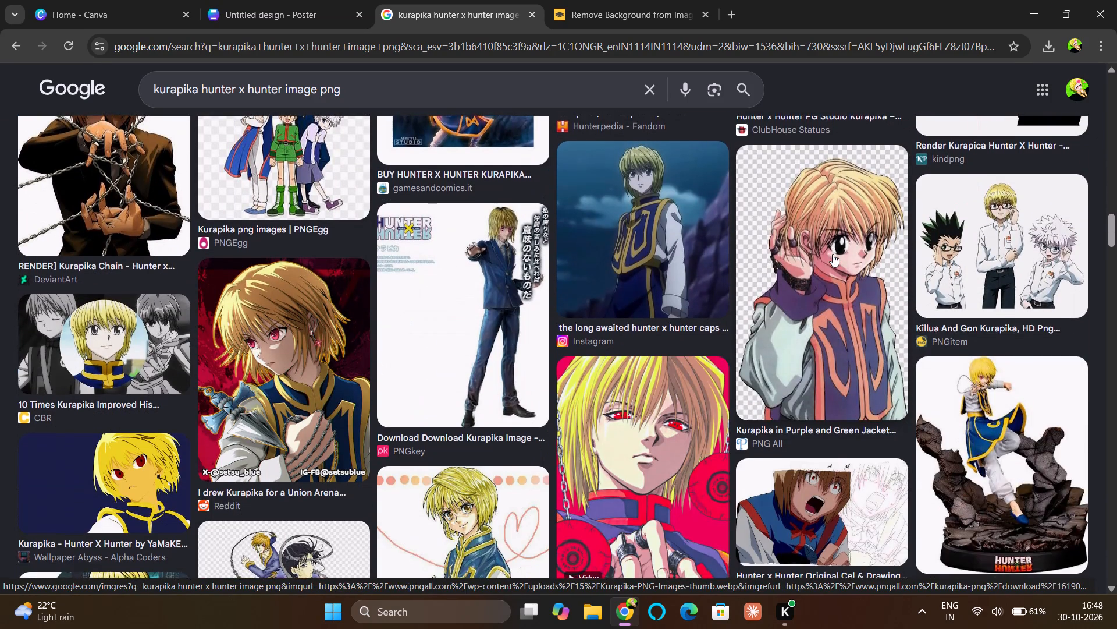
pyautogui.scroll(-5, 833, 254)
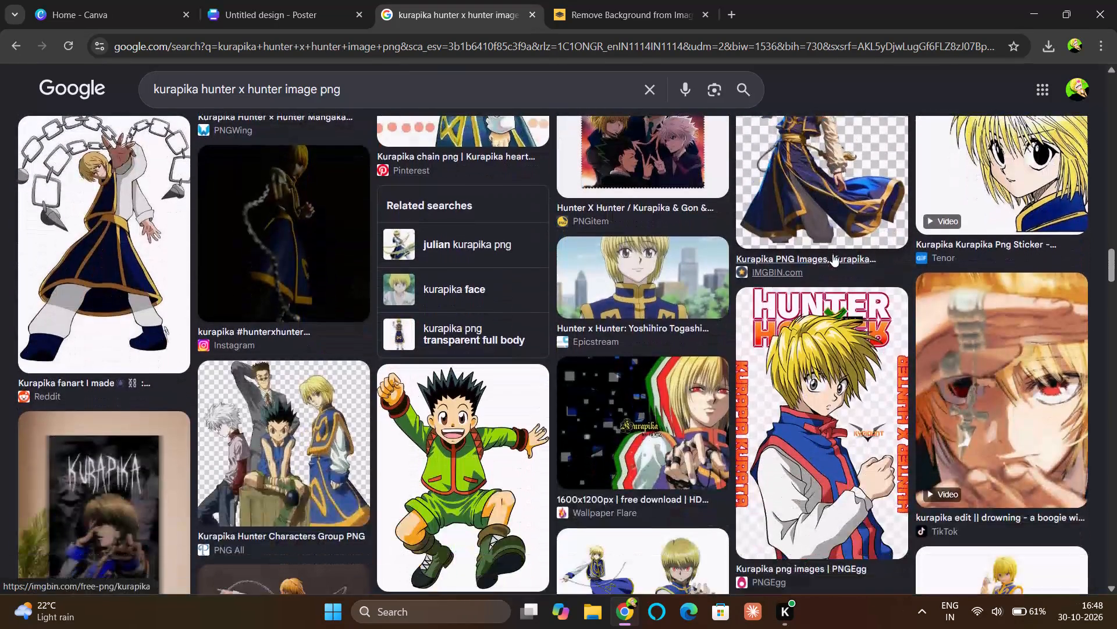
pyautogui.scroll(-1, 833, 254)
pyautogui.scroll(-3, 771, 314)
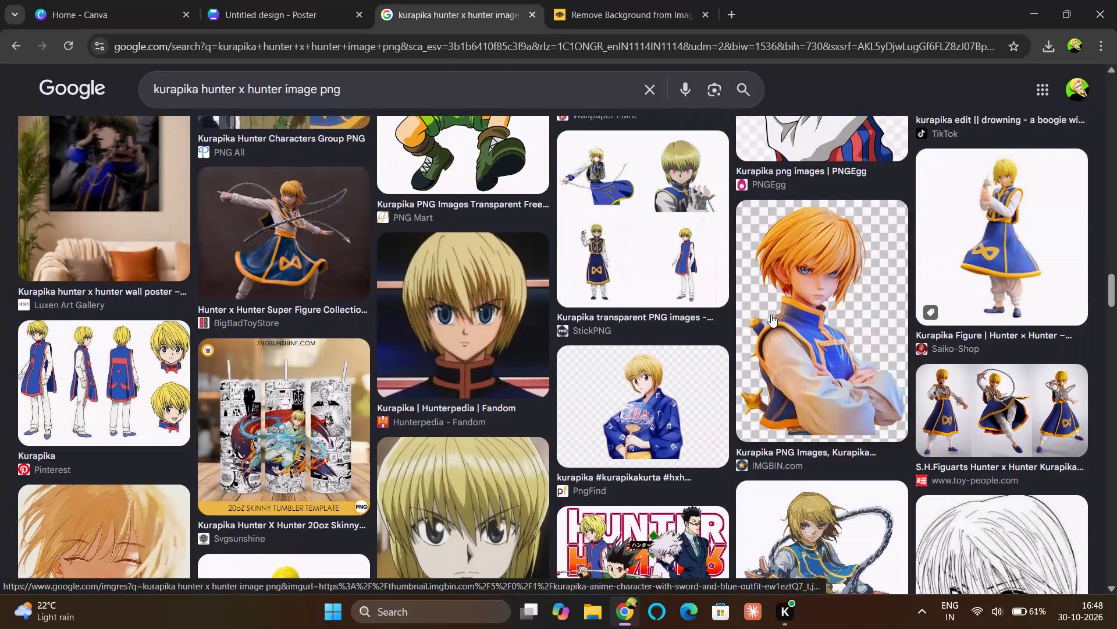
pyautogui.scroll(-2, 771, 314)
pyautogui.scroll(1, 632, 358)
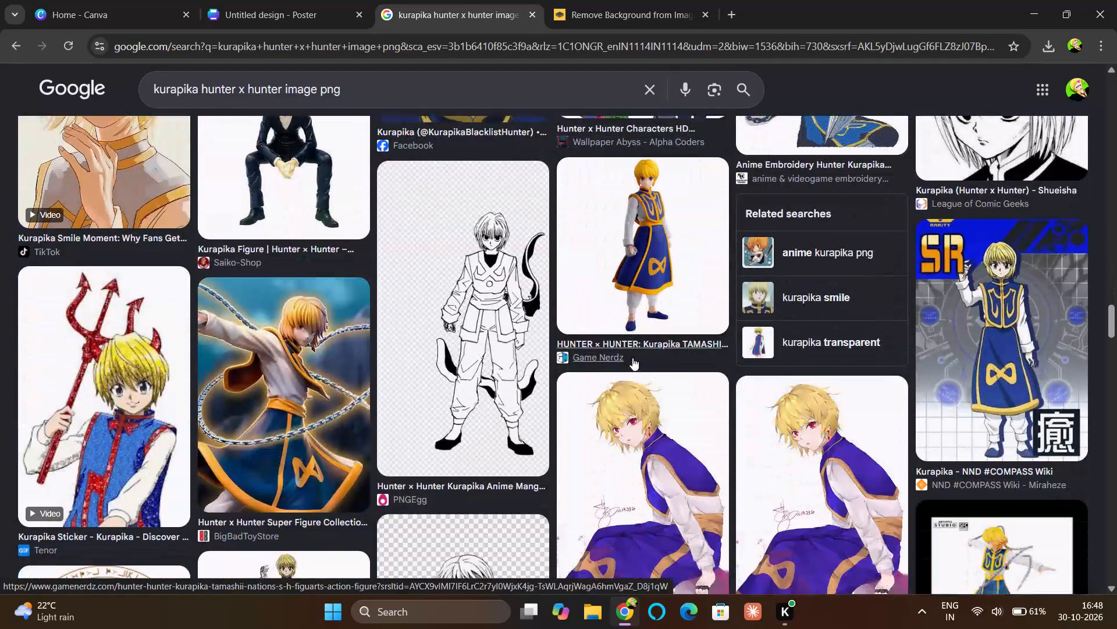
pyautogui.scroll(5, 632, 358)
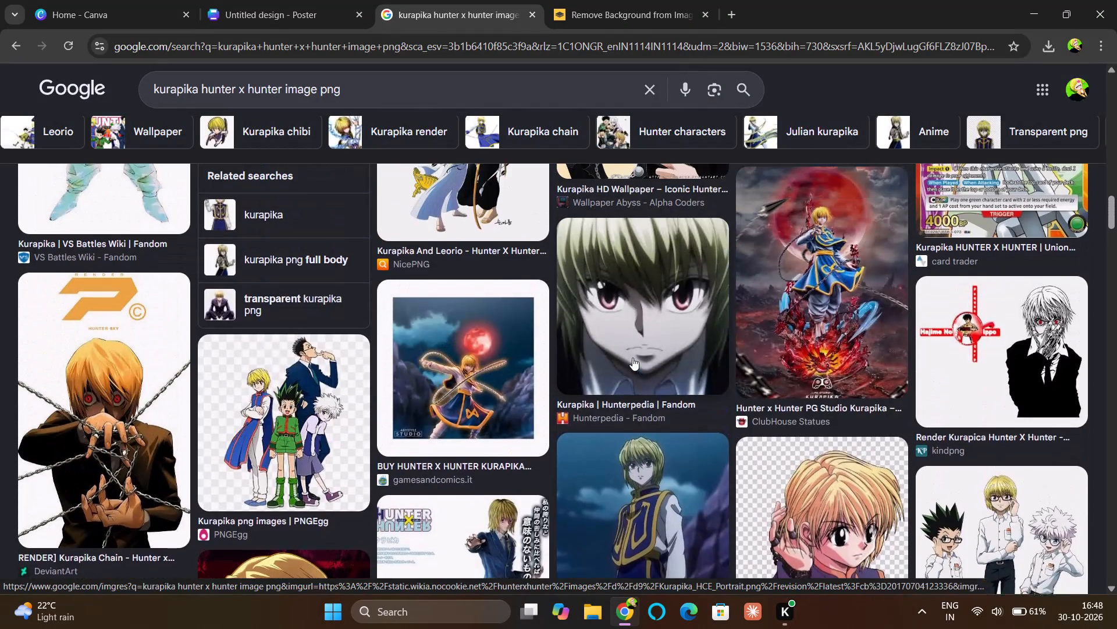
pyautogui.scroll(4, 632, 358)
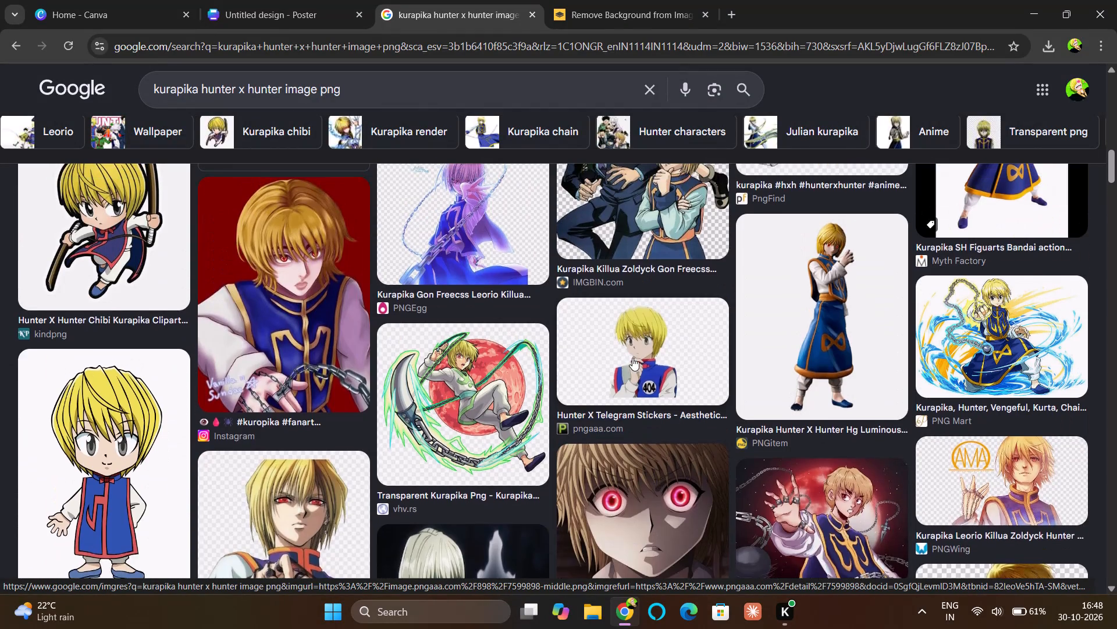
pyautogui.scroll(4, 632, 358)
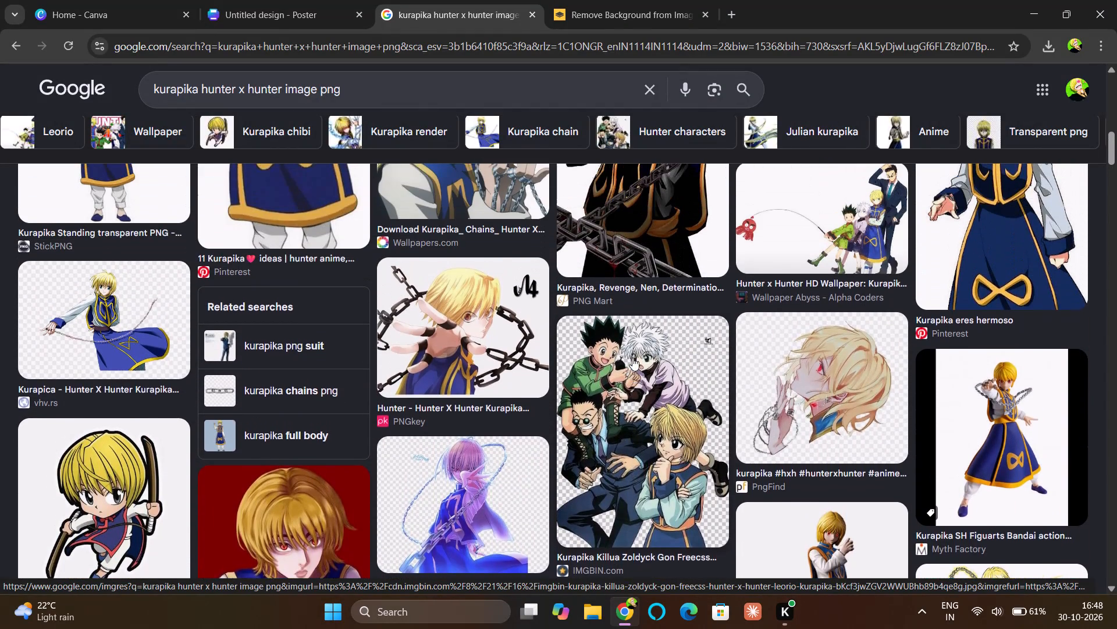
pyautogui.scroll(4, 632, 358)
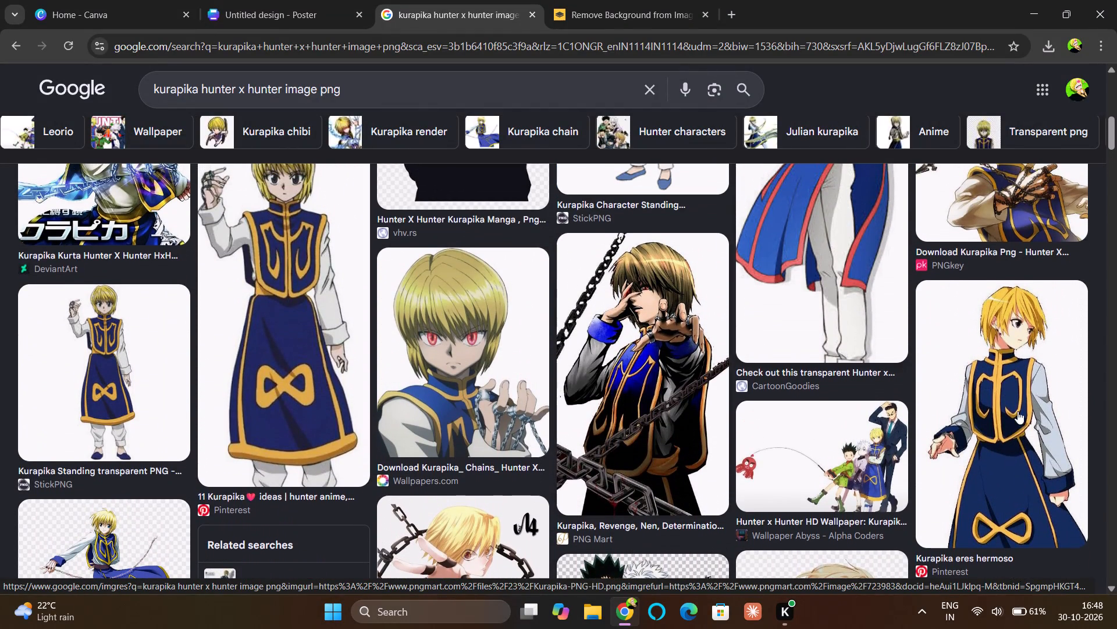
# Save the "Kurapika eres hermoso" picture of Kurapika in the blue robe, looking sideways, to Downloads as a JPEG.
pyautogui.rightClick(1029, 429)
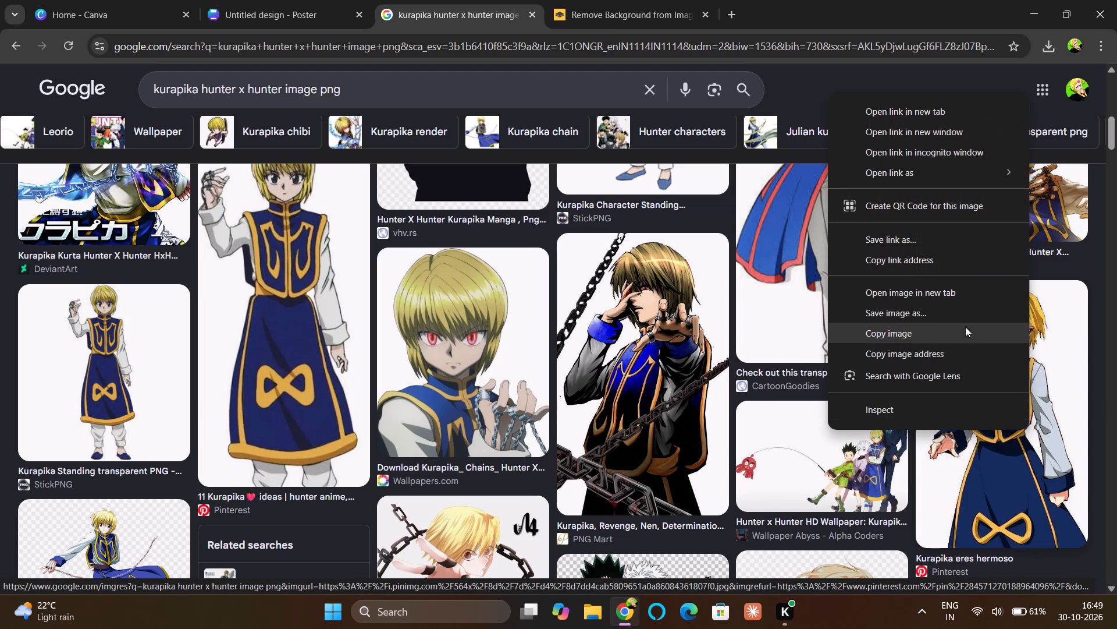
pyautogui.click(919, 313)
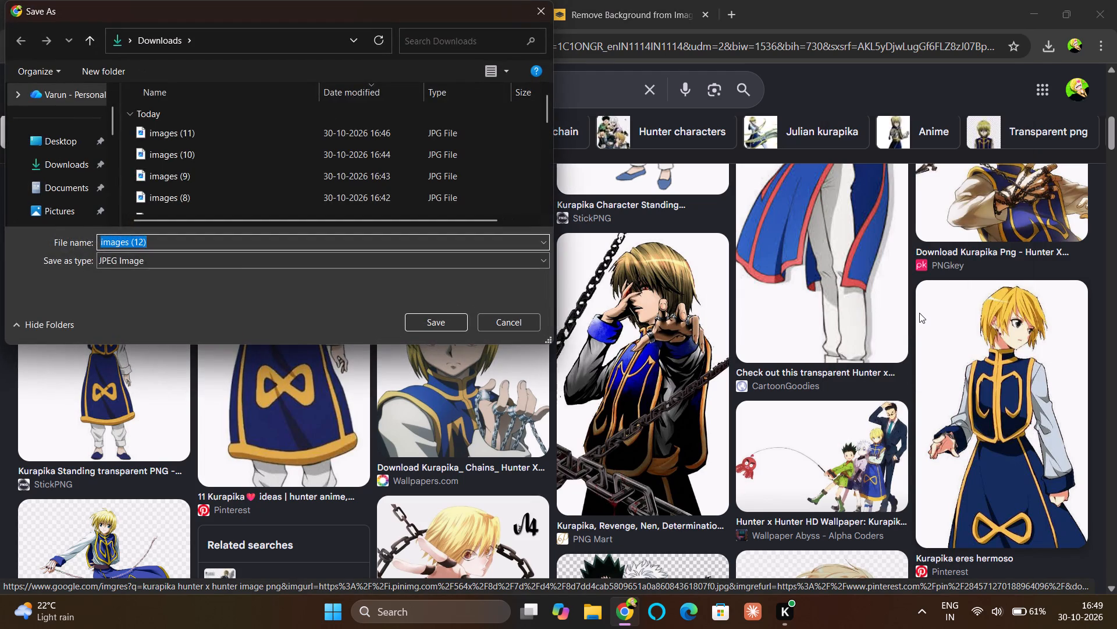
pyautogui.press('Return')
# Switch to remove.bg and upload the saved Kurapika picture images (12) for background removal.
pyautogui.click(647, 0)
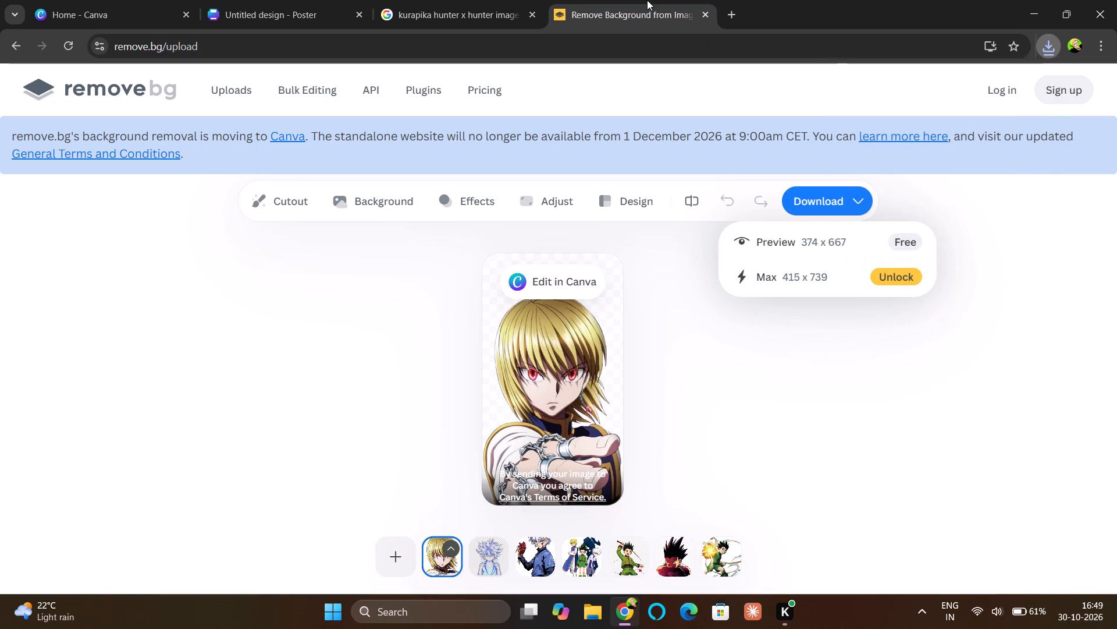
pyautogui.click(398, 554)
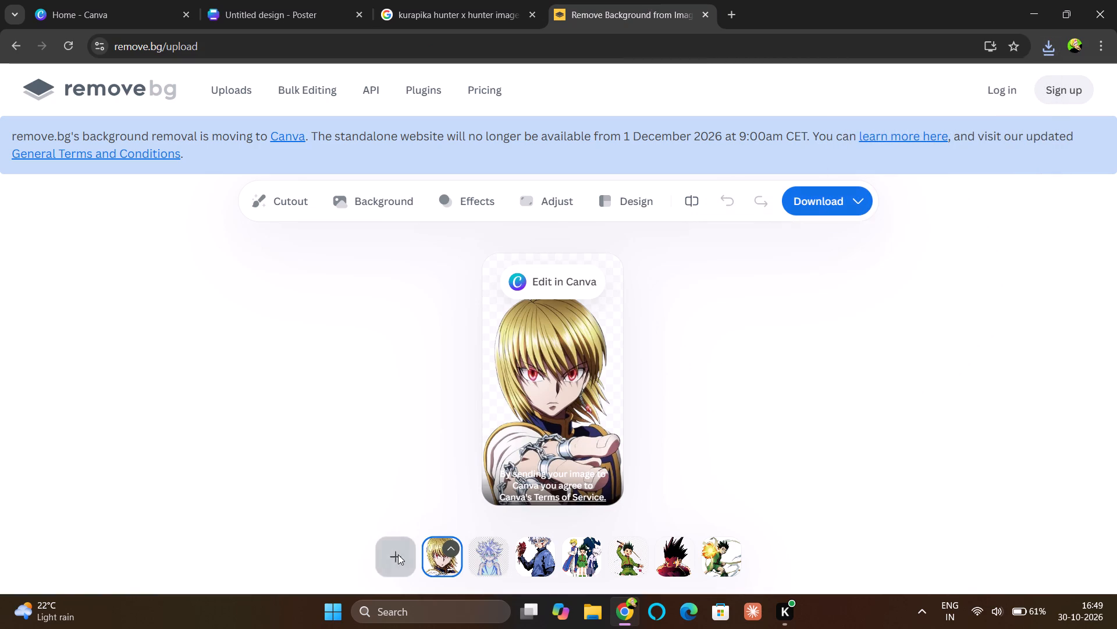
pyautogui.click(266, 134)
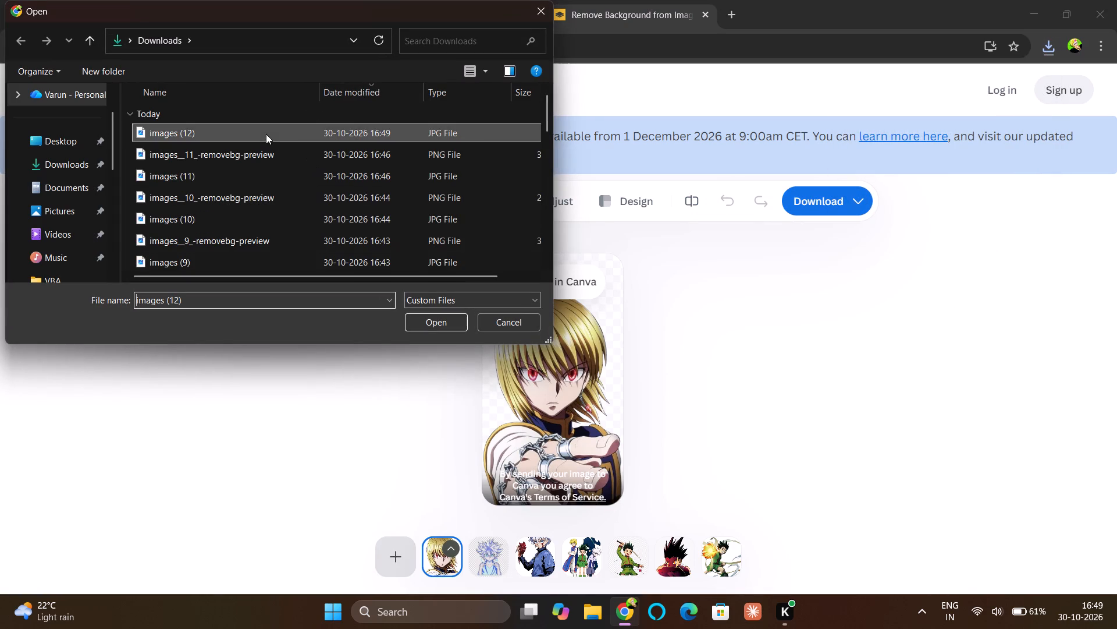
pyautogui.click(417, 324)
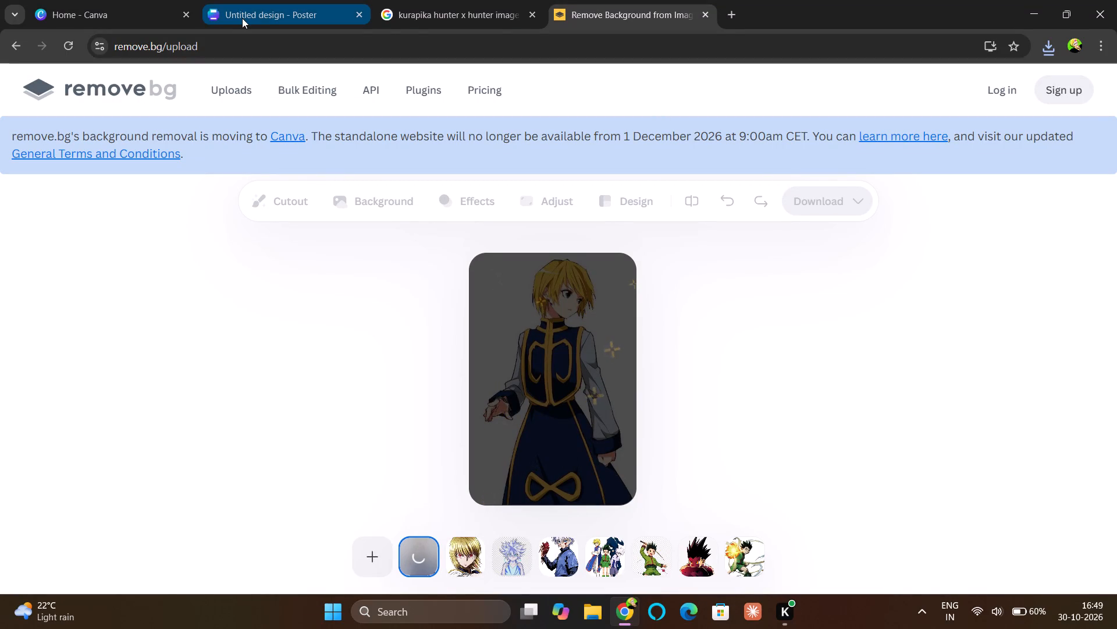
# Go back to the Google image results and change the query to "licance hunter x hunter image png".
pyautogui.click(420, 21)
pyautogui.click(418, 91)
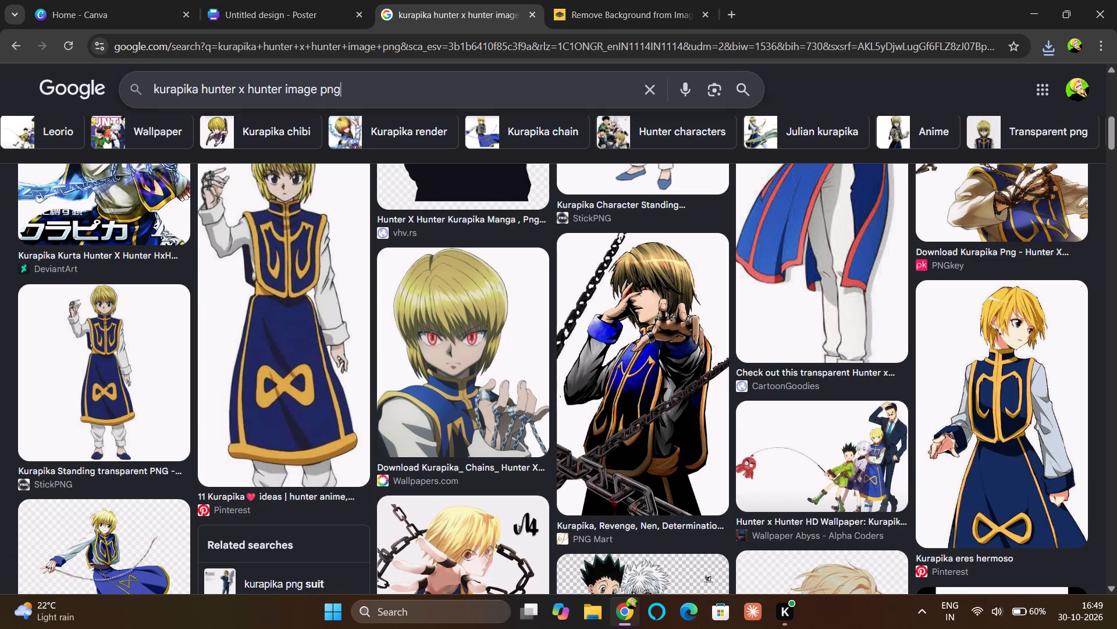
pyautogui.press('Left')
pyautogui.press('Left')
pyautogui.press('Left')
pyautogui.press('Left')
pyautogui.press('Left')
pyautogui.press('Left')
pyautogui.press('Left')
pyautogui.press('Left')
pyautogui.press('Left')
pyautogui.press('Left')
pyautogui.press('Left')
pyautogui.press('Left')
pyautogui.press('Left')
pyautogui.press('Left')
pyautogui.press('Left')
pyautogui.press('Left')
pyautogui.press('Left')
pyautogui.press('Left')
pyautogui.press('Left')
pyautogui.press('Left')
pyautogui.press('Left')
pyautogui.press('Left')
pyautogui.press('BackSpace')
pyautogui.press('BackSpace')
pyautogui.press('BackSpace')
pyautogui.press('BackSpace')
pyautogui.press('BackSpace')
pyautogui.press('BackSpace')
pyautogui.press('BackSpace')
pyautogui.press('BackSpace')
pyautogui.press('BackSpace')
pyautogui.press('BackSpace')
pyautogui.press('BackSpace')
pyautogui.press('BackSpace')
pyautogui.press('BackSpace')
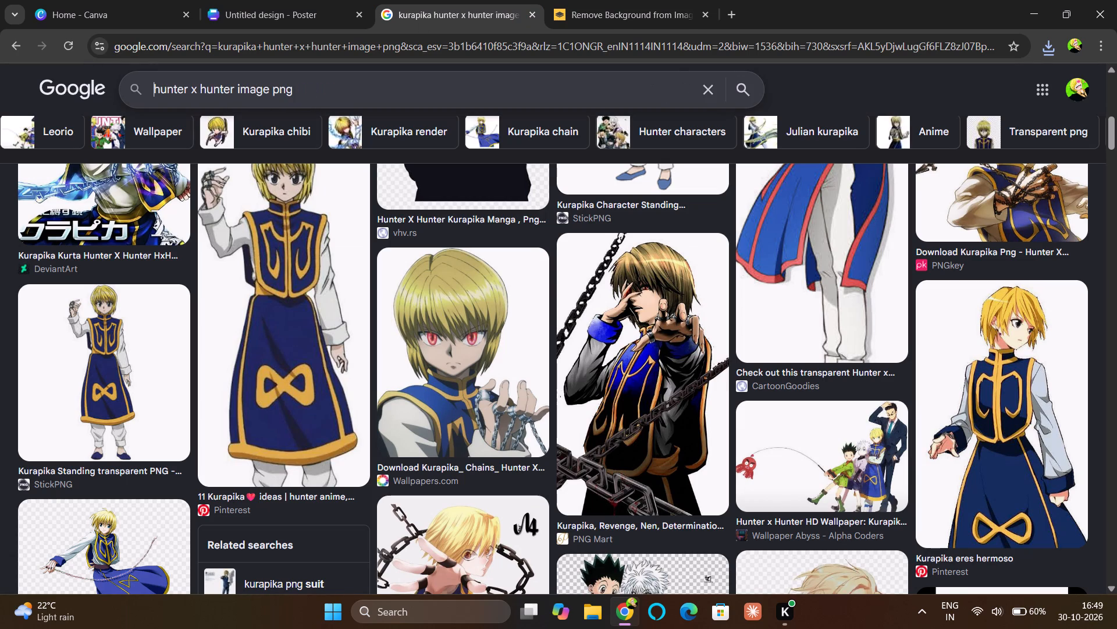
pyautogui.write('licance')
pyautogui.press('space')
pyautogui.press('Return')
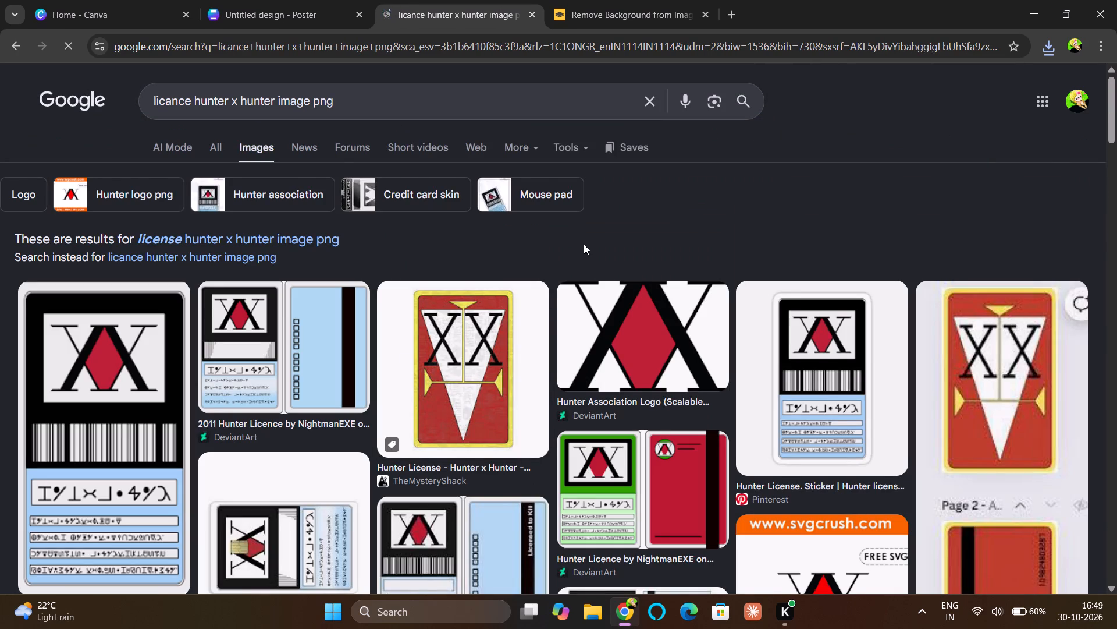
# Look through the Hunter license image results, comparing card designs for one suitable as a poster cutout.
pyautogui.scroll(-2, 584, 244)
pyautogui.scroll(2, 604, 367)
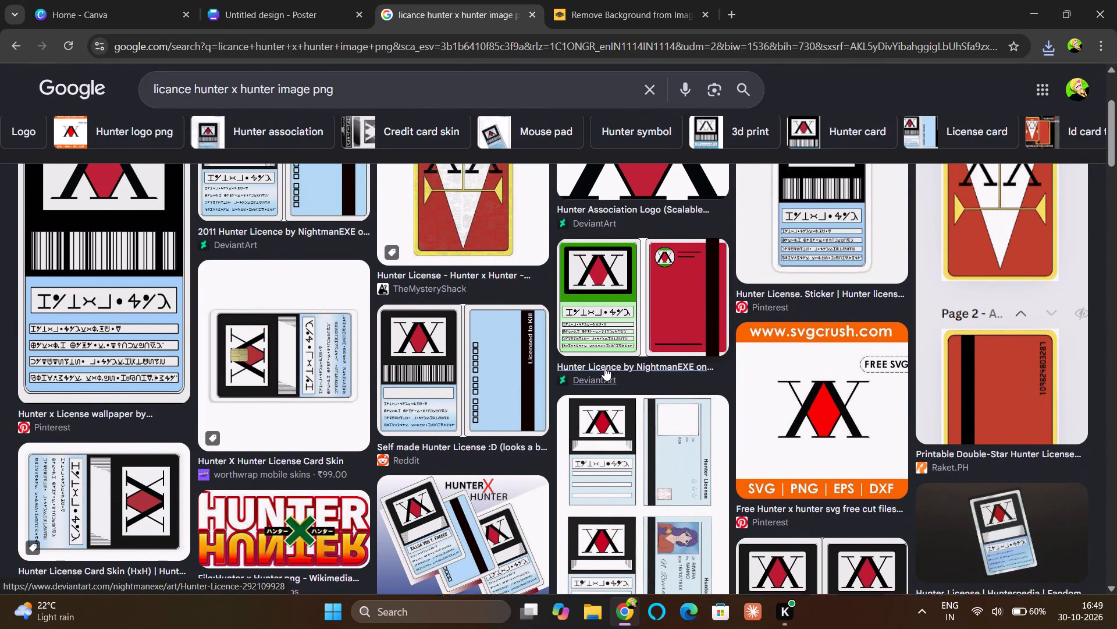
pyautogui.scroll(2, 604, 367)
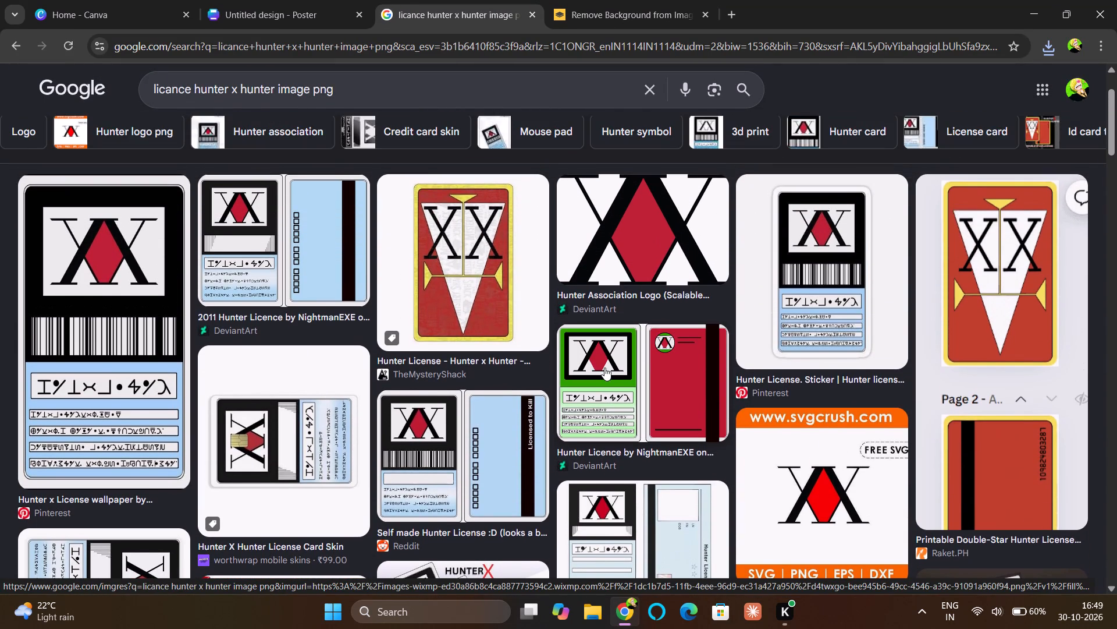
pyautogui.scroll(1, 604, 367)
pyautogui.scroll(-2, 604, 367)
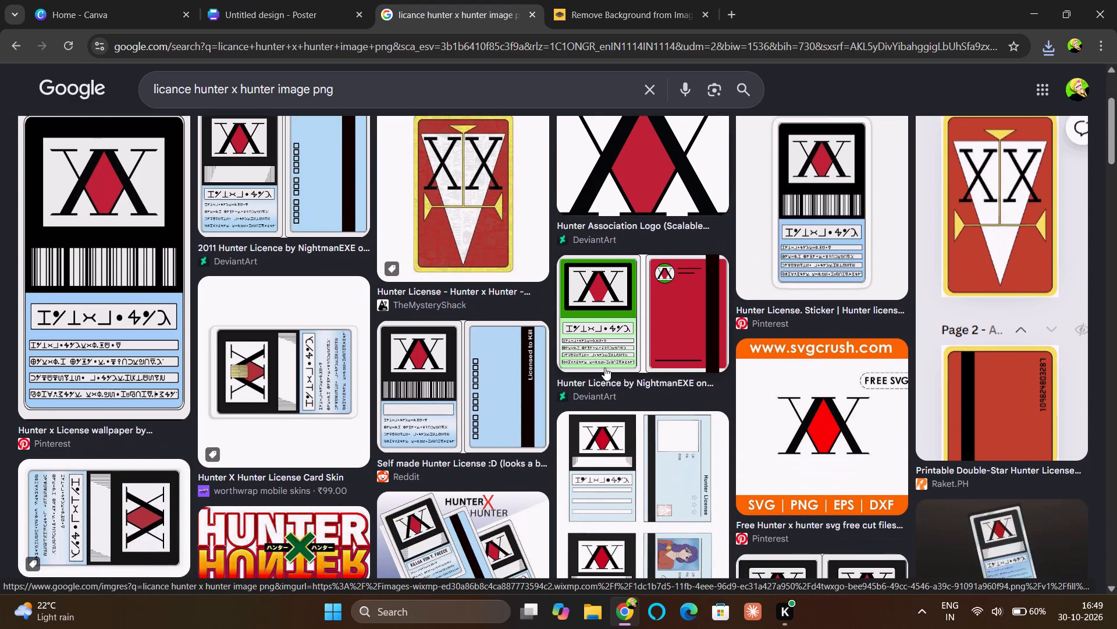
pyautogui.scroll(-2, 604, 367)
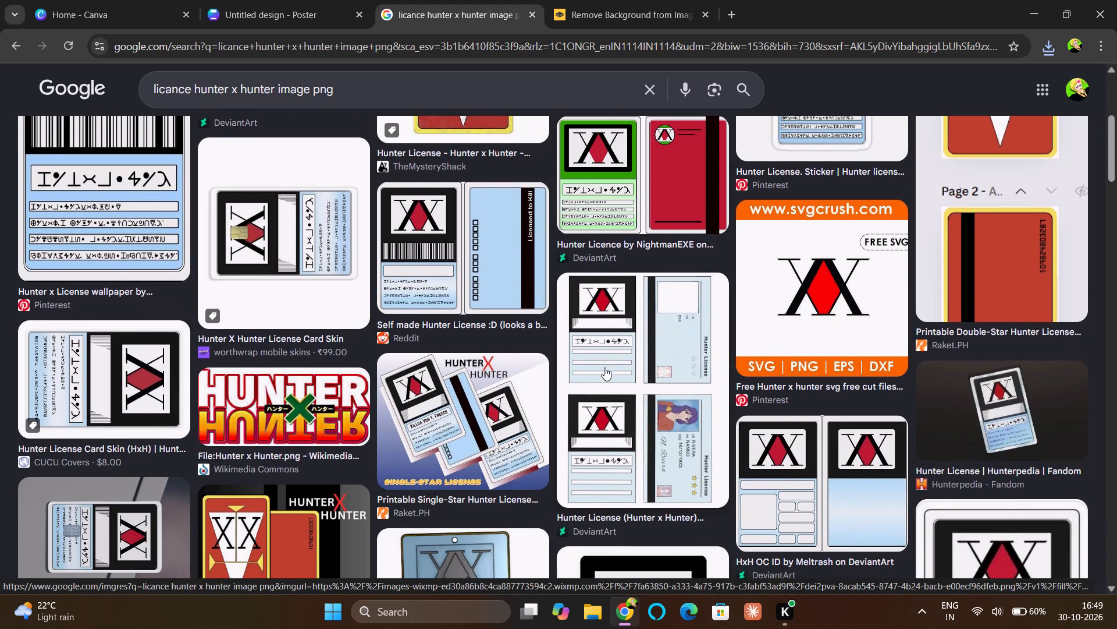
pyautogui.scroll(-2, 604, 367)
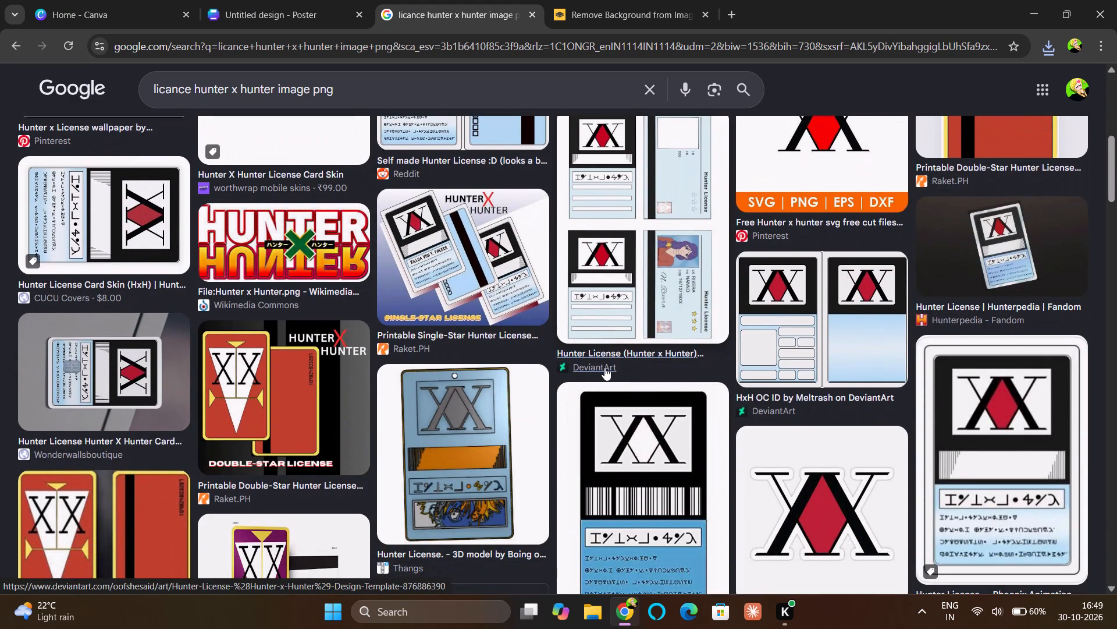
pyautogui.scroll(1, 604, 367)
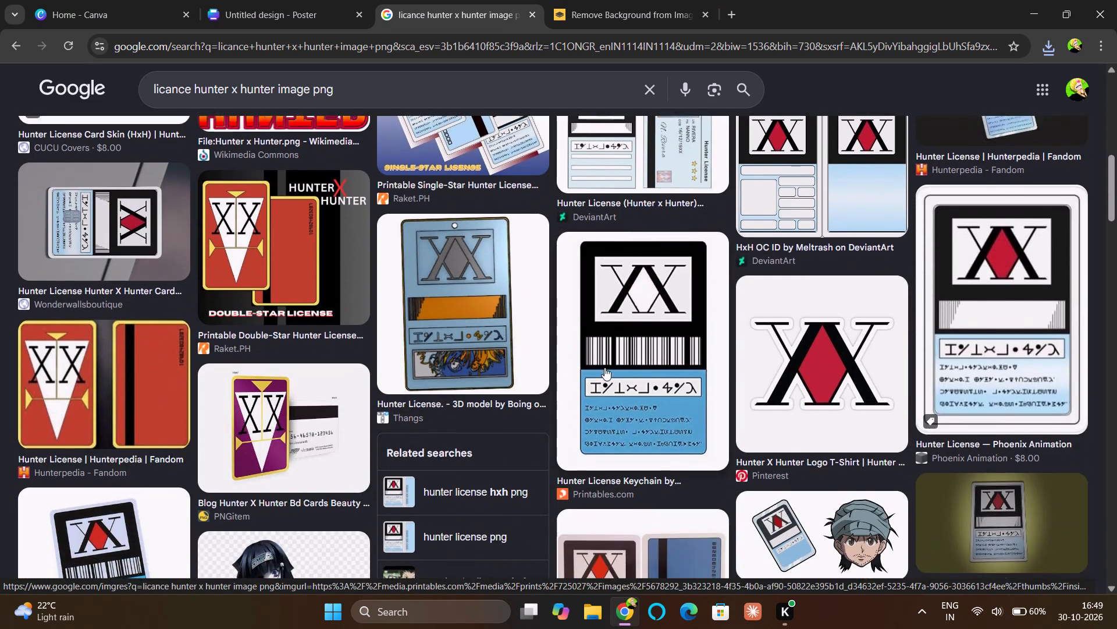
pyautogui.scroll(3, 604, 367)
pyautogui.moveTo(604, 367); pyautogui.dragTo(636, 404)
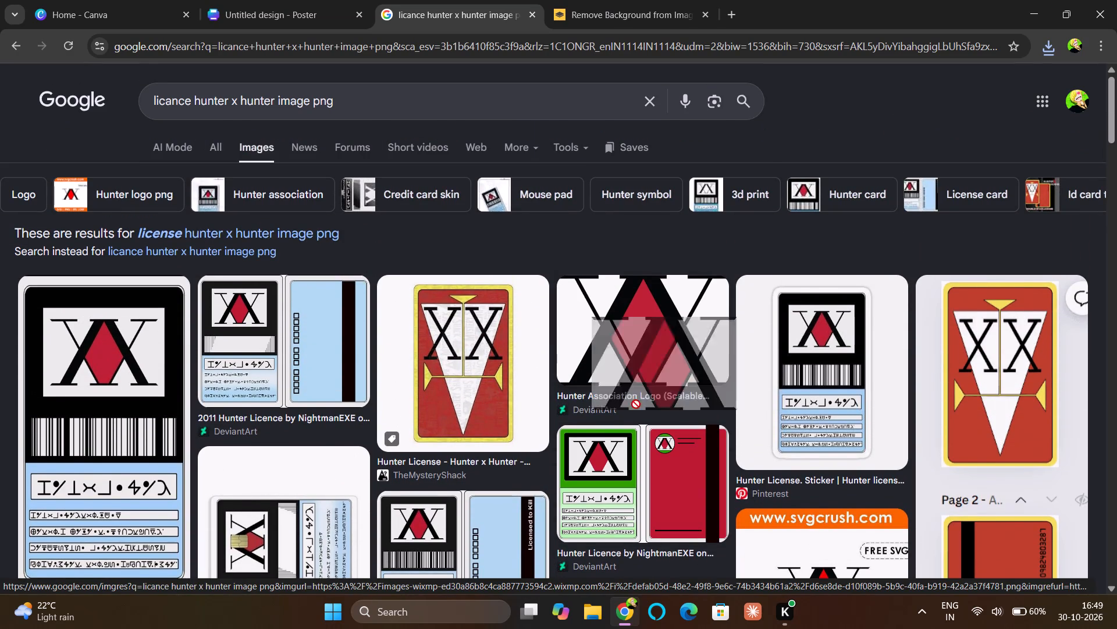
pyautogui.moveTo(636, 404); pyautogui.dragTo(610, 381)
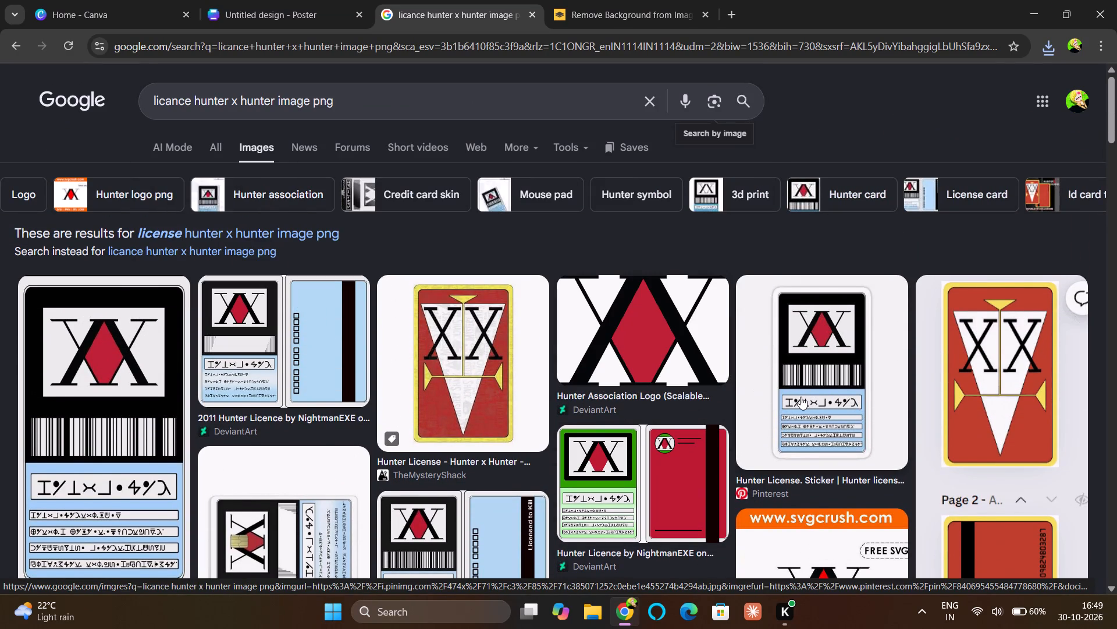
# Save the Pinterest "Hunter License. Sticker" picture of the black and blue card to Downloads.
pyautogui.rightClick(801, 397)
pyautogui.click(837, 290)
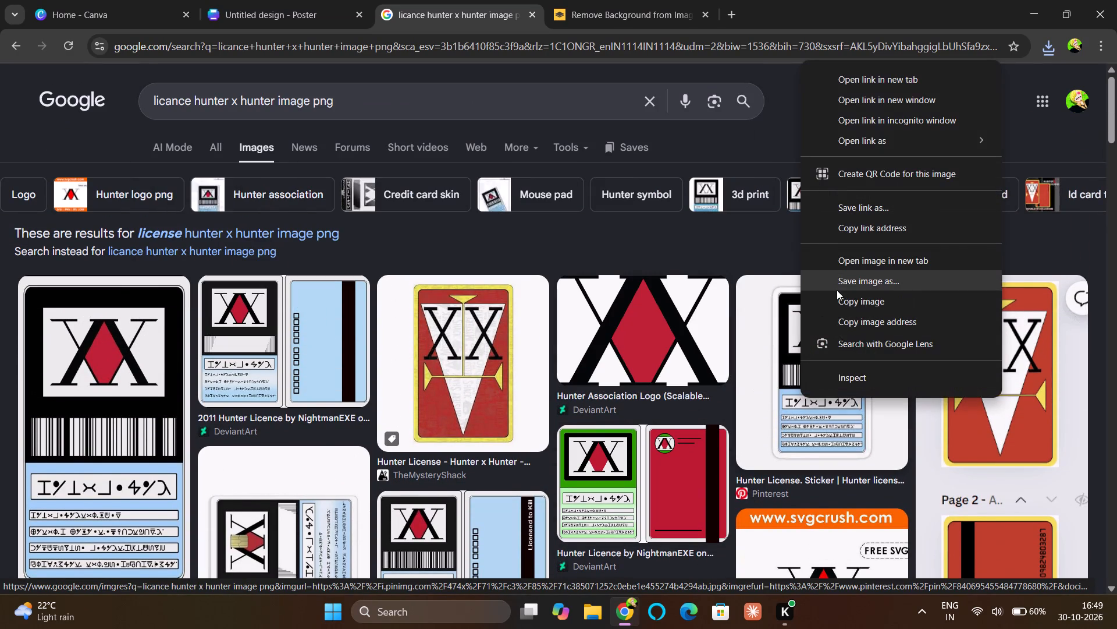
pyautogui.press('Return')
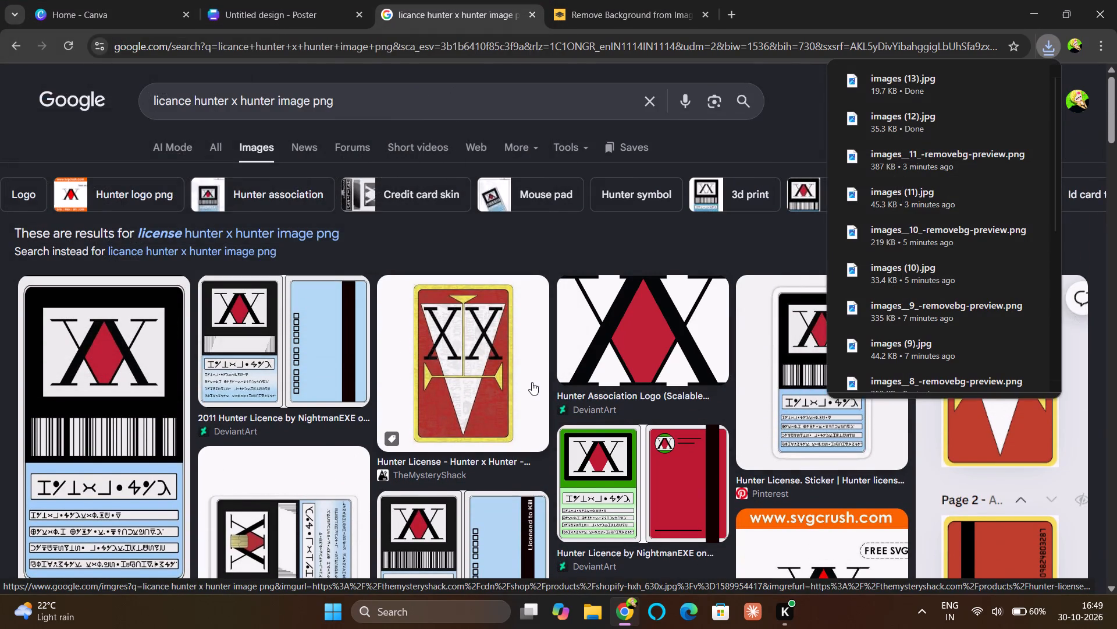
# Save the Wikimedia Commons Hunter x Hunter logo image from the same results to Downloads.
pyautogui.scroll(-4, 532, 382)
pyautogui.rightClick(300, 355)
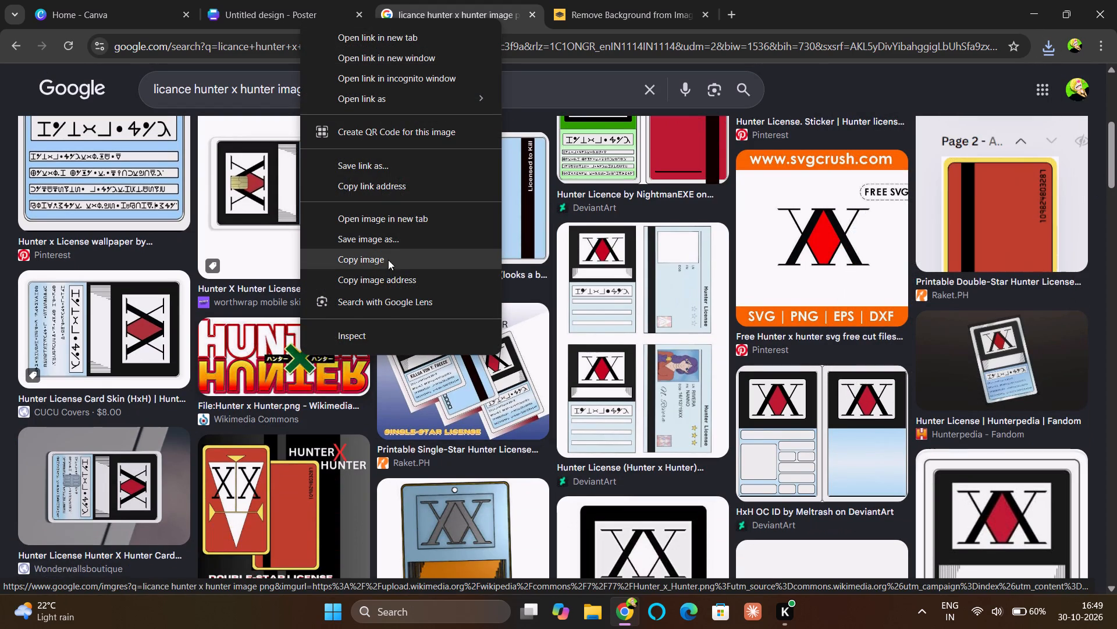
pyautogui.click(392, 241)
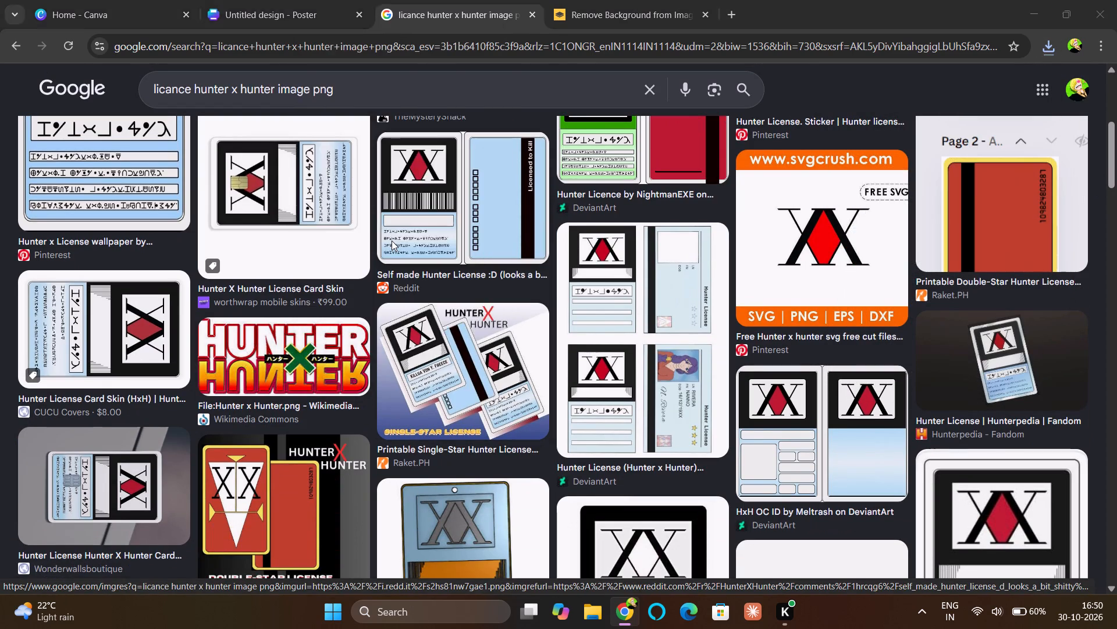
pyautogui.press('Return')
# Switch to remove.bg and download the free preview version of the blue-robed Kurapika cutout.
pyautogui.click(580, 22)
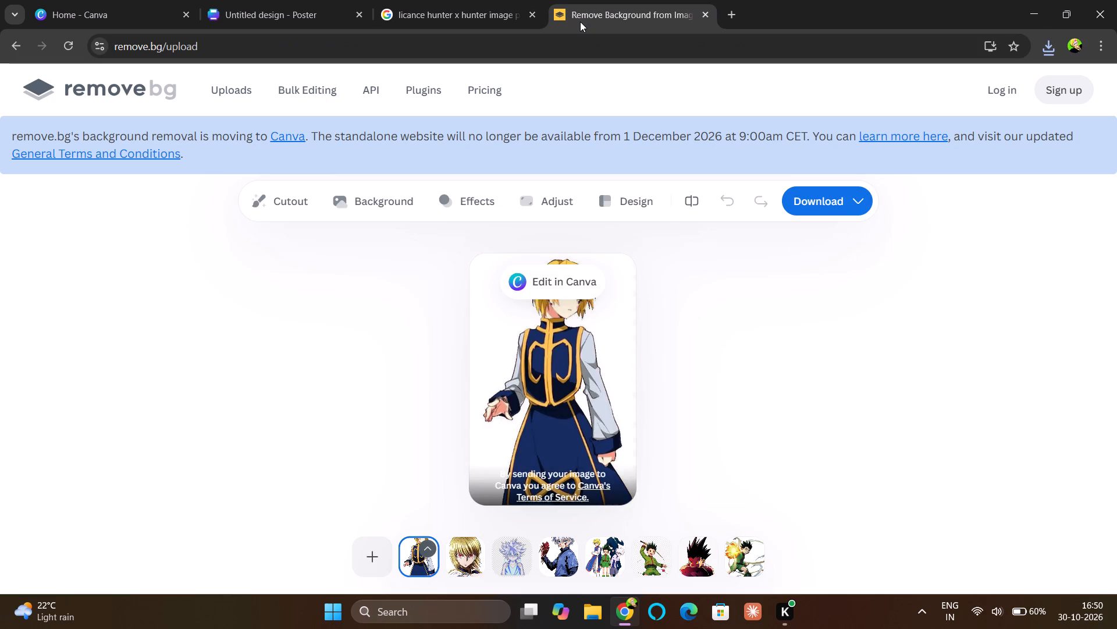
pyautogui.click(805, 209)
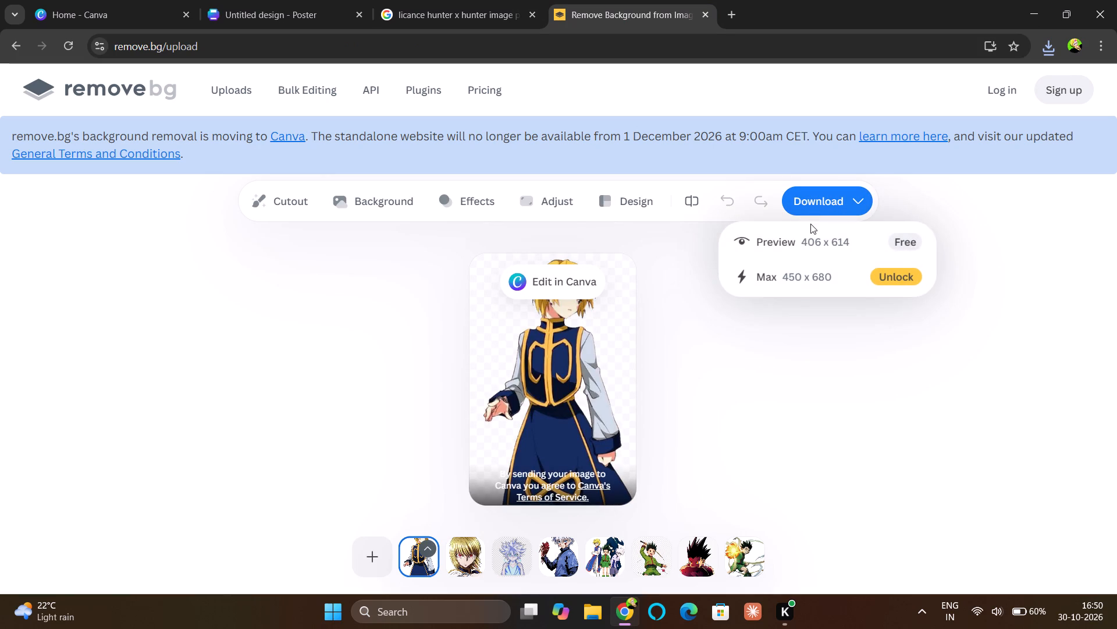
pyautogui.click(801, 232)
# Return to the Canva poster and upload the Kurapika cutout images__12_-removebg-preview from Downloads.
pyautogui.click(297, 7)
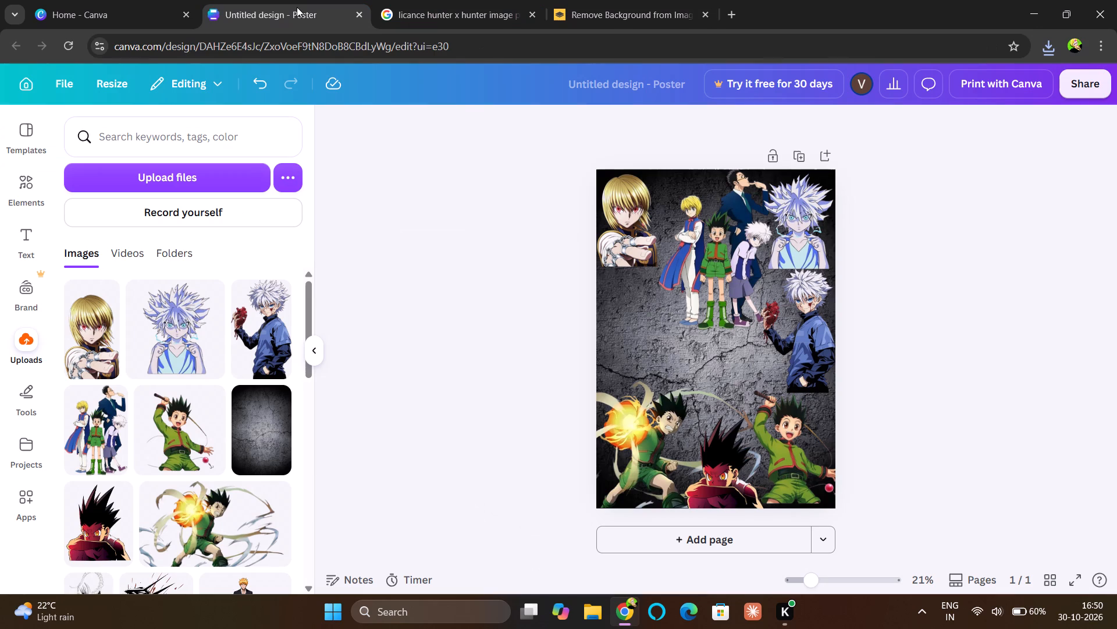
pyautogui.click(215, 173)
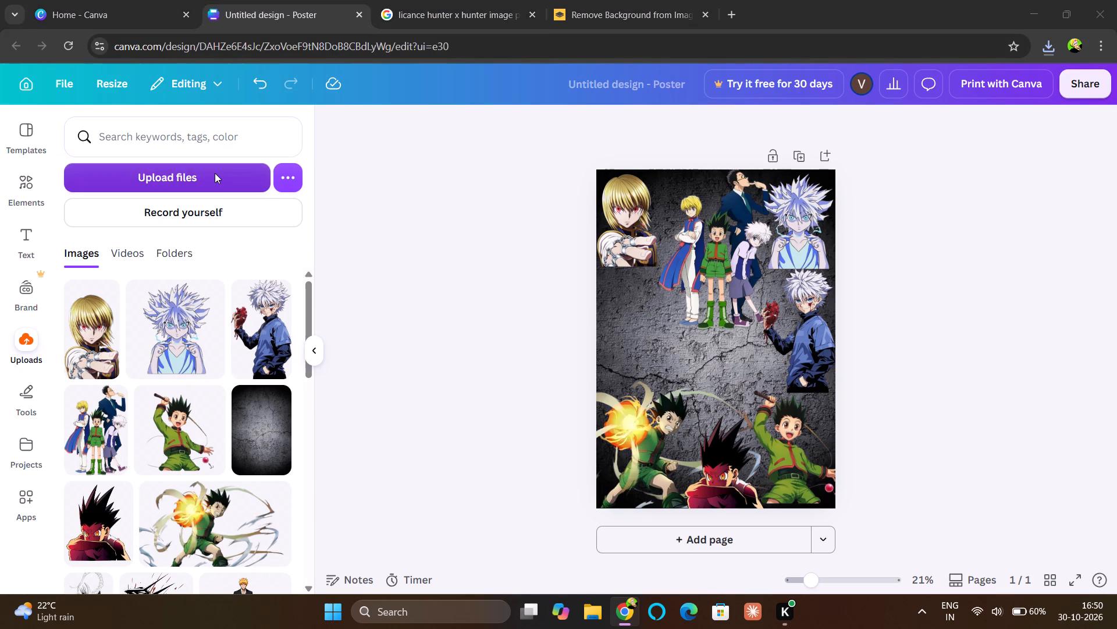
pyautogui.click(201, 124)
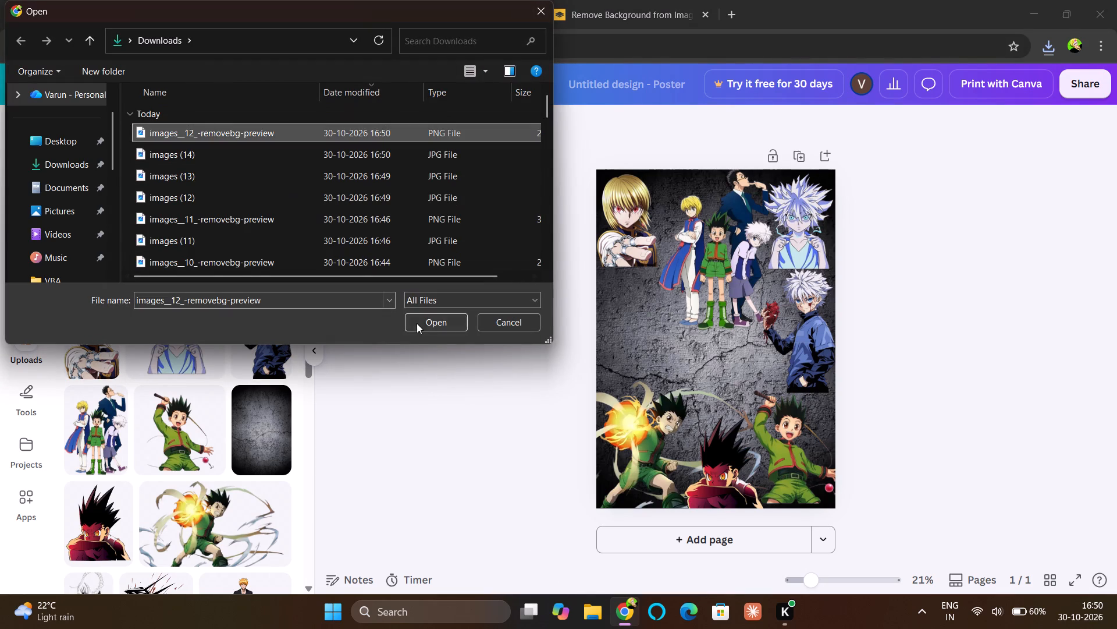
pyautogui.click(420, 323)
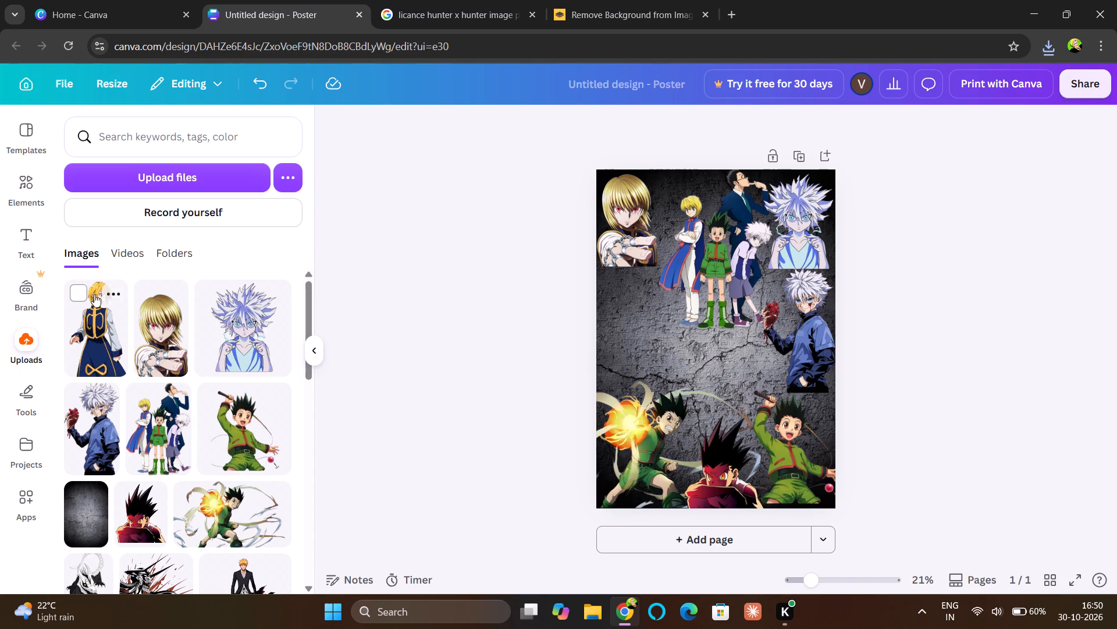
# Add the blue-robed Kurapika cutout to the poster, shrink it, and place it at the left edge between the Kurapika portrait and fireball Gon.
pyautogui.click(98, 324)
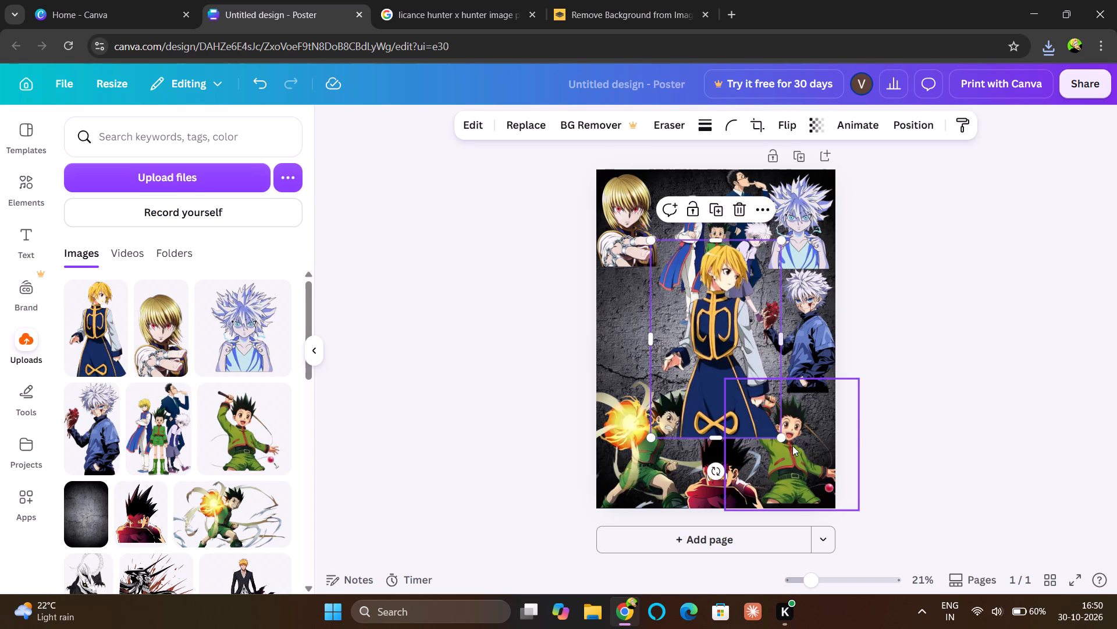
pyautogui.moveTo(785, 437); pyautogui.dragTo(725, 370)
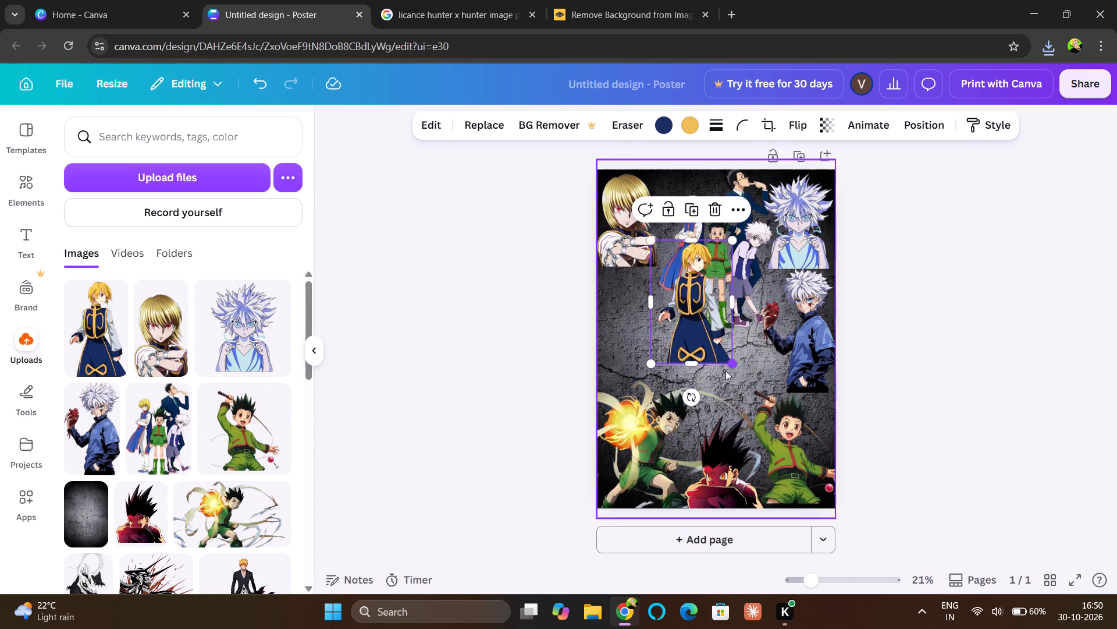
pyautogui.moveTo(685, 323); pyautogui.dragTo(617, 348)
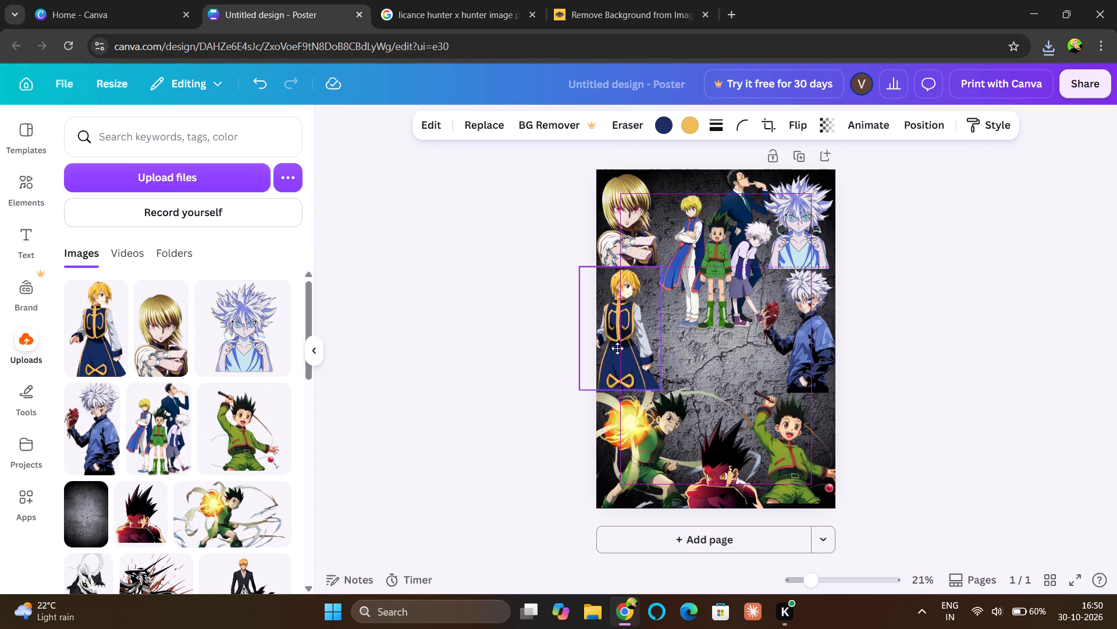
pyautogui.moveTo(617, 348); pyautogui.dragTo(618, 351)
pyautogui.click(991, 396)
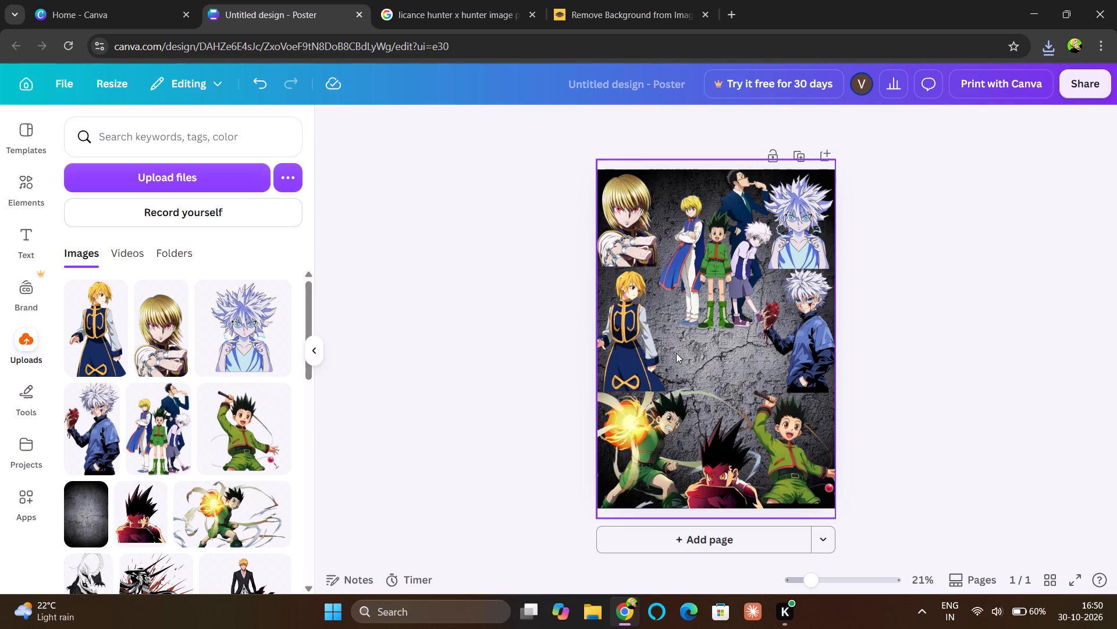
# In remove.bg, remove the background of the license card picture images (13) and download the free preview version.
pyautogui.click(592, 10)
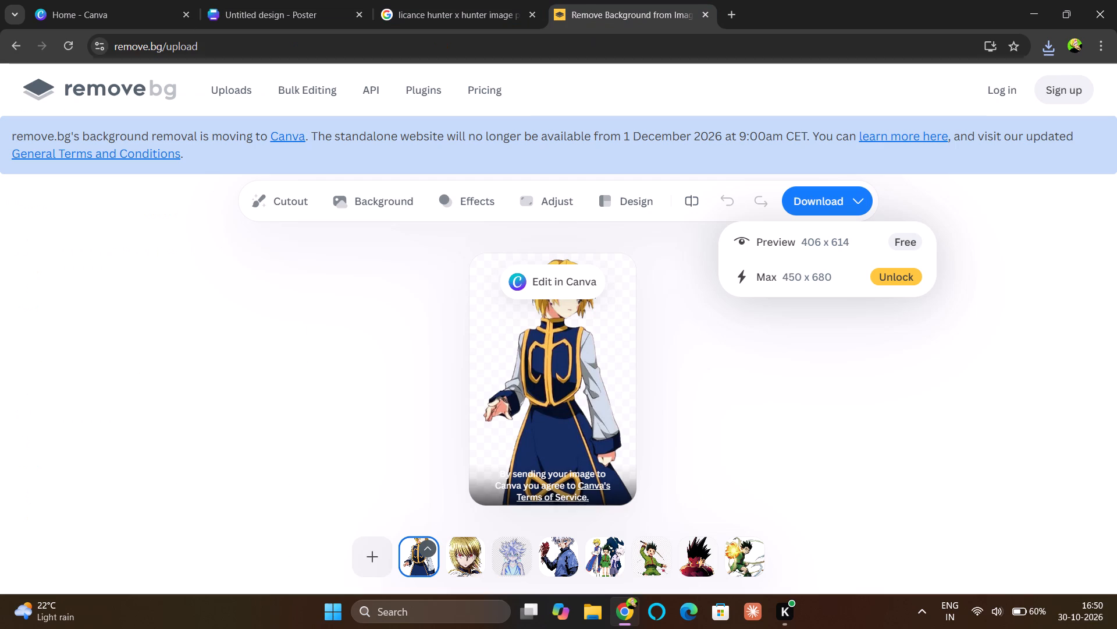
pyautogui.click(383, 569)
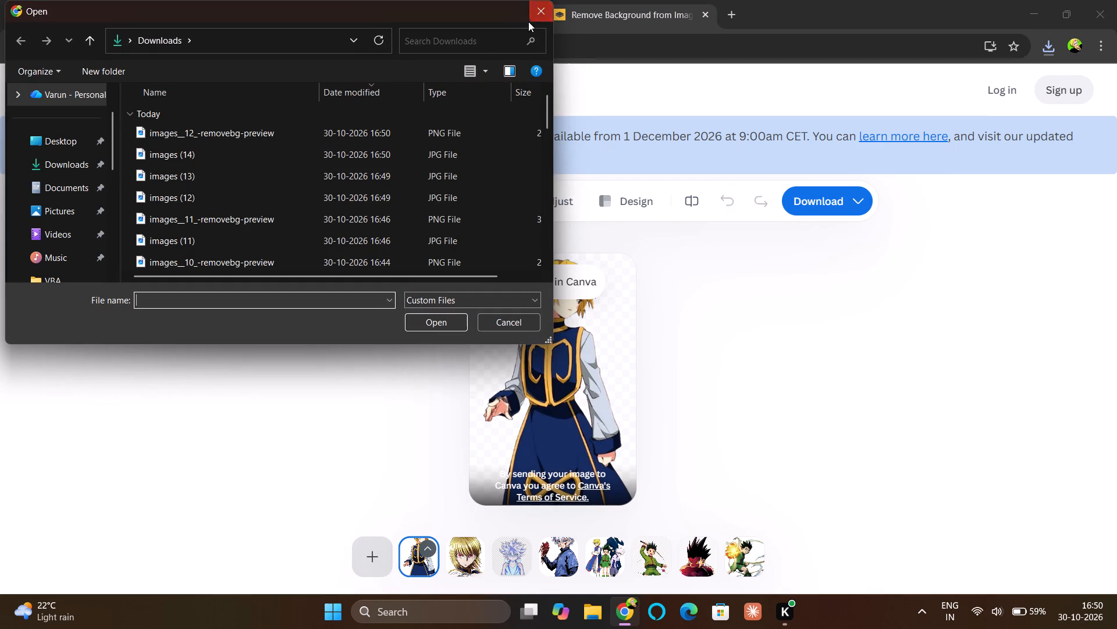
pyautogui.click(202, 172)
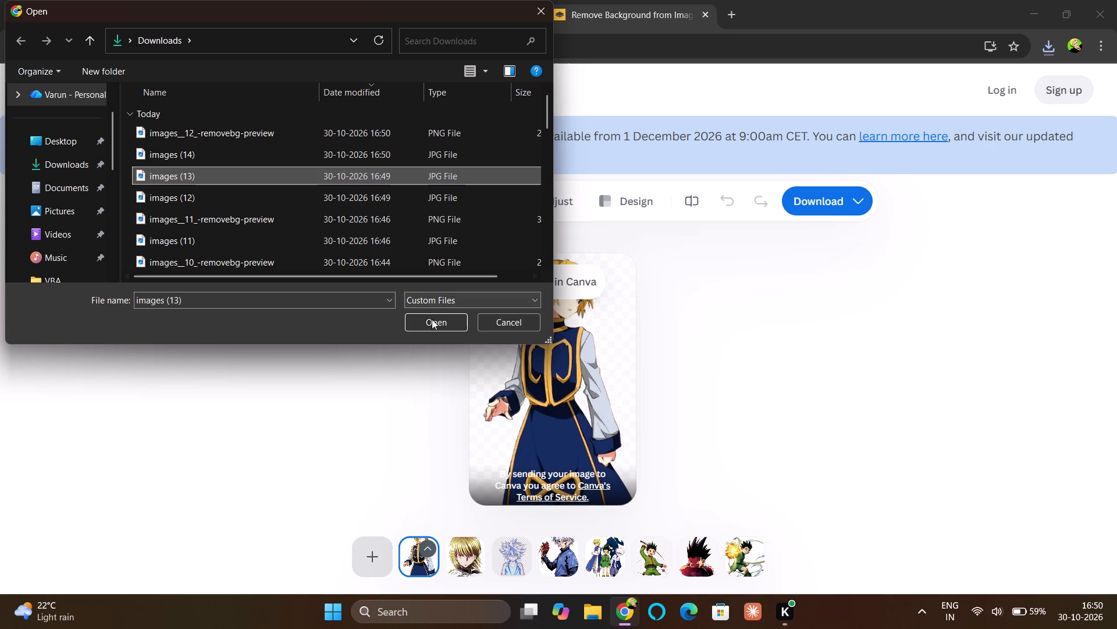
pyautogui.click(432, 320)
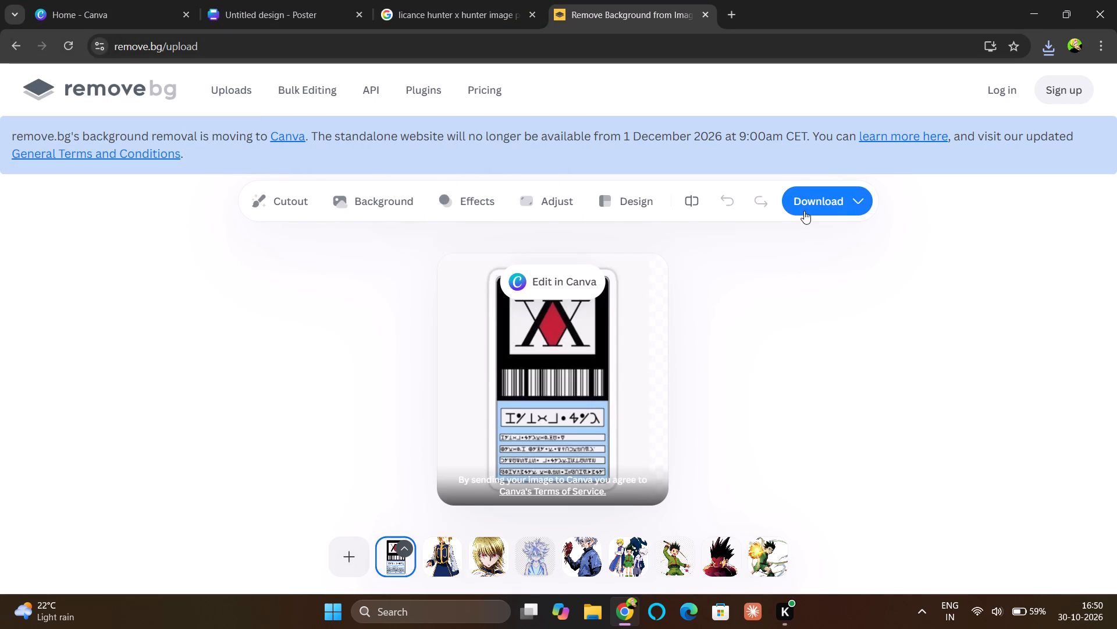
pyautogui.click(804, 211)
pyautogui.click(746, 245)
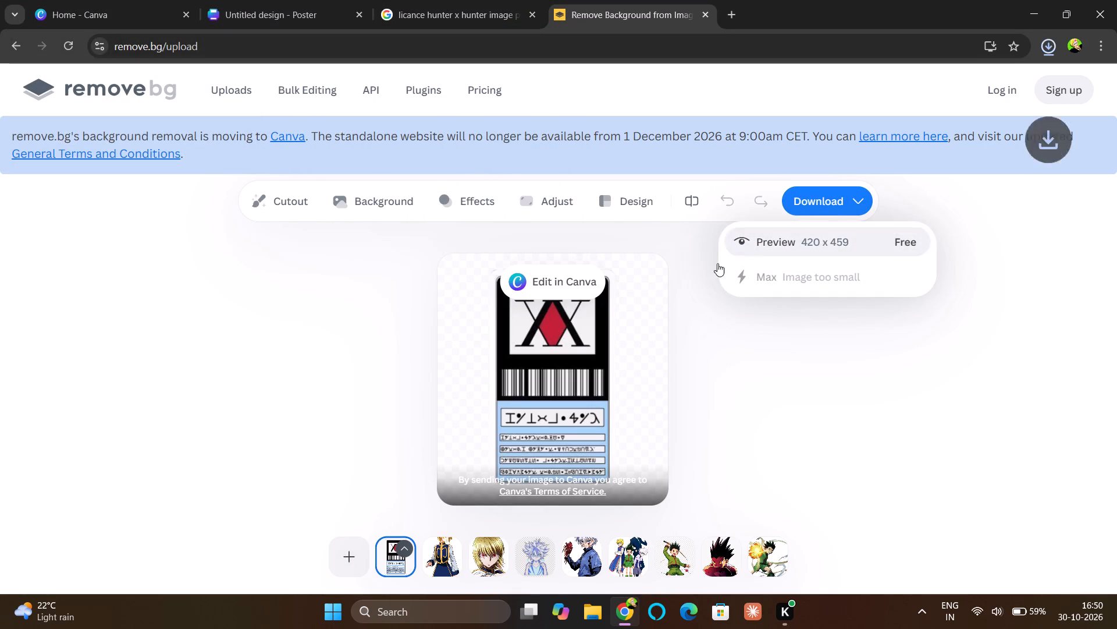
# Return to the Canva poster and upload the license card cutout images__13_-removebg-preview from Downloads.
pyautogui.click(275, 5)
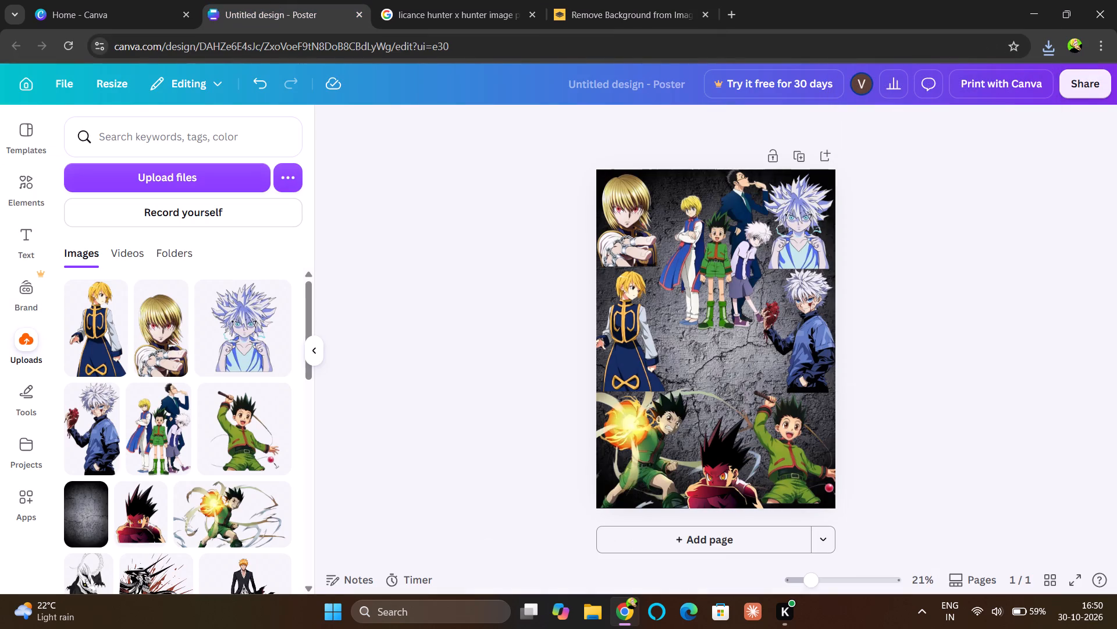
pyautogui.click(150, 176)
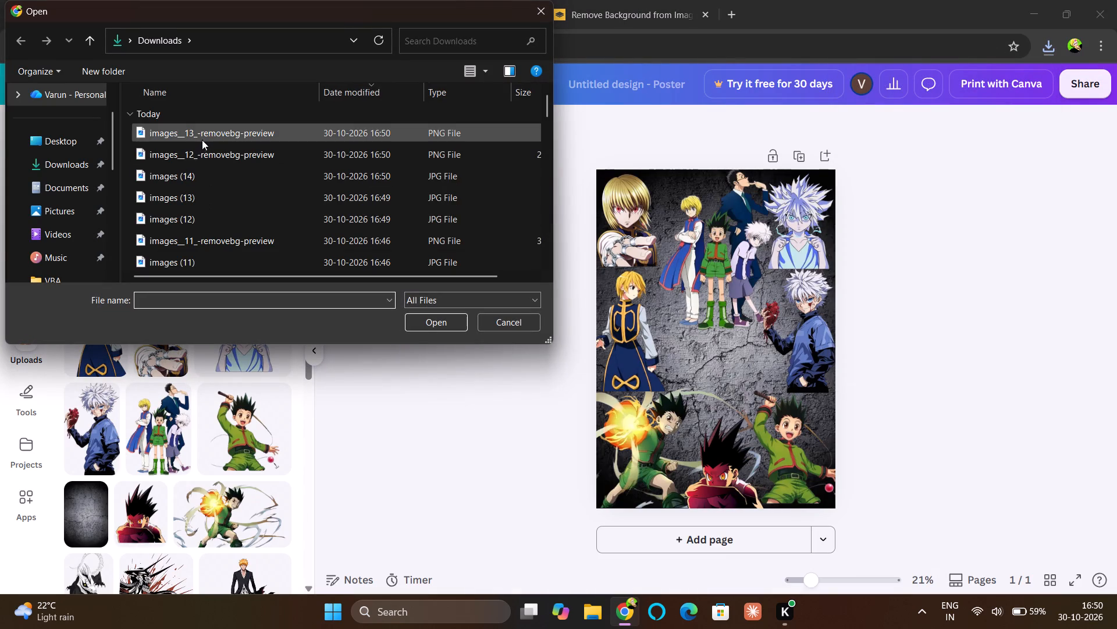
pyautogui.click(203, 139)
pyautogui.click(426, 321)
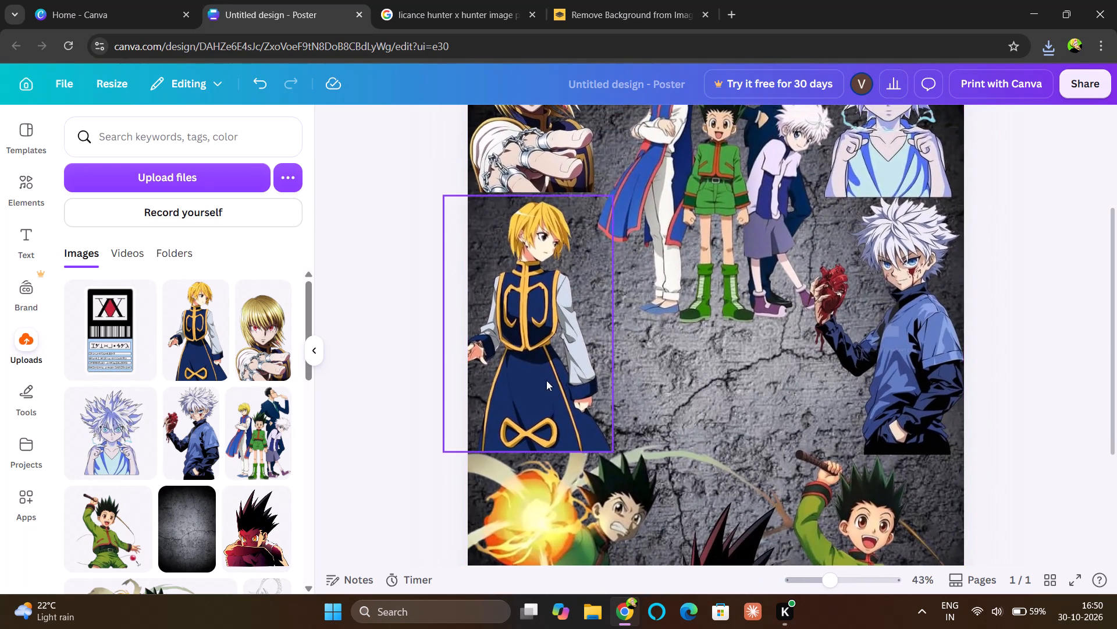
# Nudge the blue-robed Kurapika cutout slightly inward so it sits between the Kurapika portrait and fireball Gon.
pyautogui.moveTo(538, 382); pyautogui.dragTo(538, 372)
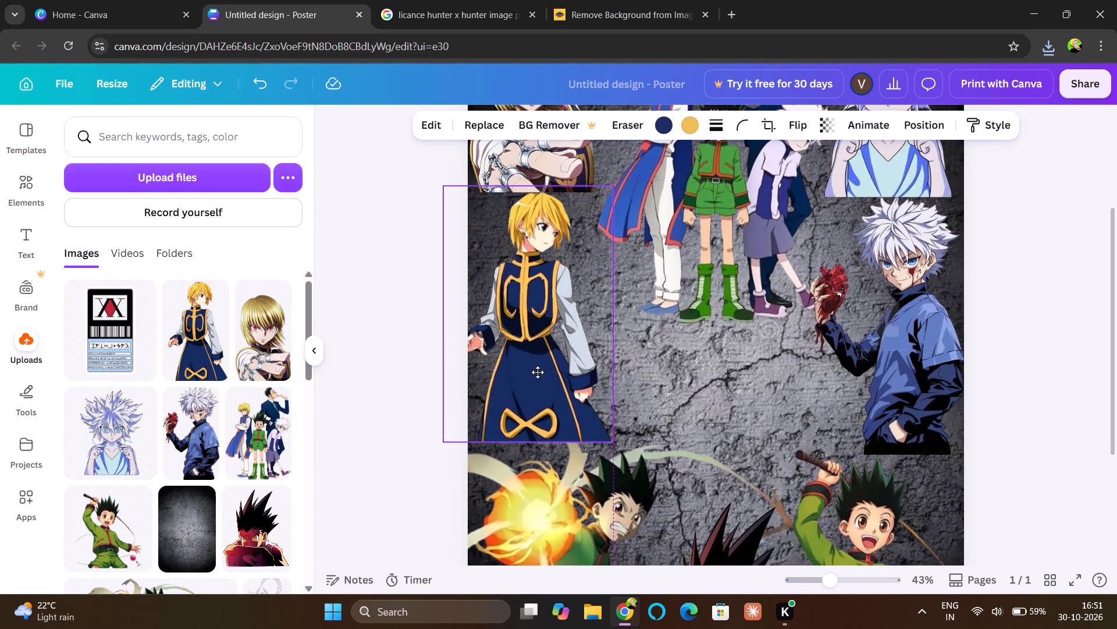
pyautogui.moveTo(538, 372); pyautogui.dragTo(536, 376)
pyautogui.moveTo(536, 376); pyautogui.dragTo(551, 372)
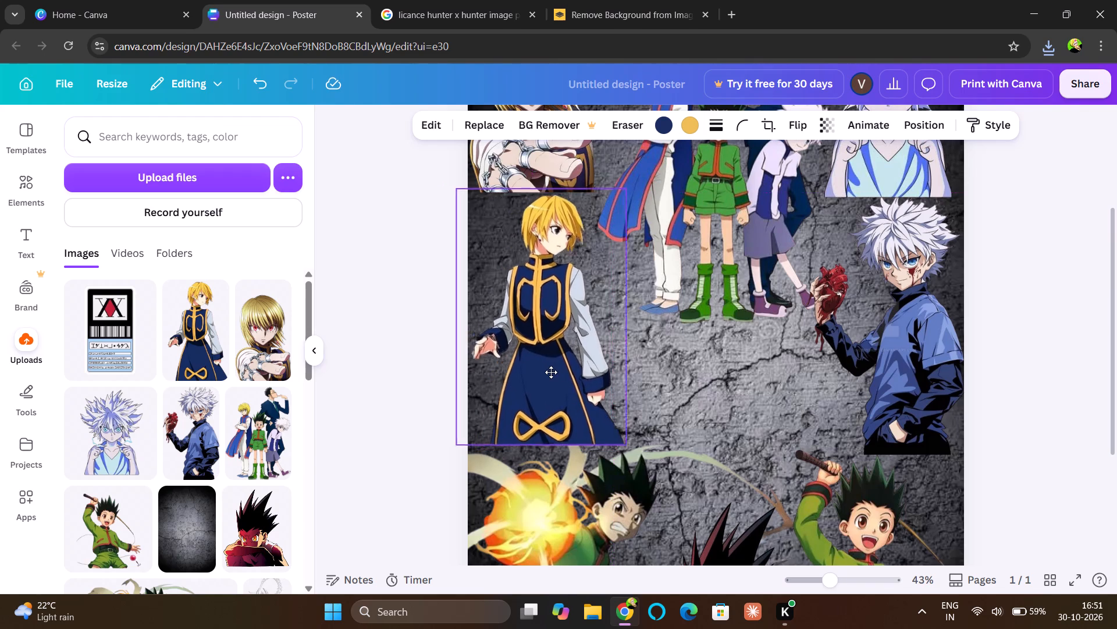
pyautogui.moveTo(551, 372); pyautogui.dragTo(545, 374)
# Add the license card cutout to the poster, shrink it, and place it centrally just below the standing character group.
pyautogui.moveTo(133, 357); pyautogui.dragTo(522, 358)
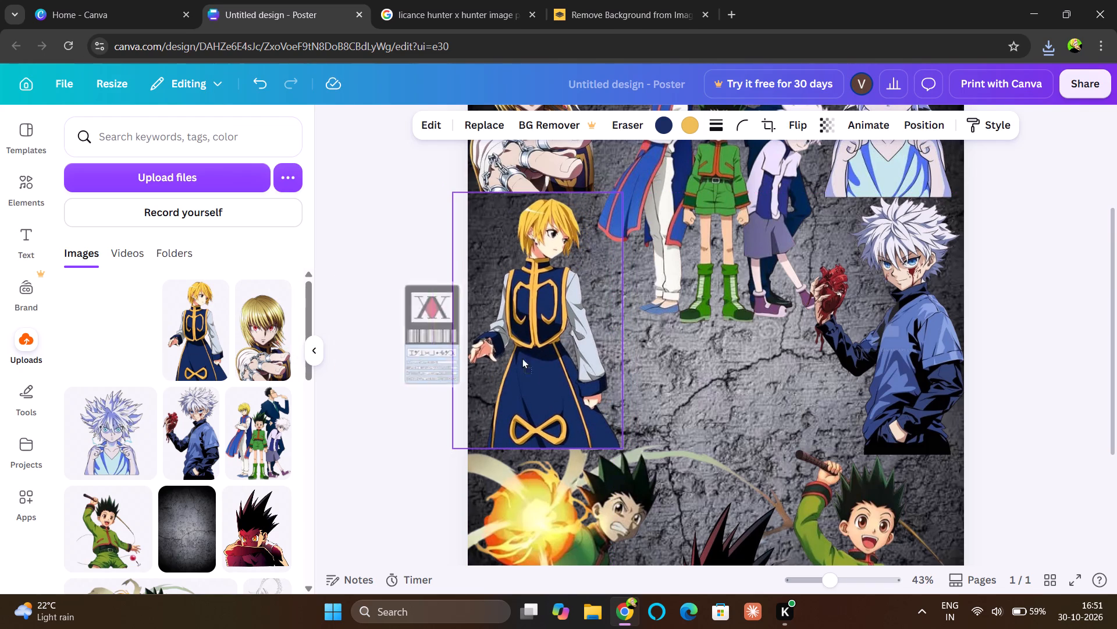
pyautogui.moveTo(522, 358); pyautogui.dragTo(428, 332)
pyautogui.click(105, 317)
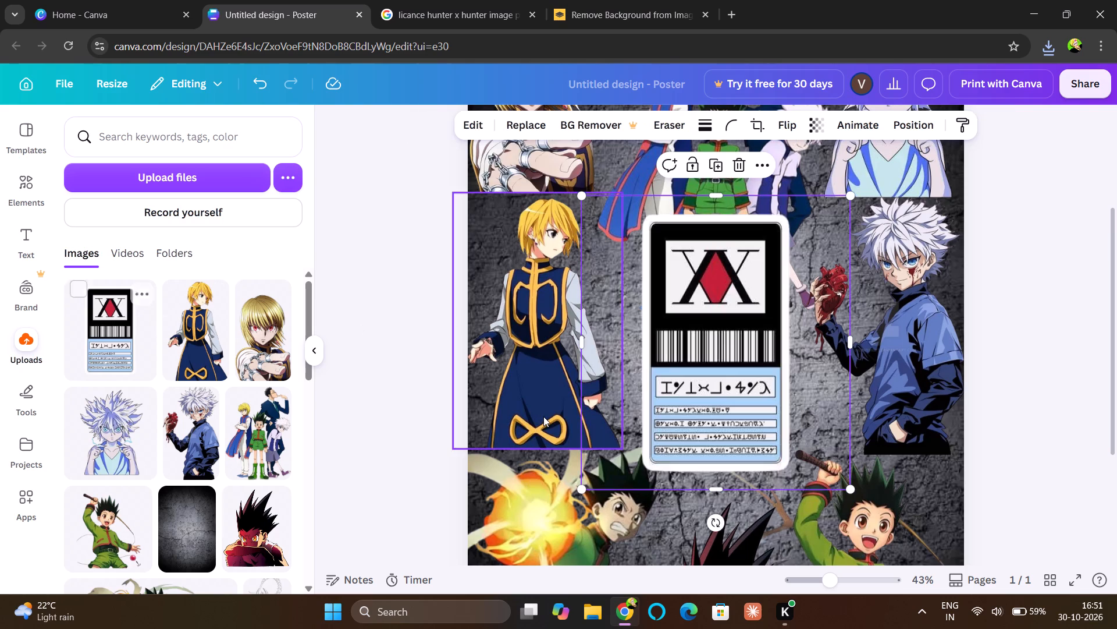
pyautogui.moveTo(849, 490); pyautogui.dragTo(807, 394)
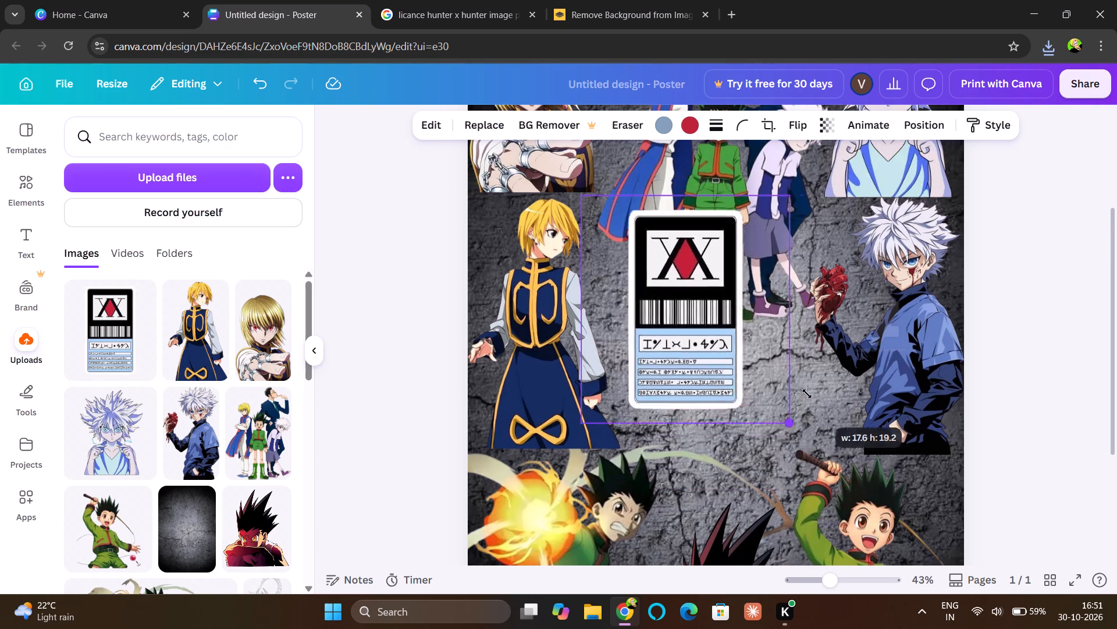
pyautogui.moveTo(807, 394); pyautogui.dragTo(725, 324)
pyautogui.moveTo(654, 275); pyautogui.dragTo(723, 366)
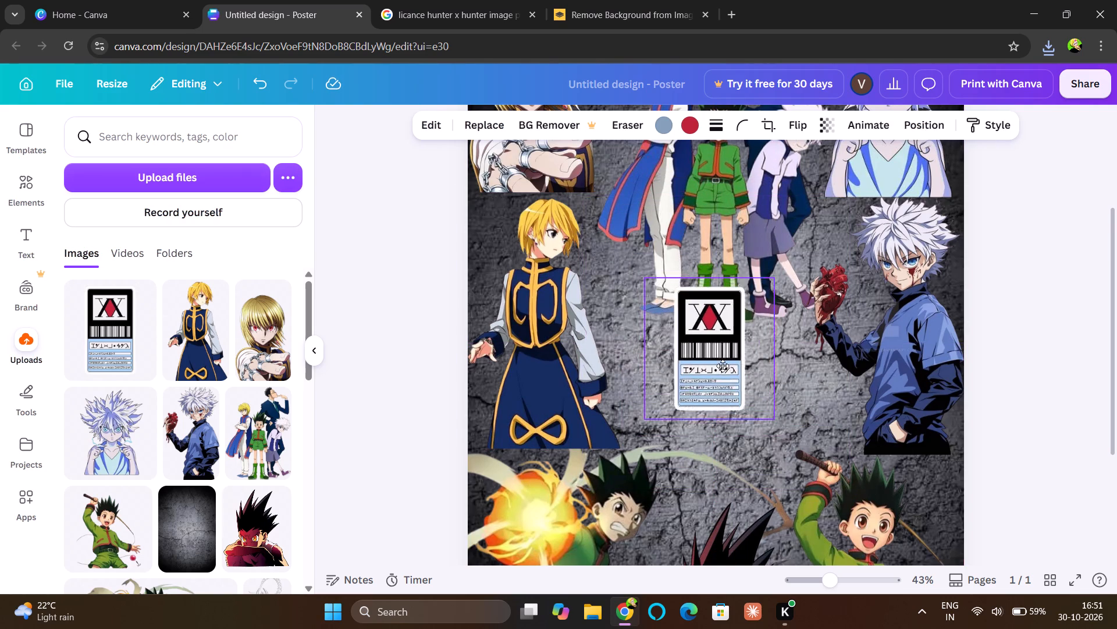
pyautogui.moveTo(723, 366); pyautogui.dragTo(731, 395)
pyautogui.click(1037, 339)
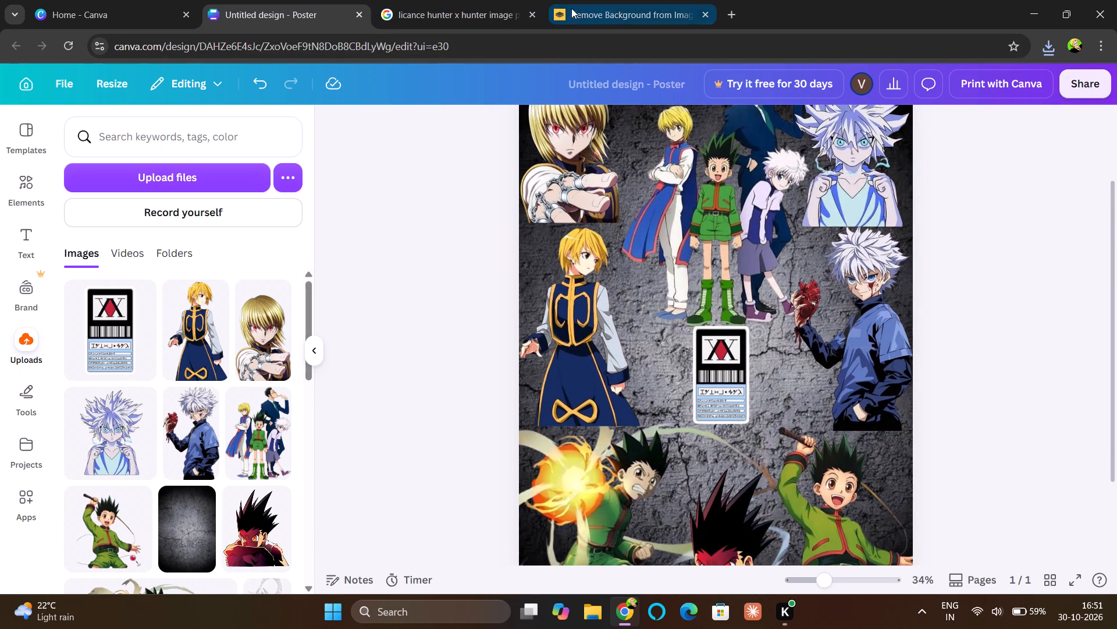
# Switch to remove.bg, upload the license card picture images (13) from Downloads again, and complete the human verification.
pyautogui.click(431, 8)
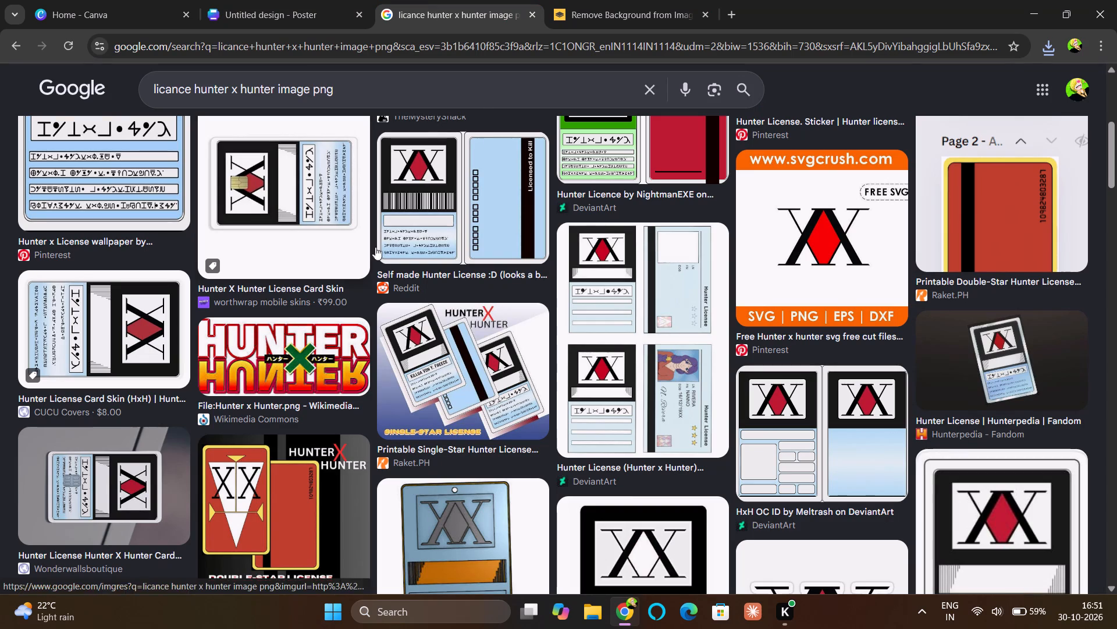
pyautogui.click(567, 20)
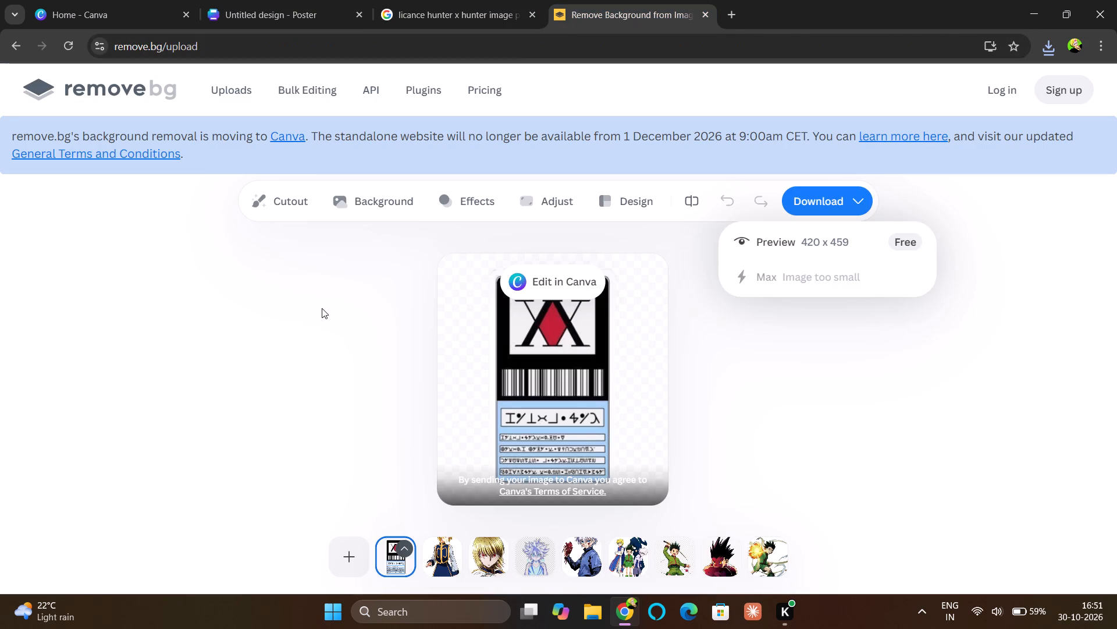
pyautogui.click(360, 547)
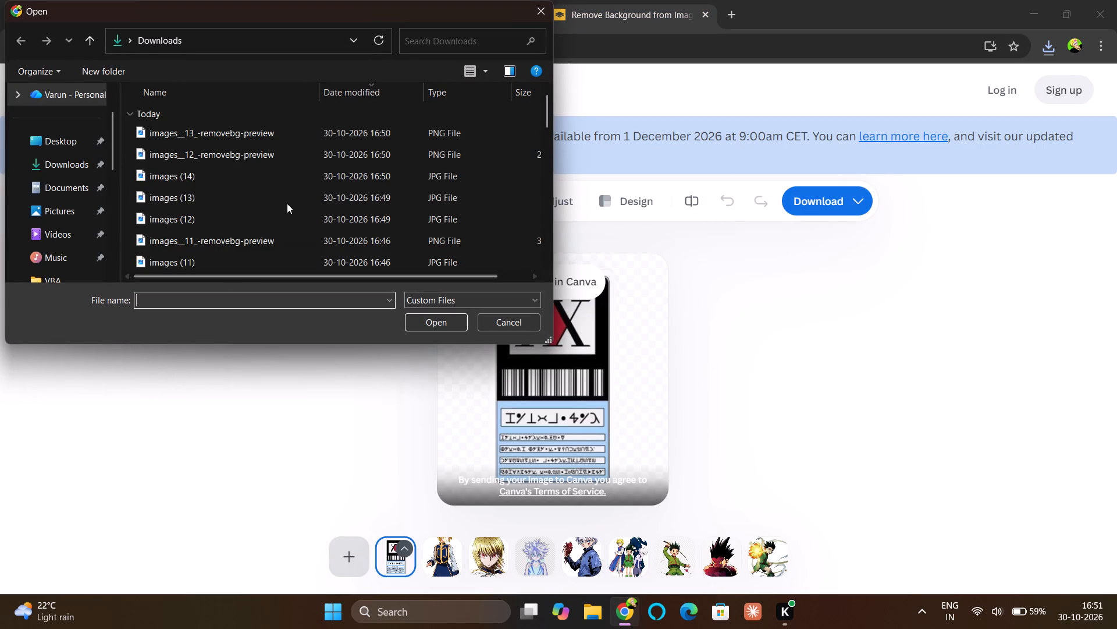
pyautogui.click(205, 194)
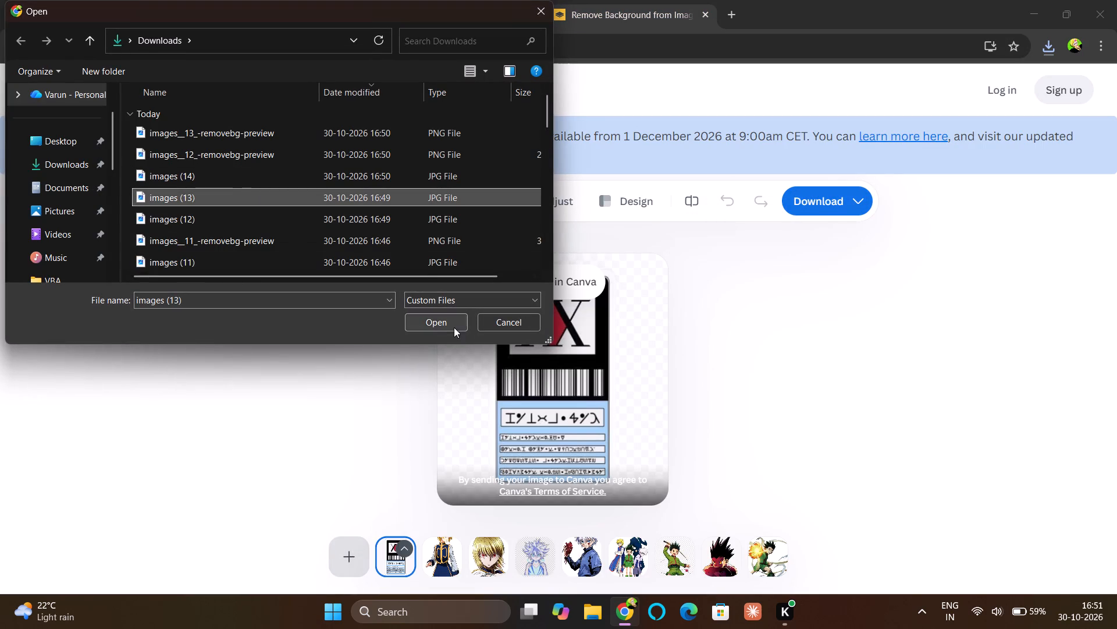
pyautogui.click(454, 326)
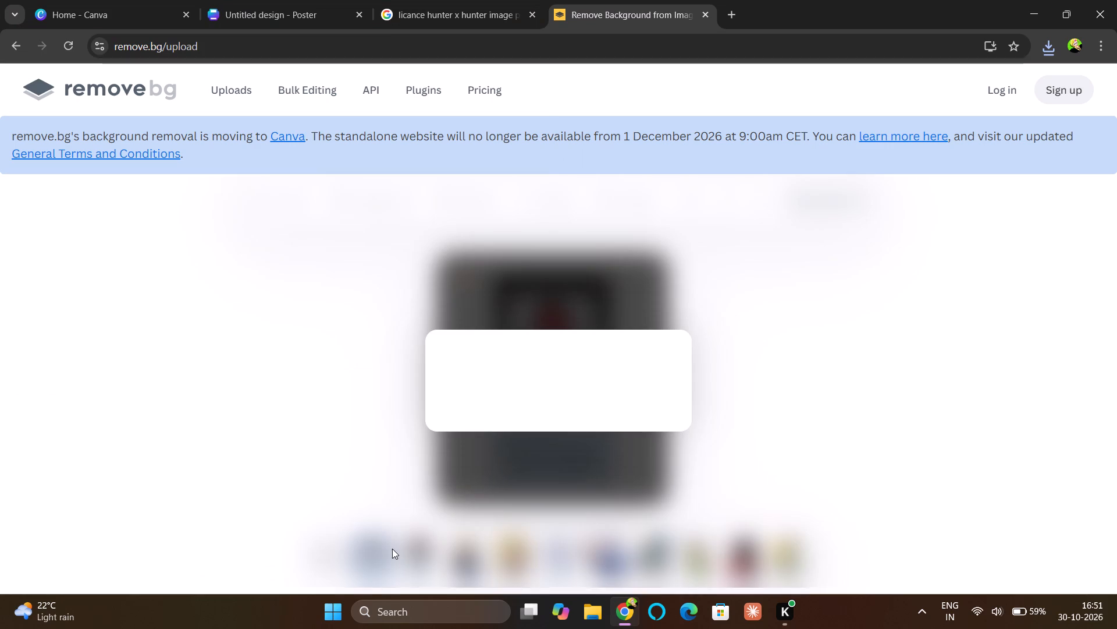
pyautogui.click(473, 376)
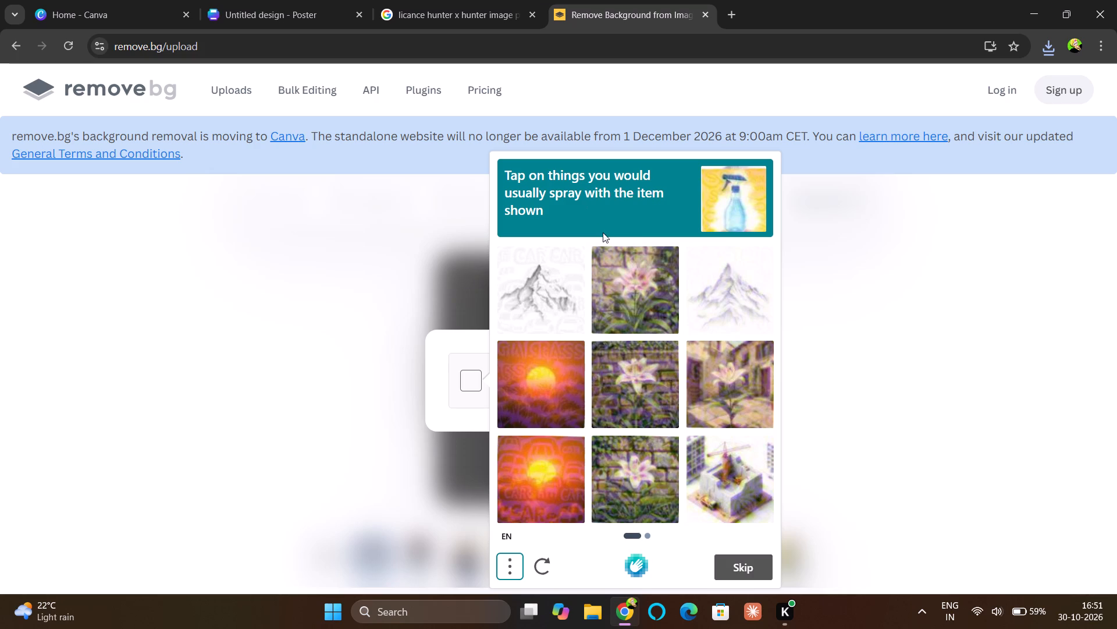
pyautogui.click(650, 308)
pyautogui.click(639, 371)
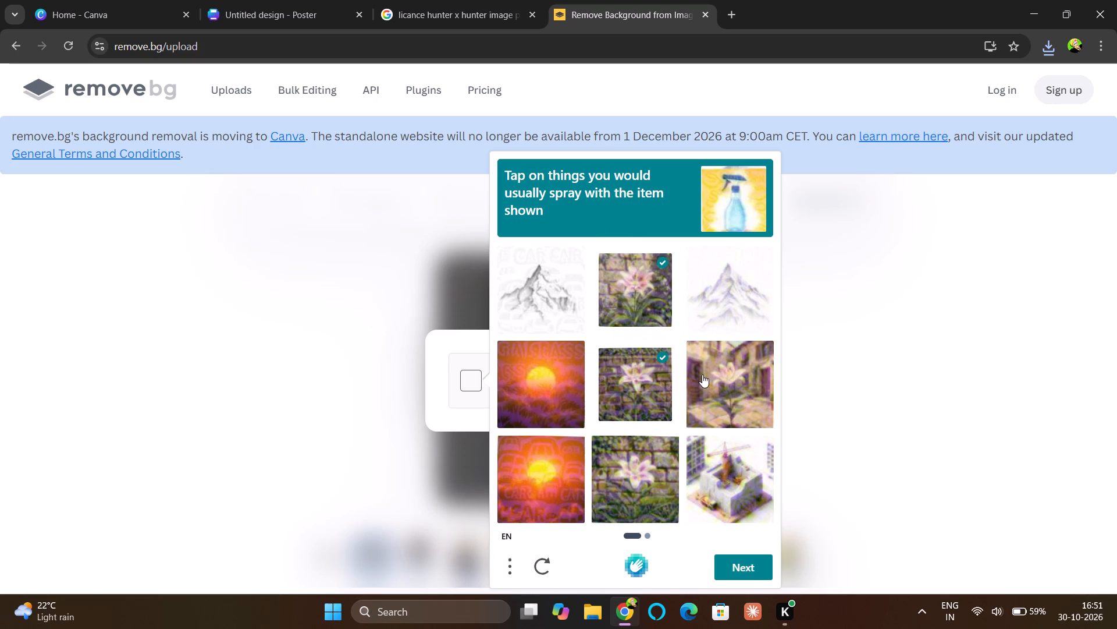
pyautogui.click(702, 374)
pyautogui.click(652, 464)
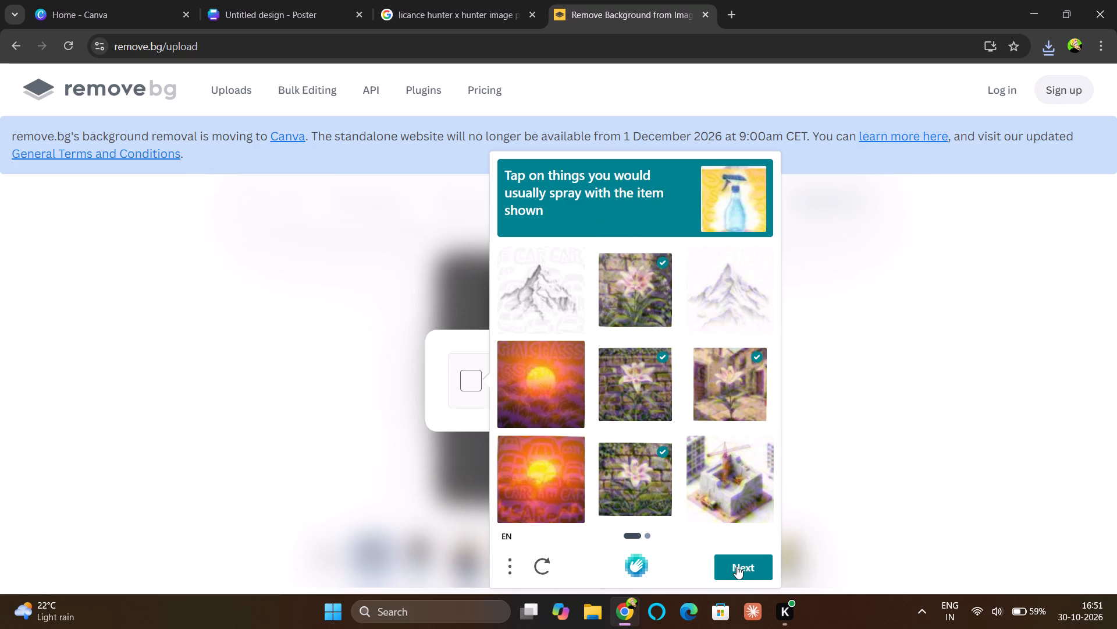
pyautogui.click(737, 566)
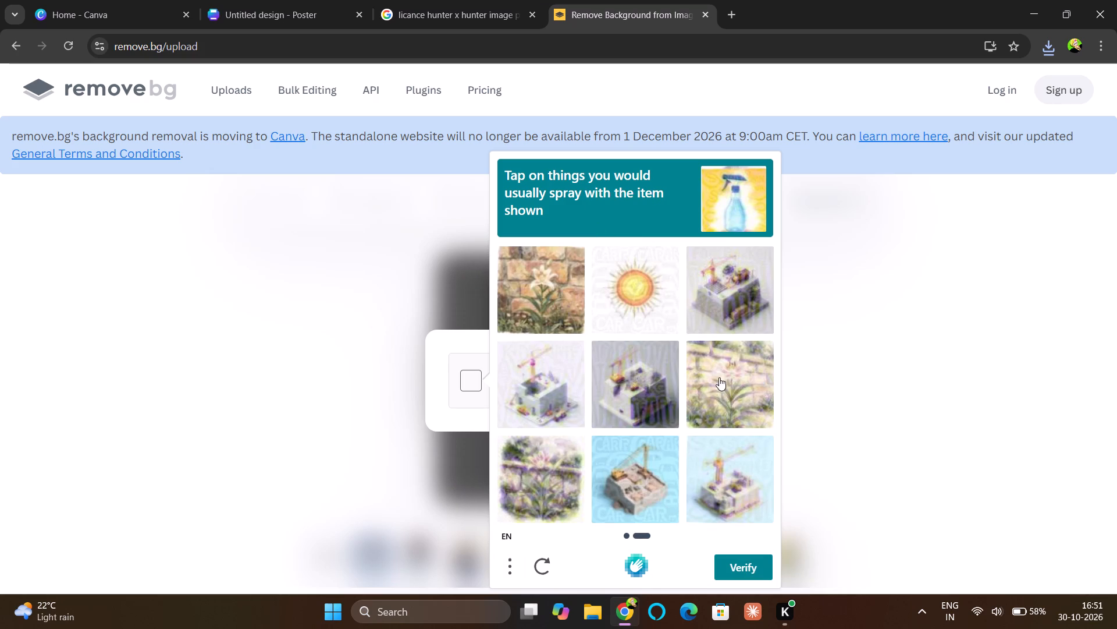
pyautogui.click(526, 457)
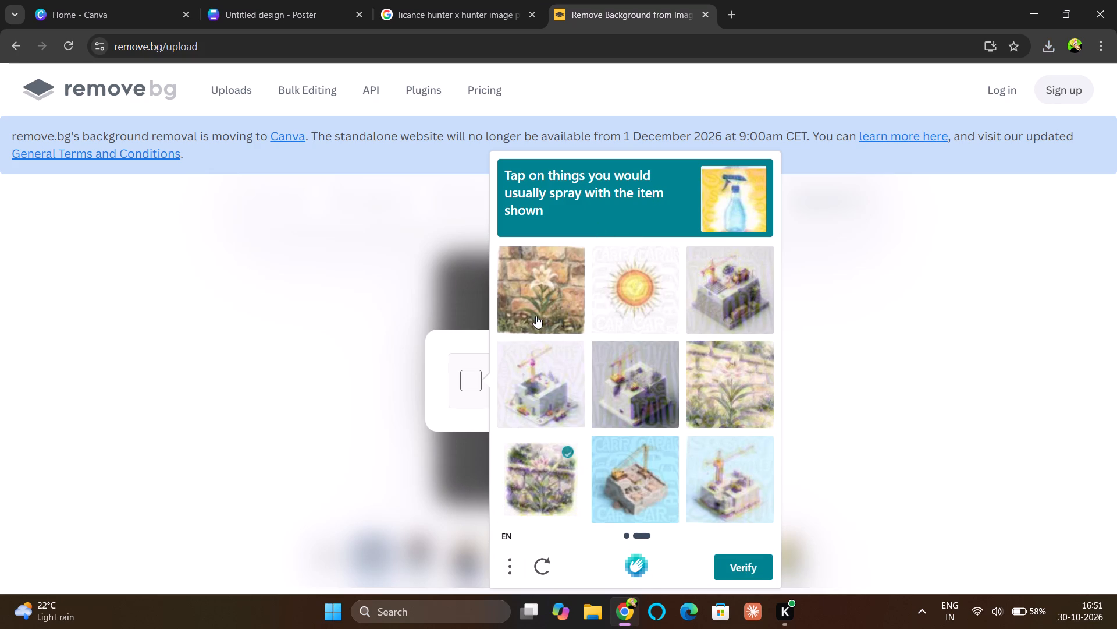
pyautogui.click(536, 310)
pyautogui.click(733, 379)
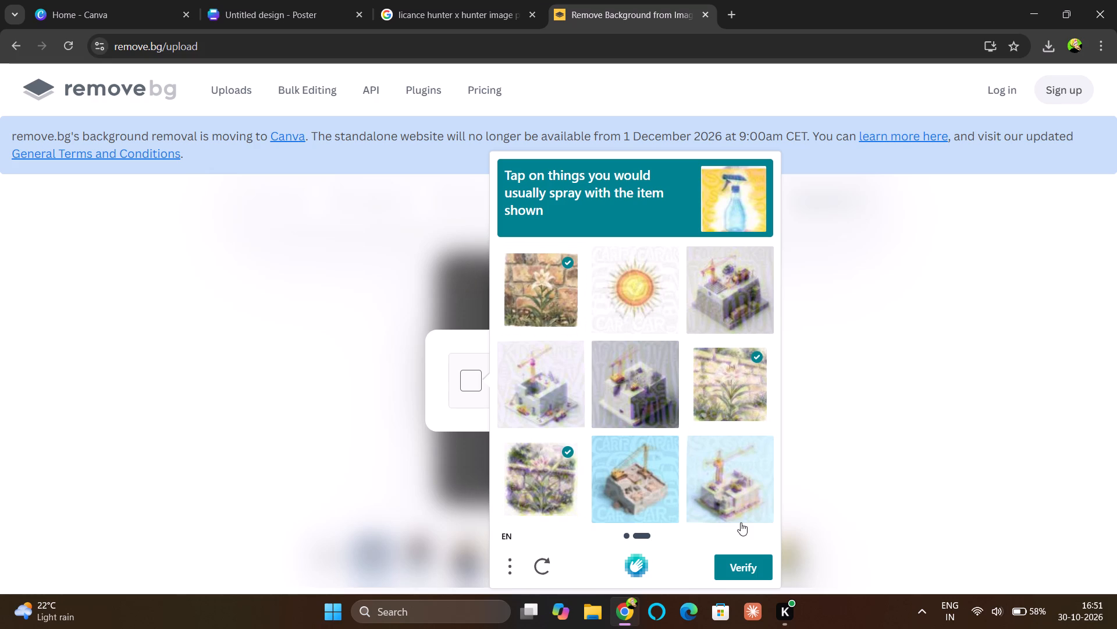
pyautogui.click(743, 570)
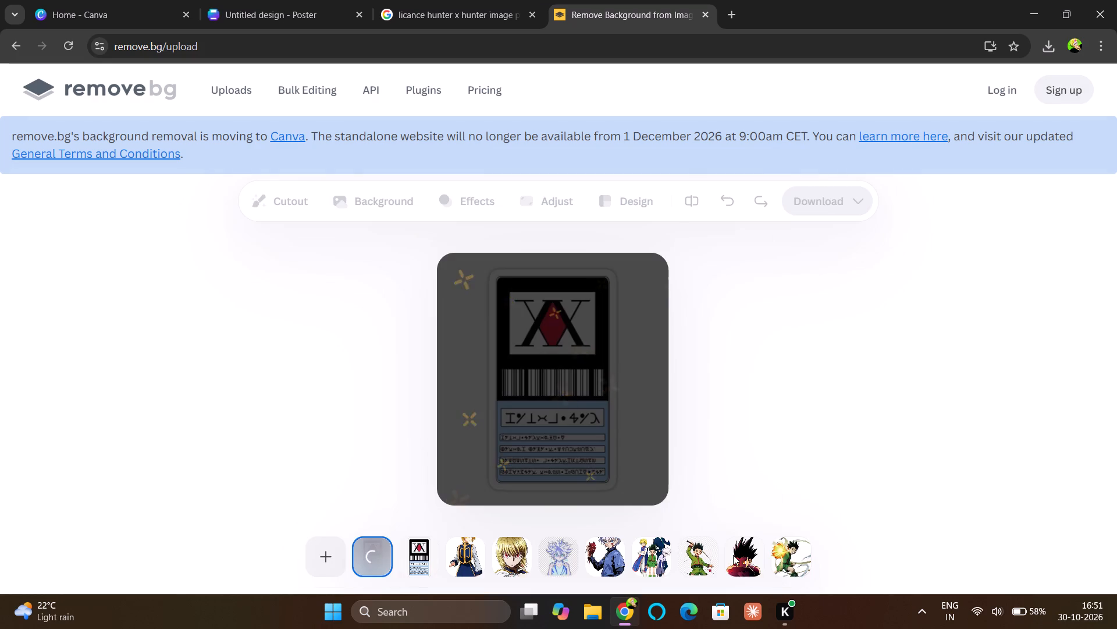
# Upload the Hunter x Hunter logo picture images (14) from Downloads to remove.bg for background removal.
pyautogui.click(326, 556)
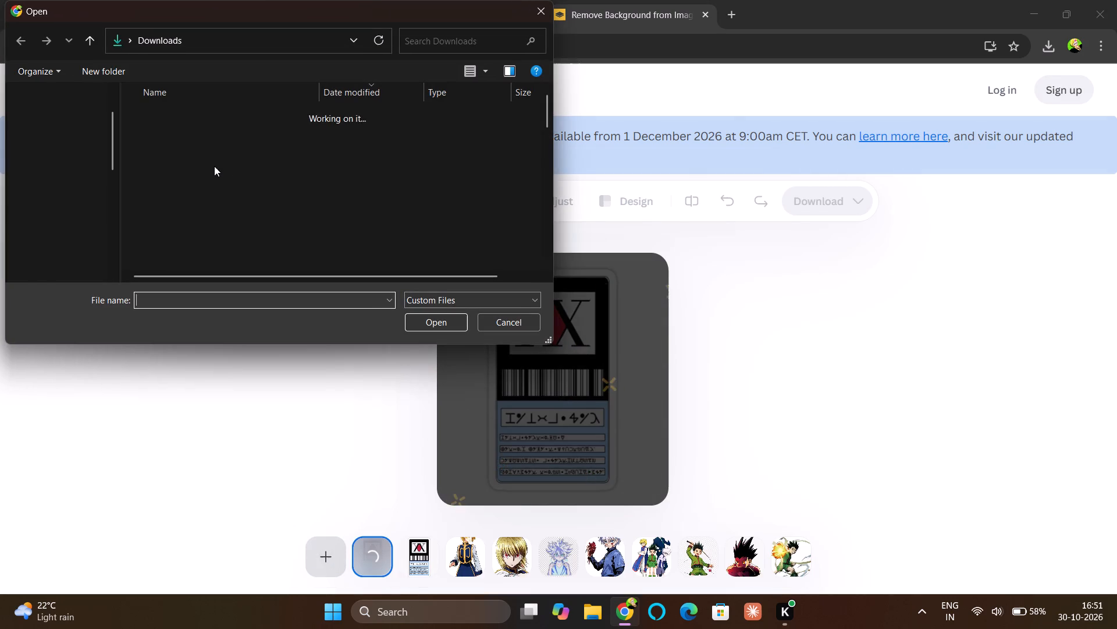
pyautogui.click(221, 172)
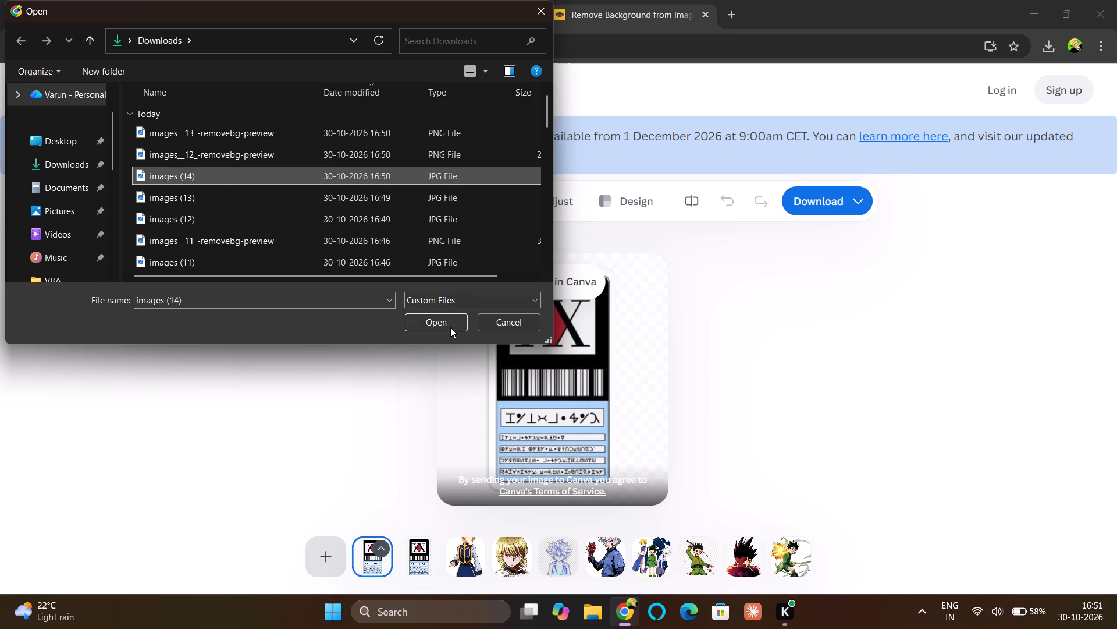
pyautogui.click(451, 326)
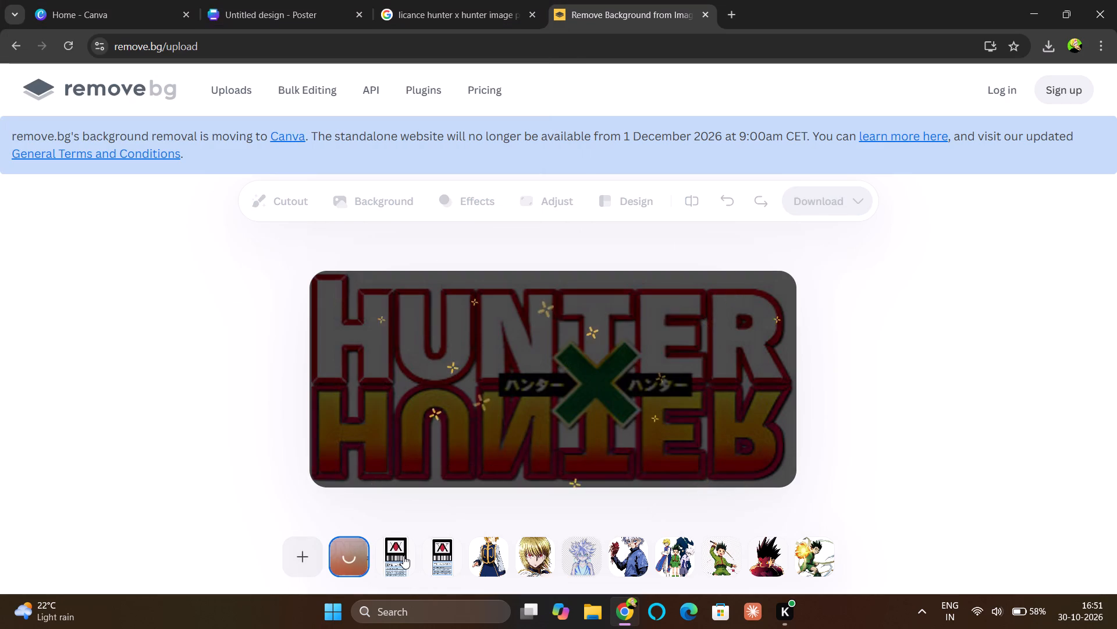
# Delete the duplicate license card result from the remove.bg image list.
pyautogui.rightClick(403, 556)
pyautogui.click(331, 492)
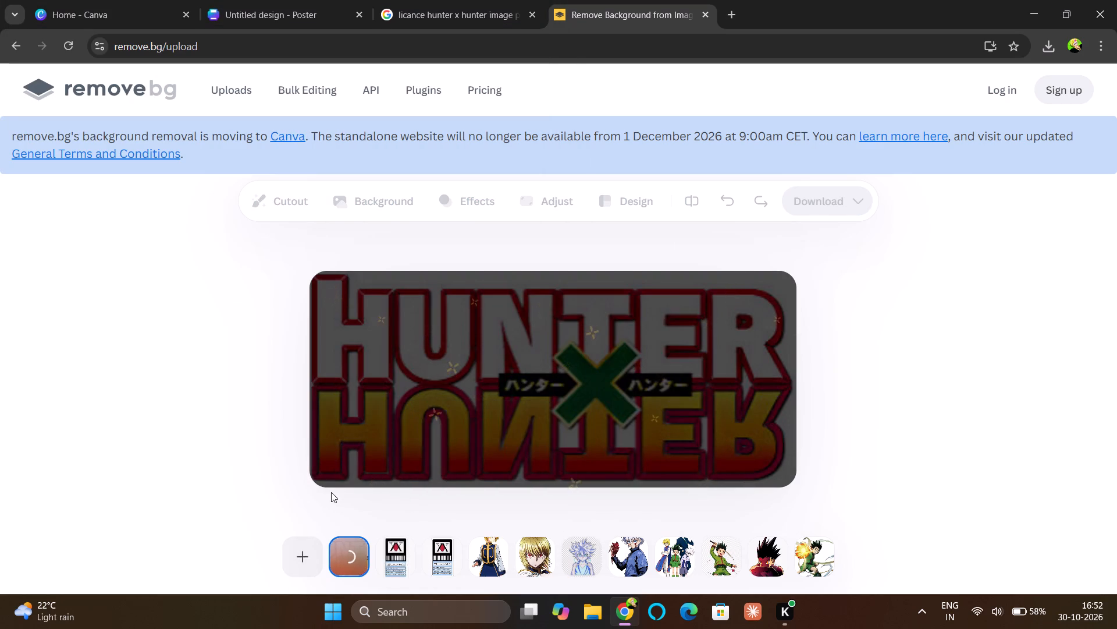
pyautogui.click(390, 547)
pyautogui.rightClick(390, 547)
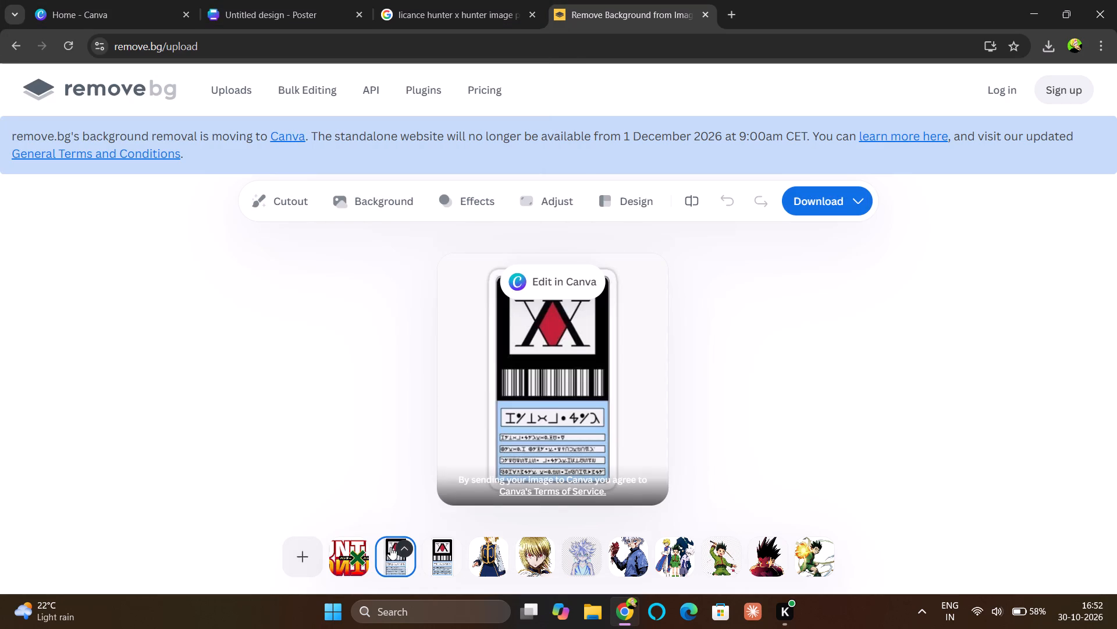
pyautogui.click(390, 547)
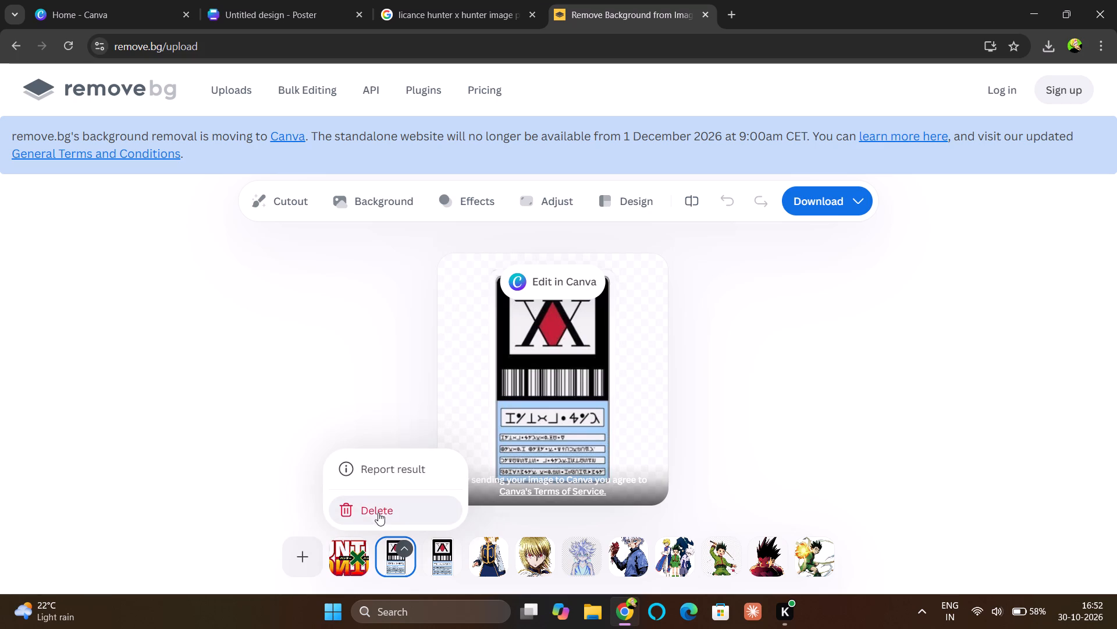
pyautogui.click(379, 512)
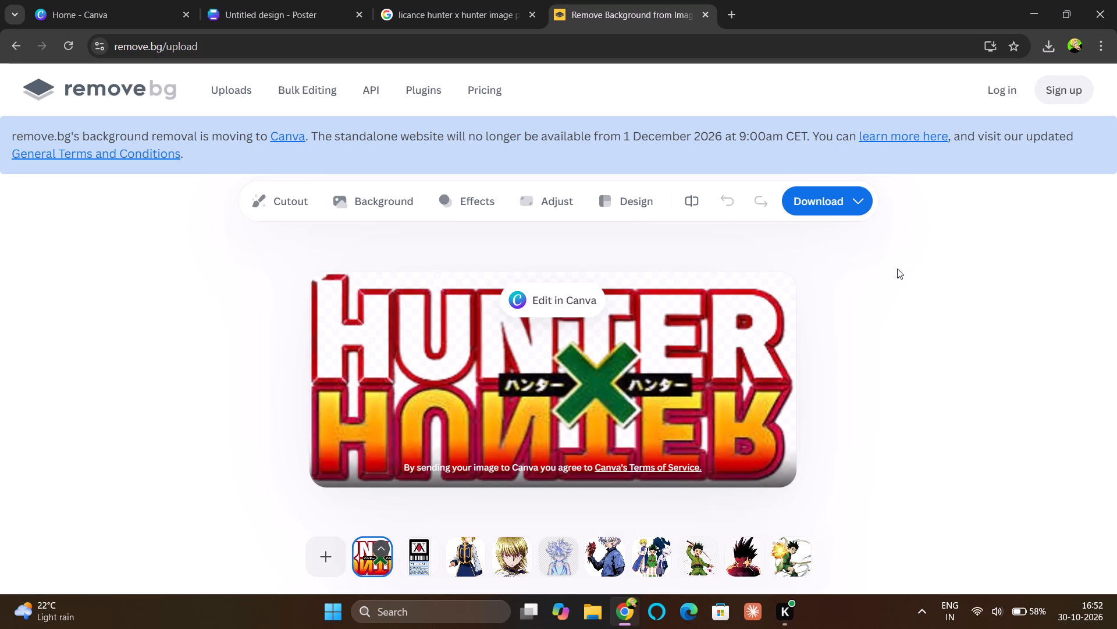
# Download the free preview version of the background-removed Hunter x Hunter logo.
pyautogui.click(830, 190)
pyautogui.click(833, 231)
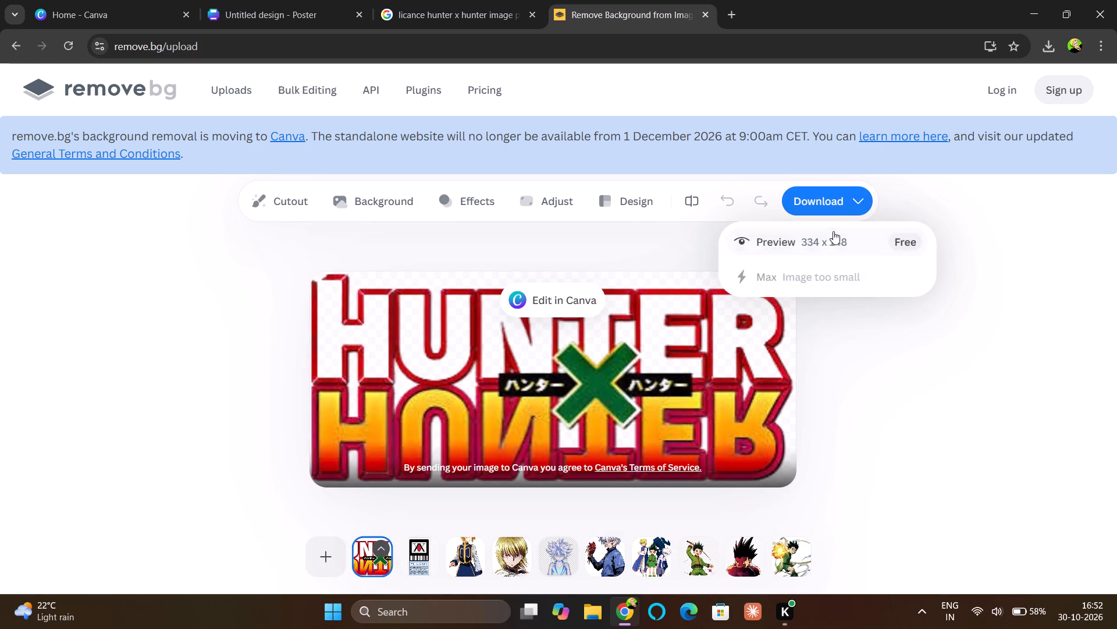
# Return to the Canva poster and upload the logo cutout images__14_-removebg-preview from Downloads.
pyautogui.click(315, 8)
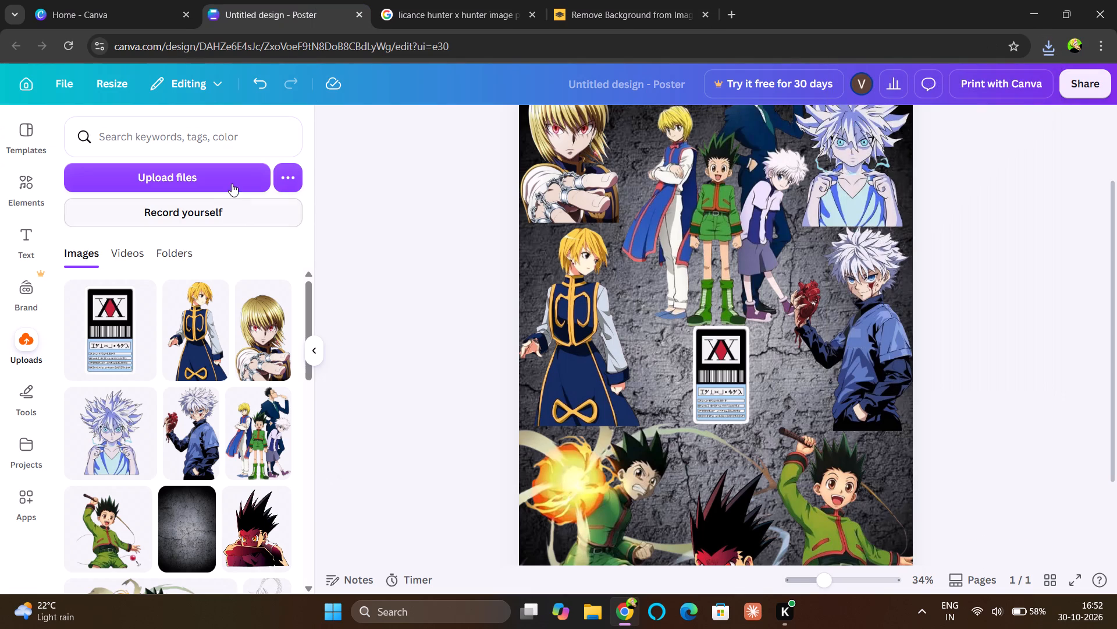
pyautogui.click(229, 182)
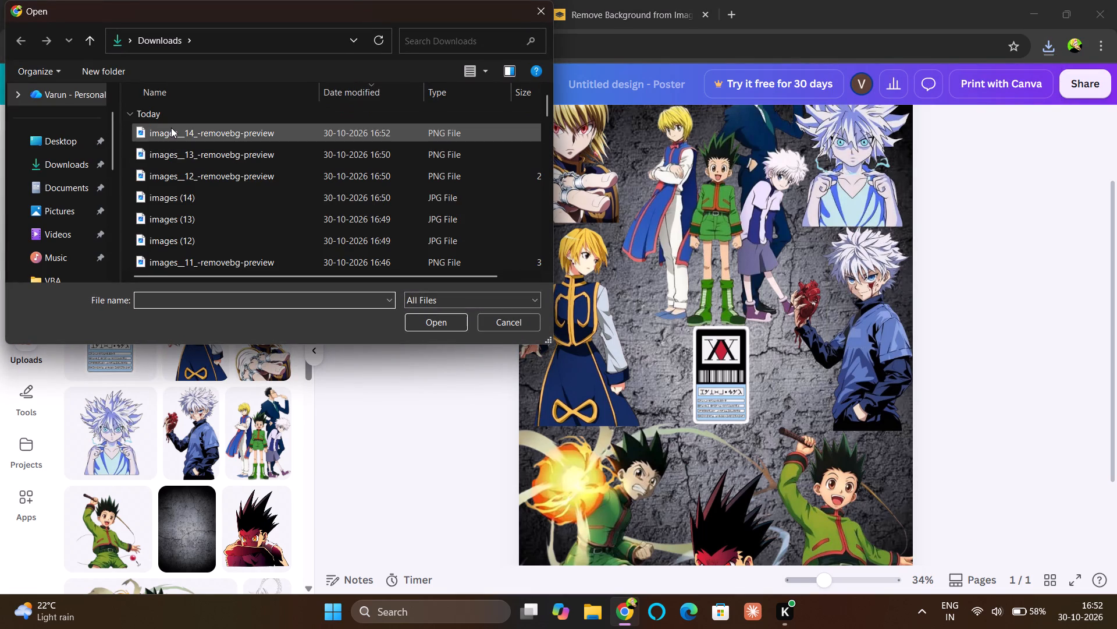
pyautogui.click(171, 128)
pyautogui.click(432, 320)
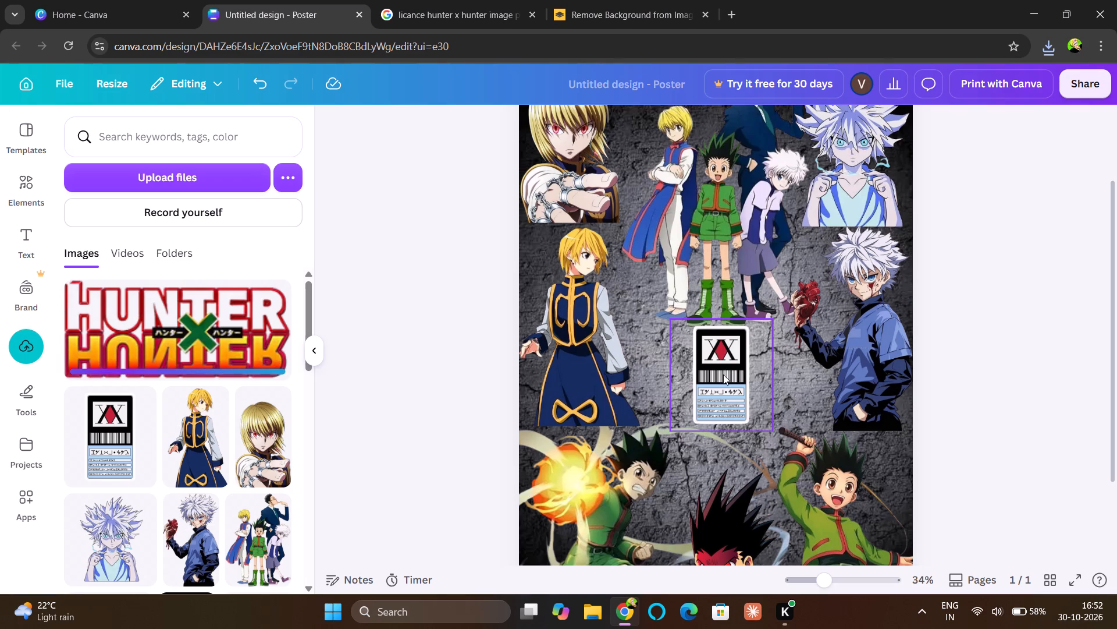
# Move the license card up out of the way, add the Hunter x Hunter logo, shrink it, and center it below the character group.
pyautogui.moveTo(723, 374); pyautogui.dragTo(718, 253)
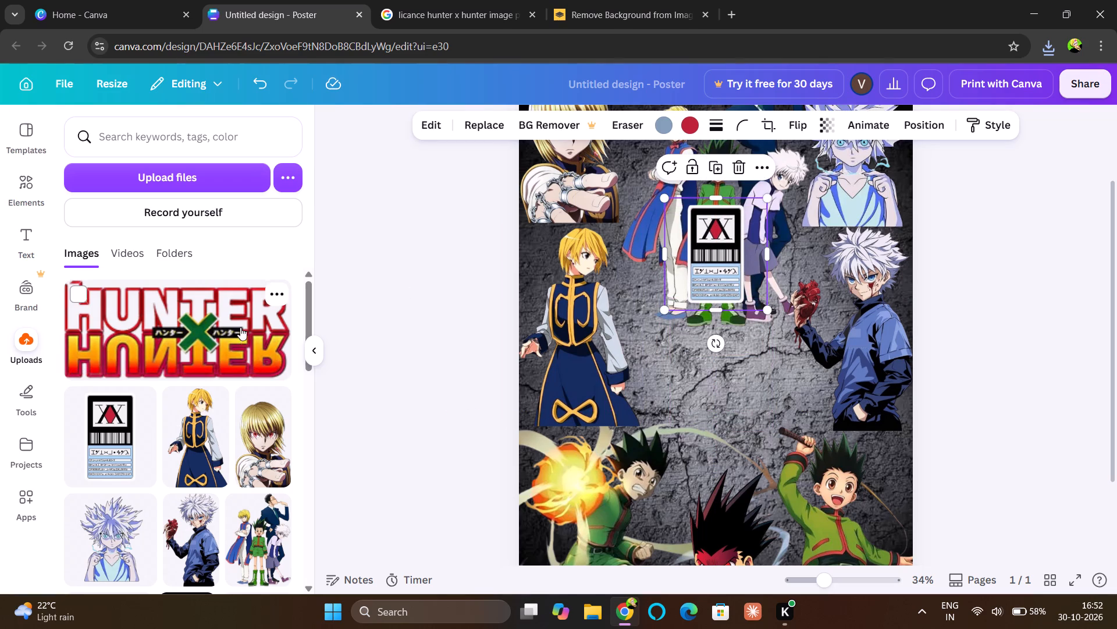
pyautogui.click(219, 327)
pyautogui.moveTo(745, 341); pyautogui.dragTo(753, 369)
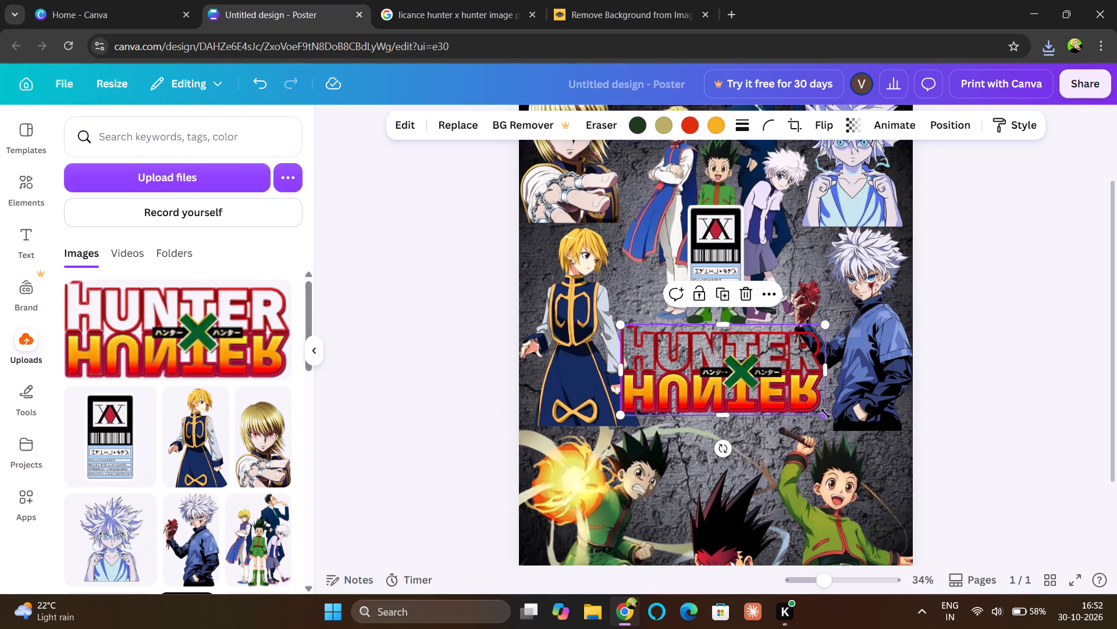
pyautogui.moveTo(826, 414); pyautogui.dragTo(783, 399)
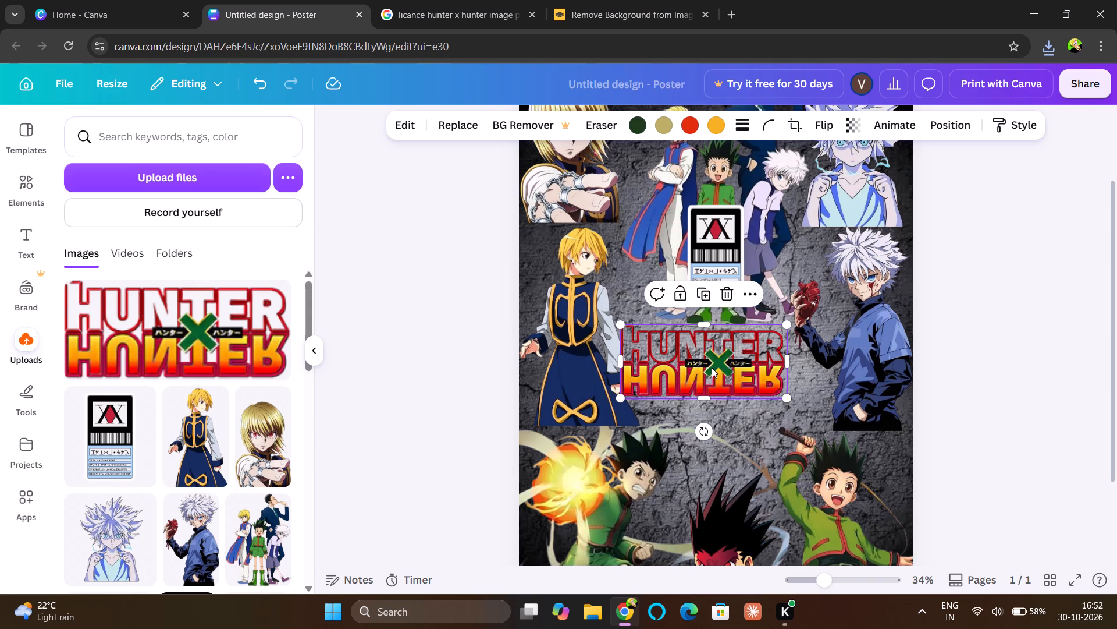
pyautogui.moveTo(712, 367); pyautogui.dragTo(733, 382)
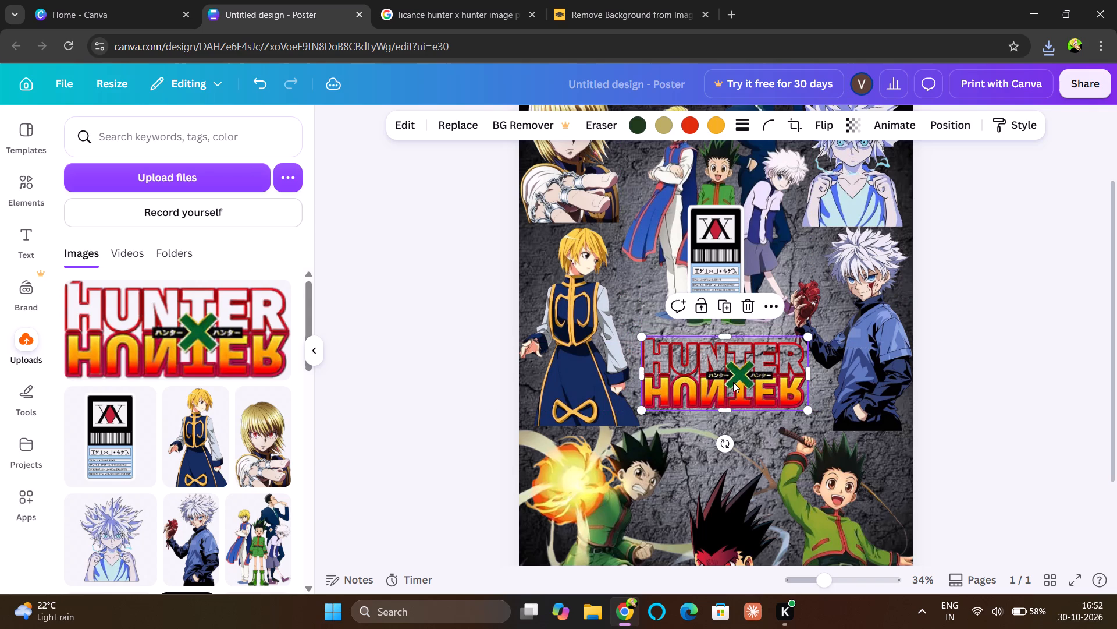
# Move the license card off the character group and place it just below the Hunter x Hunter logo.
pyautogui.moveTo(717, 241); pyautogui.dragTo(730, 331)
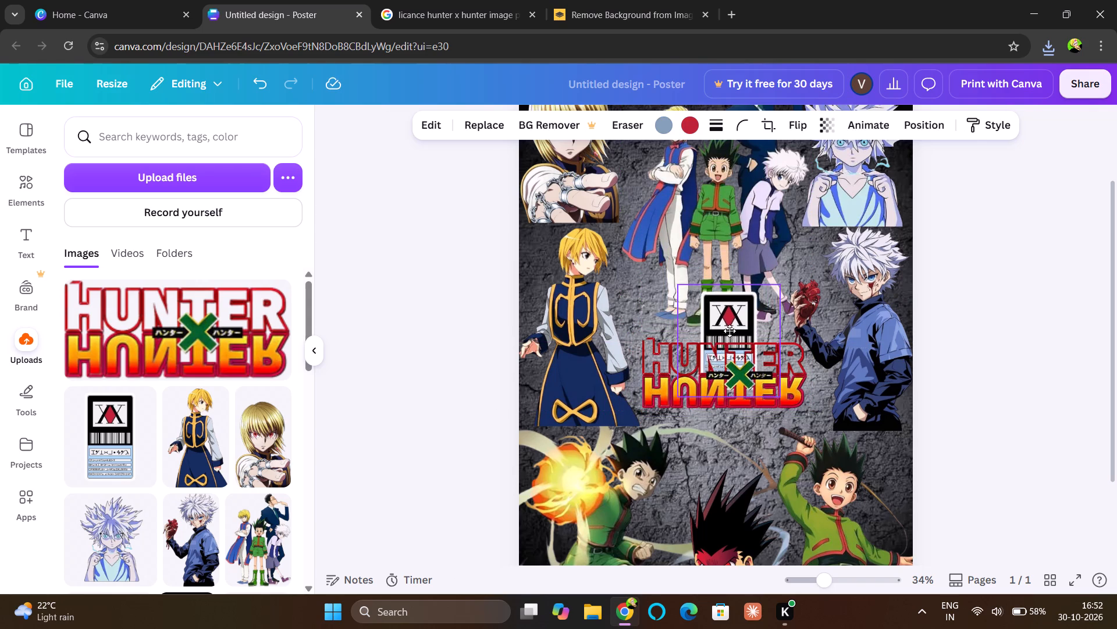
pyautogui.moveTo(730, 331); pyautogui.dragTo(721, 356)
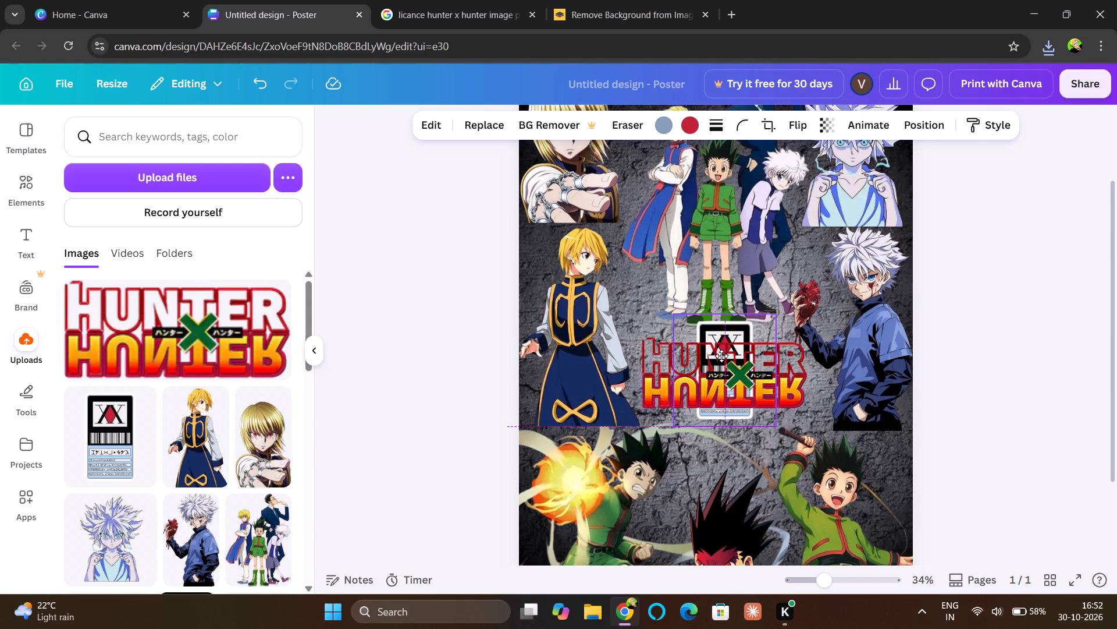
pyautogui.moveTo(721, 356); pyautogui.dragTo(719, 275)
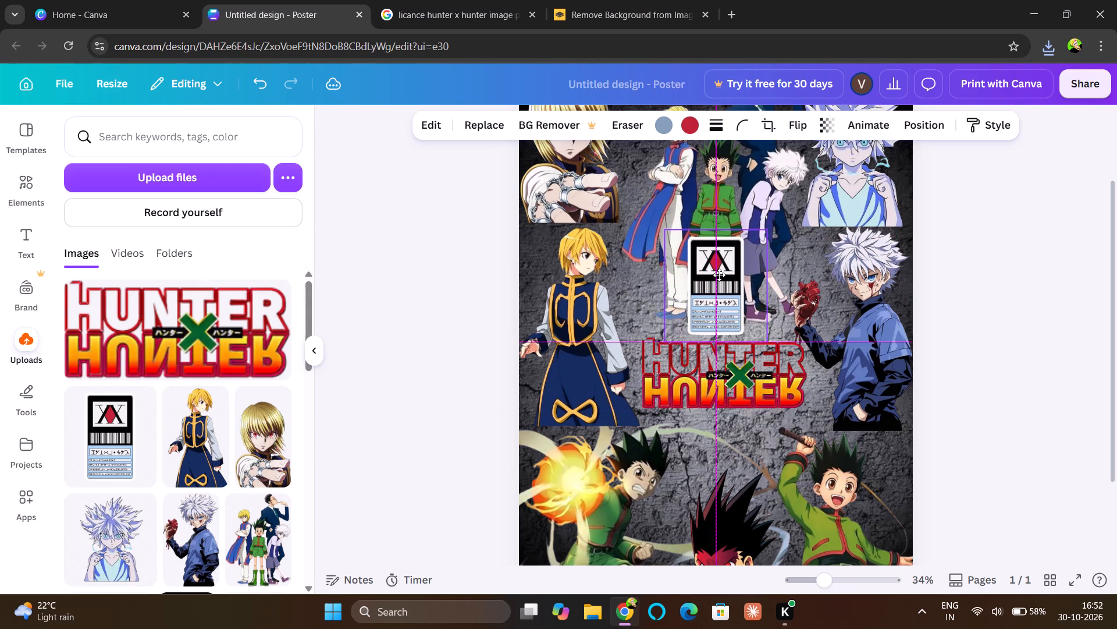
pyautogui.moveTo(719, 275); pyautogui.dragTo(719, 274)
pyautogui.click(1019, 373)
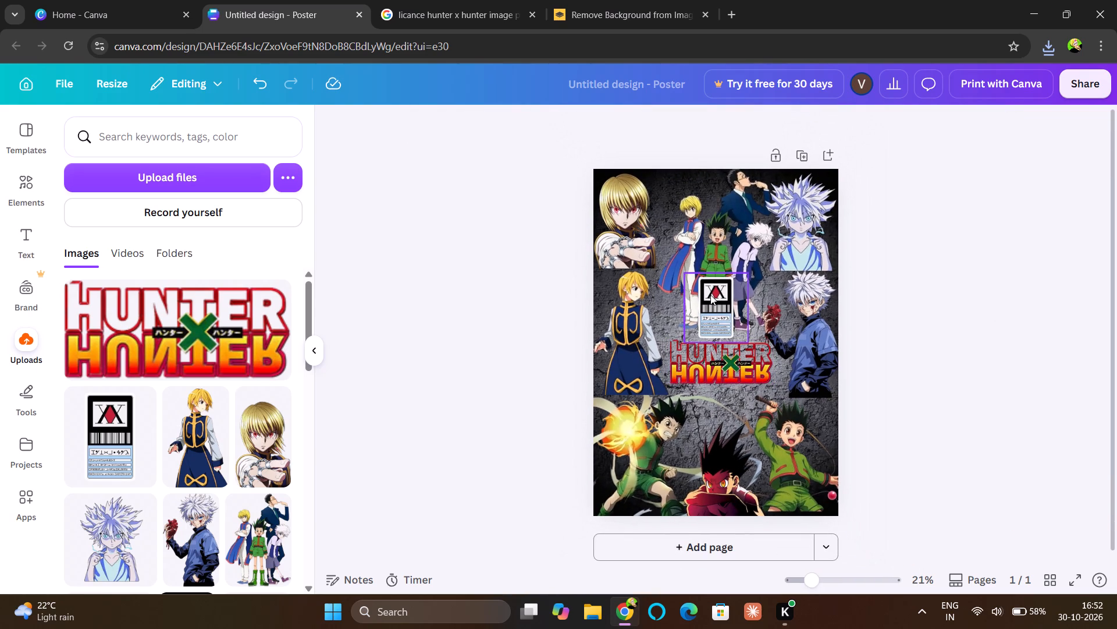
pyautogui.moveTo(710, 295); pyautogui.dragTo(882, 391)
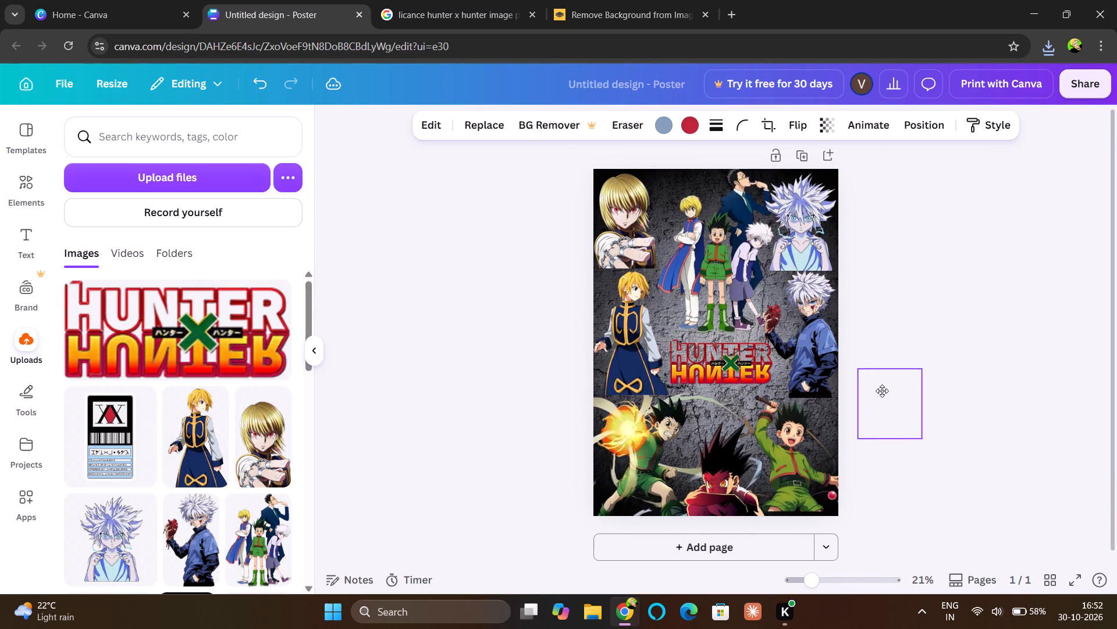
pyautogui.moveTo(882, 391); pyautogui.dragTo(713, 395)
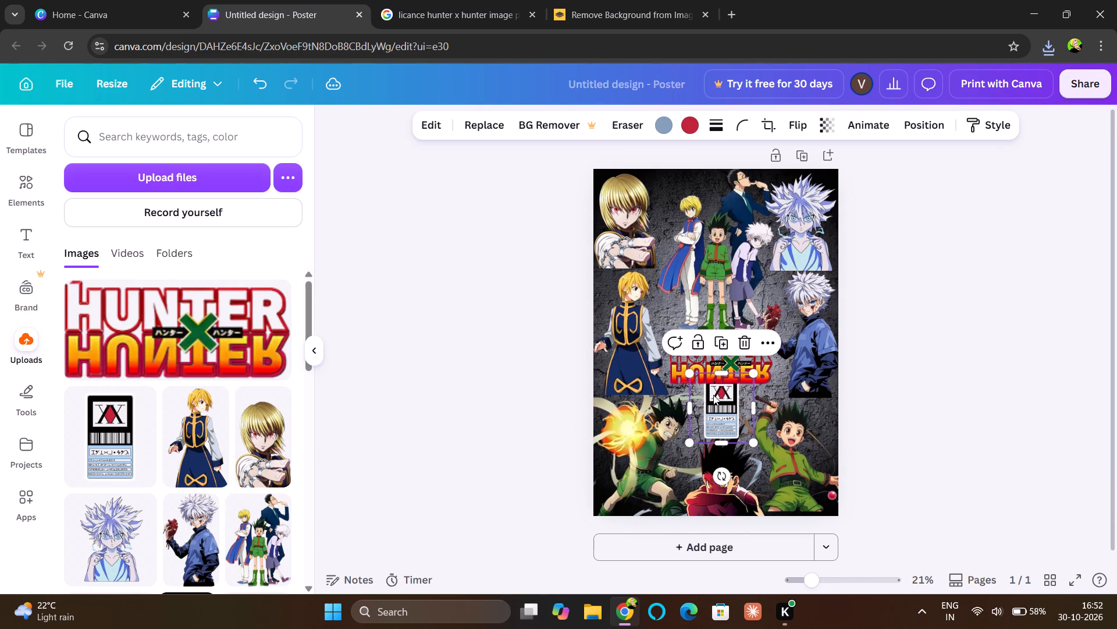
pyautogui.click(876, 327)
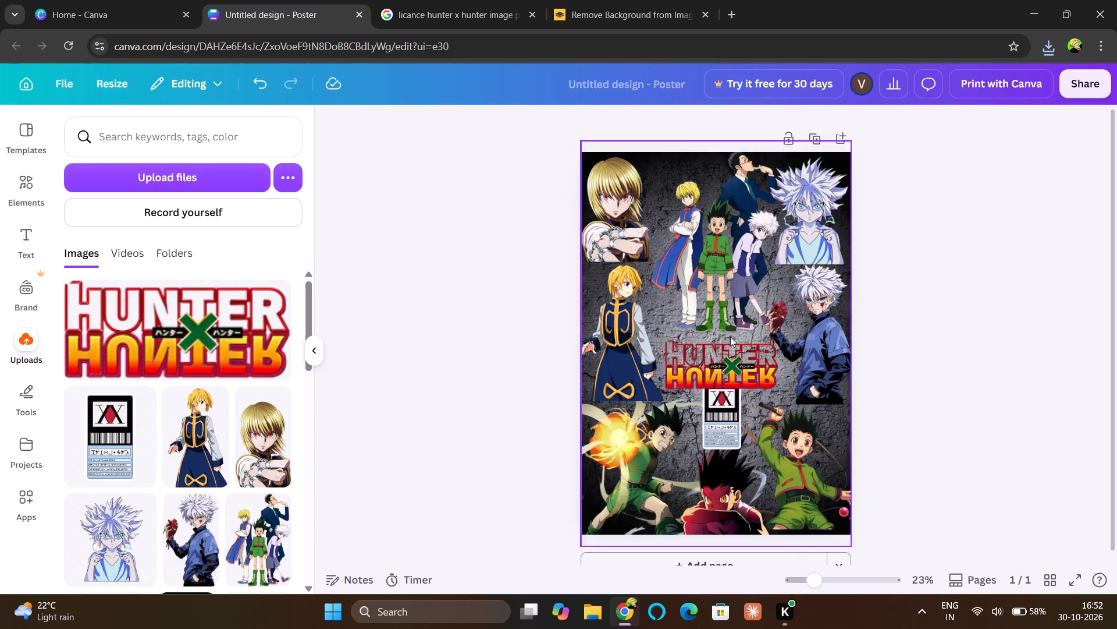
# Nudge the Hunter x Hunter logo up slightly, close beneath the feet of the character group, keeping it level.
pyautogui.moveTo(725, 366); pyautogui.dragTo(723, 345)
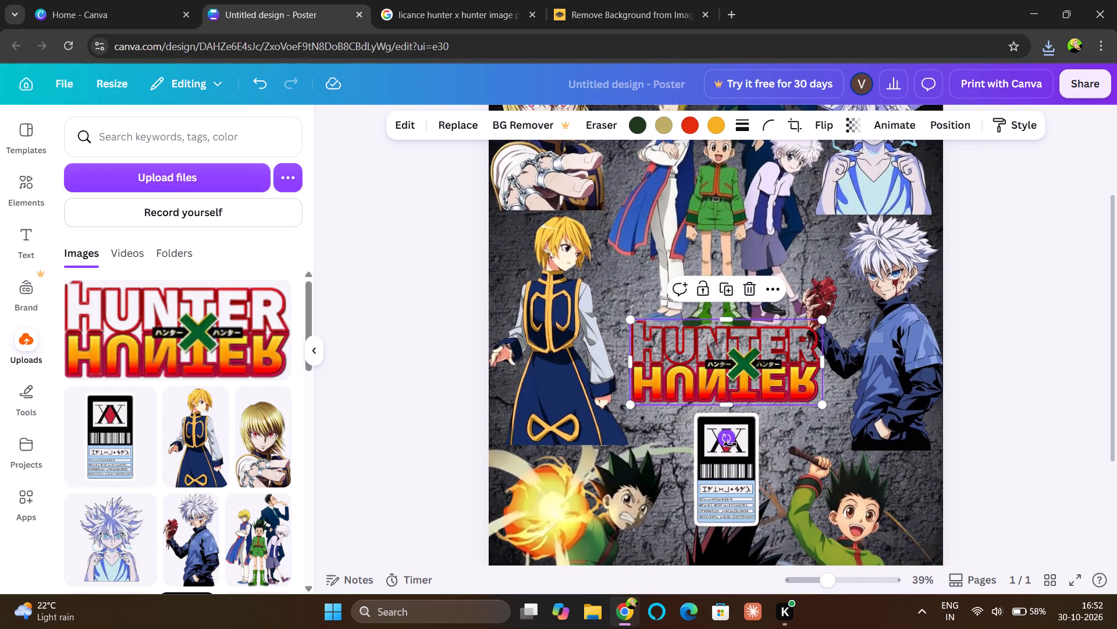
pyautogui.moveTo(730, 444); pyautogui.dragTo(732, 450)
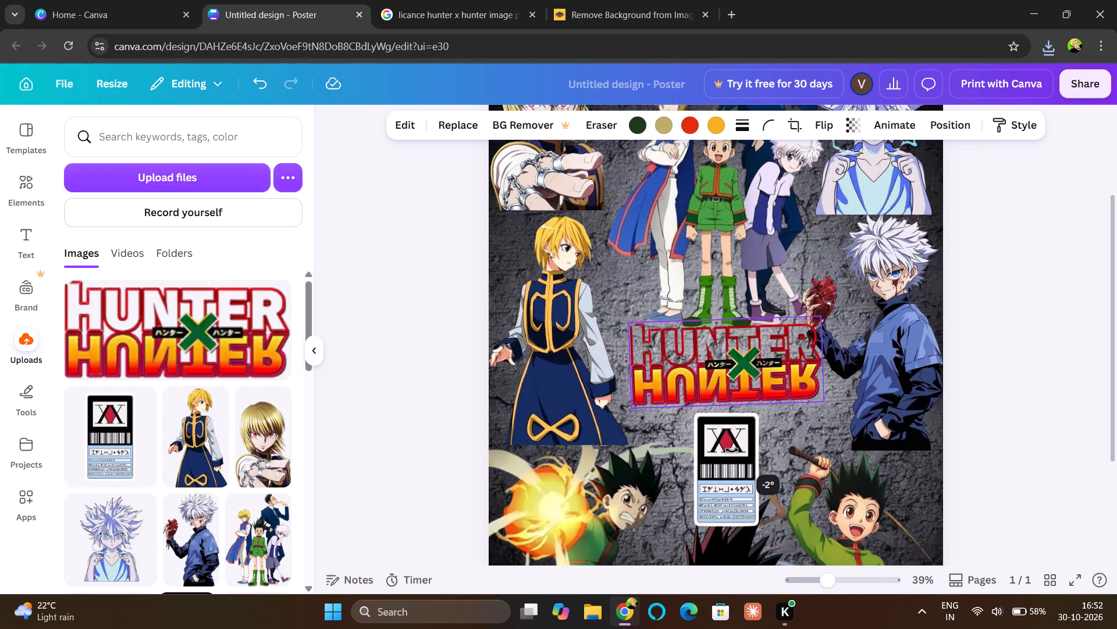
pyautogui.moveTo(732, 450); pyautogui.dragTo(730, 452)
# Shrink the license card to about 8.6 wide by 9.4 high and place it just below the logo near the poster's centerline.
pyautogui.moveTo(723, 471); pyautogui.dragTo(716, 456)
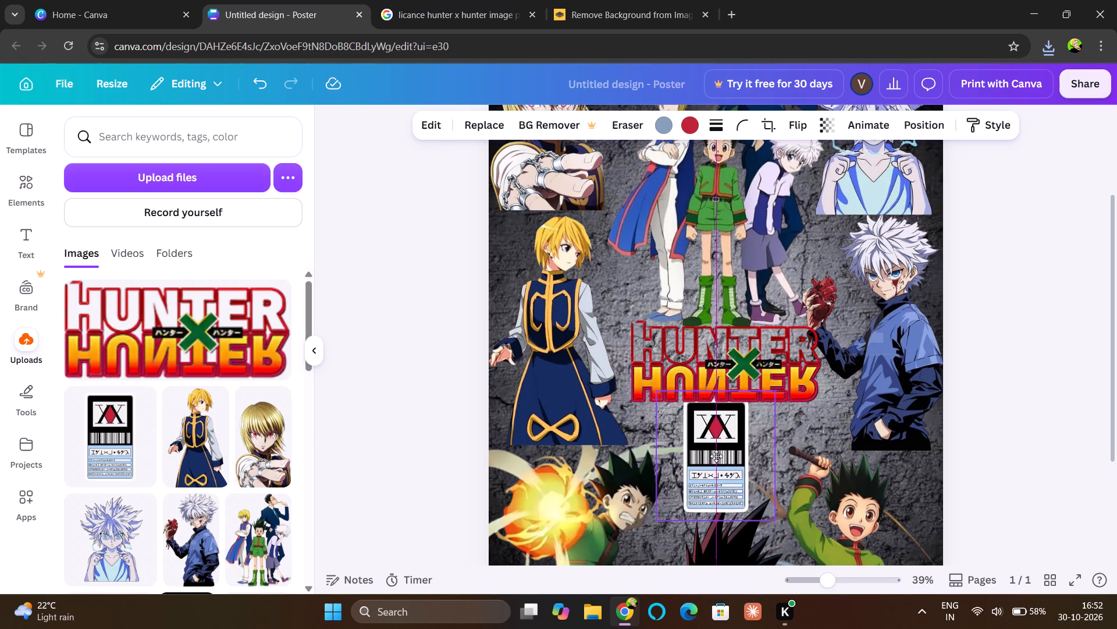
pyautogui.moveTo(716, 456); pyautogui.dragTo(723, 457)
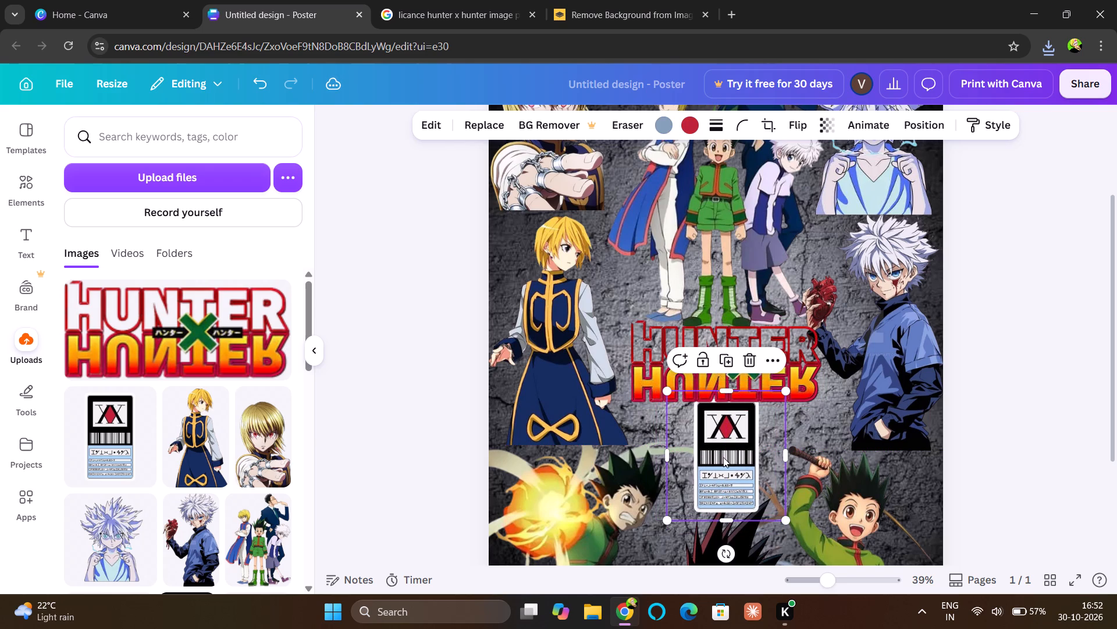
pyautogui.moveTo(789, 521); pyautogui.dragTo(757, 491)
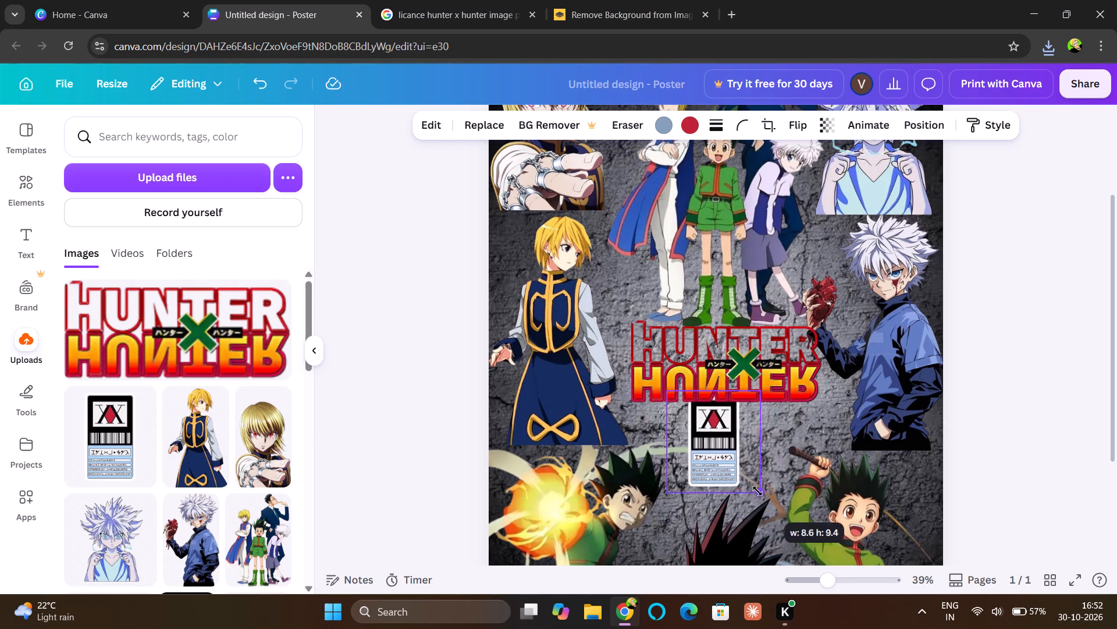
pyautogui.moveTo(757, 491); pyautogui.dragTo(756, 490)
pyautogui.moveTo(709, 446); pyautogui.dragTo(716, 456)
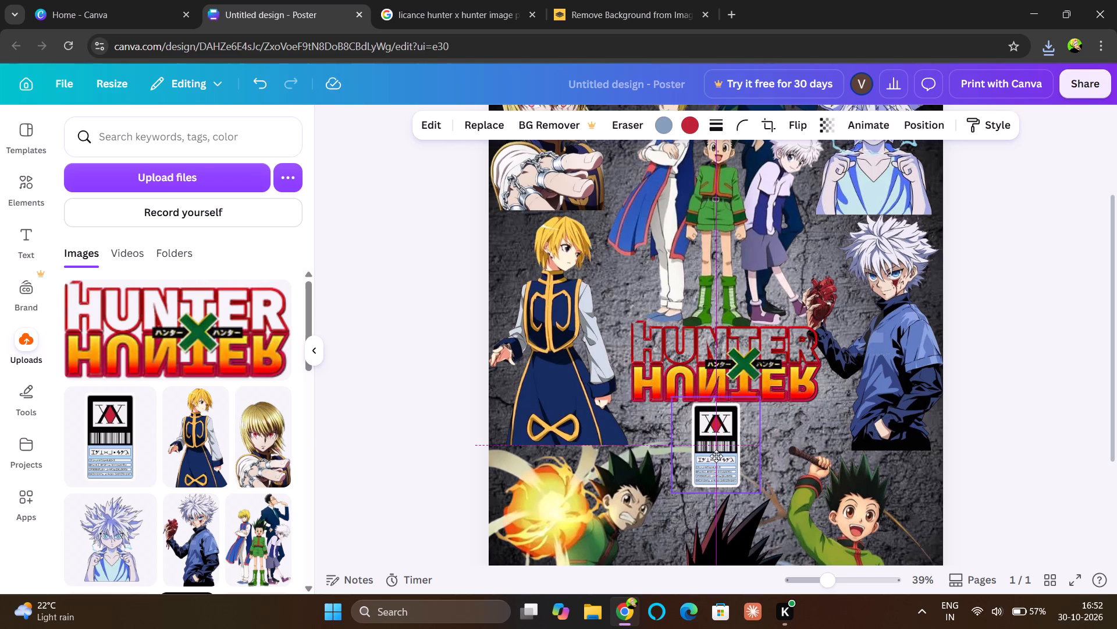
pyautogui.moveTo(716, 456); pyautogui.dragTo(718, 455)
pyautogui.moveTo(718, 455); pyautogui.dragTo(719, 455)
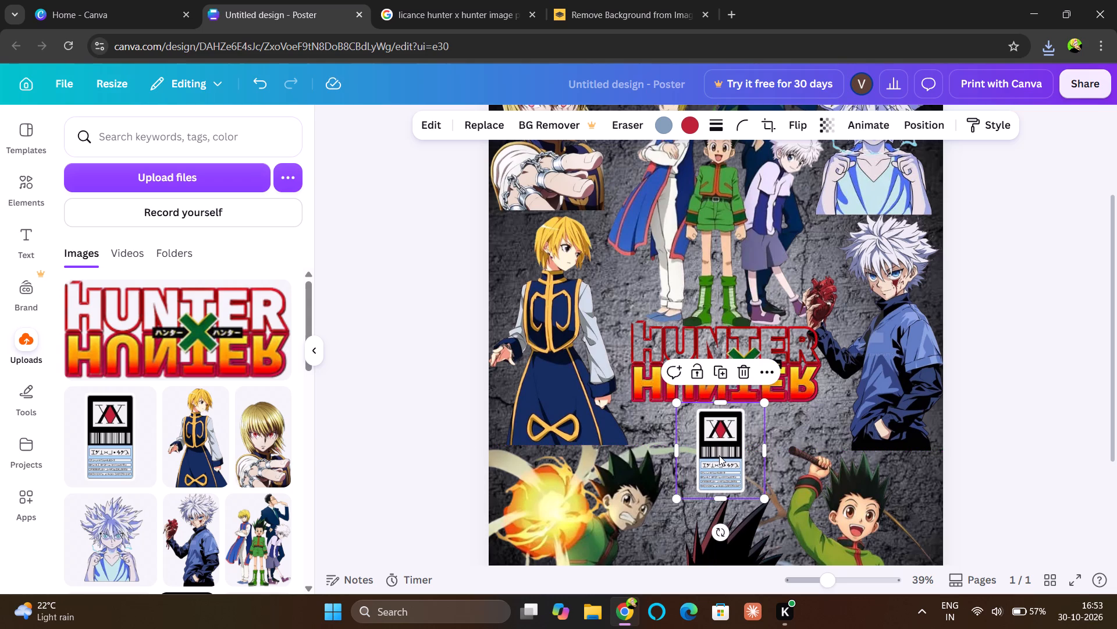
pyautogui.moveTo(730, 444); pyautogui.dragTo(730, 437)
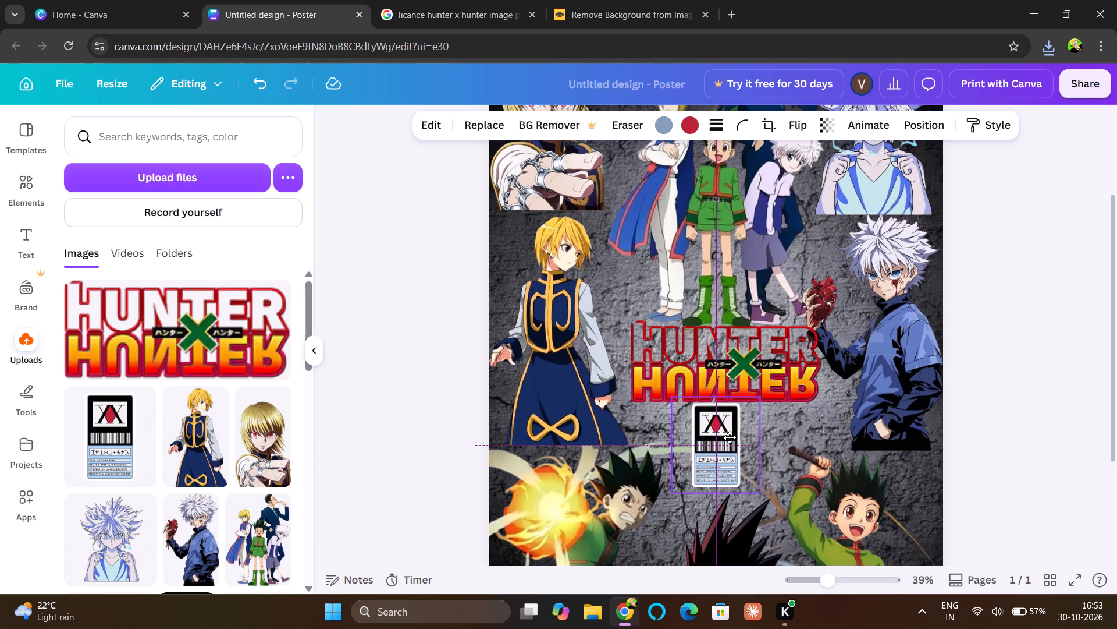
pyautogui.moveTo(730, 437); pyautogui.dragTo(731, 437)
pyautogui.click(1004, 396)
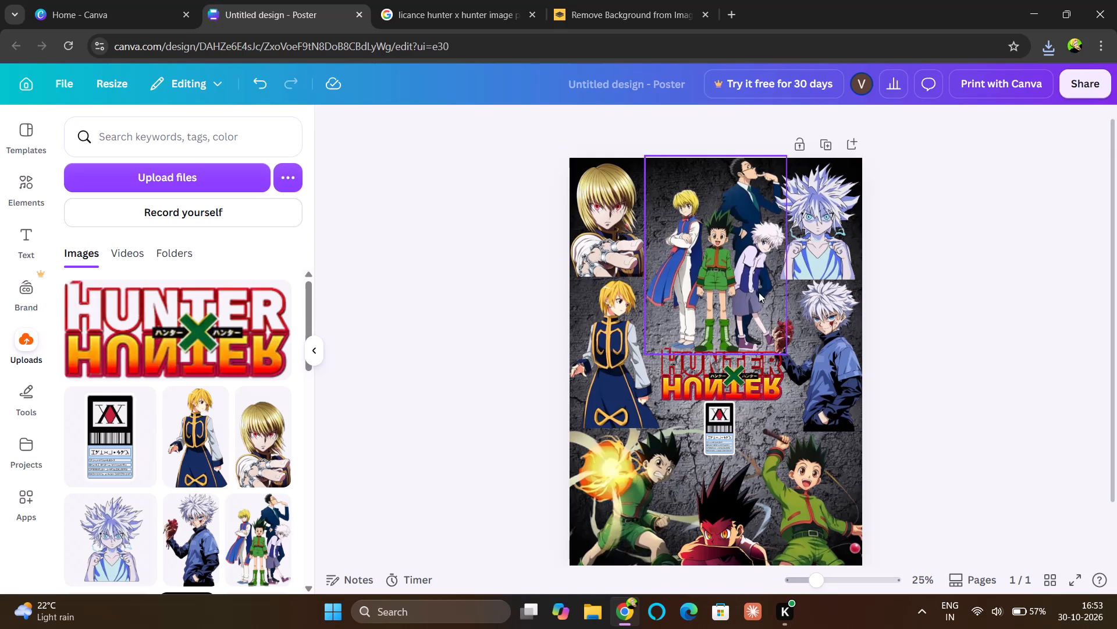
# Check the save status of the poster design.
pyautogui.scroll(-1, 759, 292)
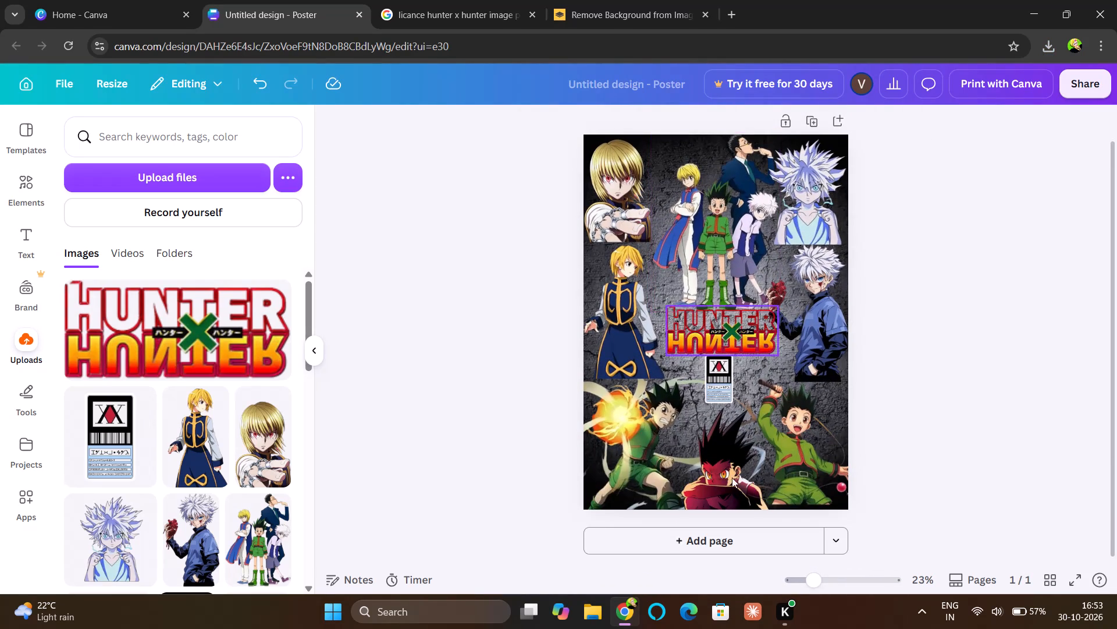
pyautogui.click(342, 87)
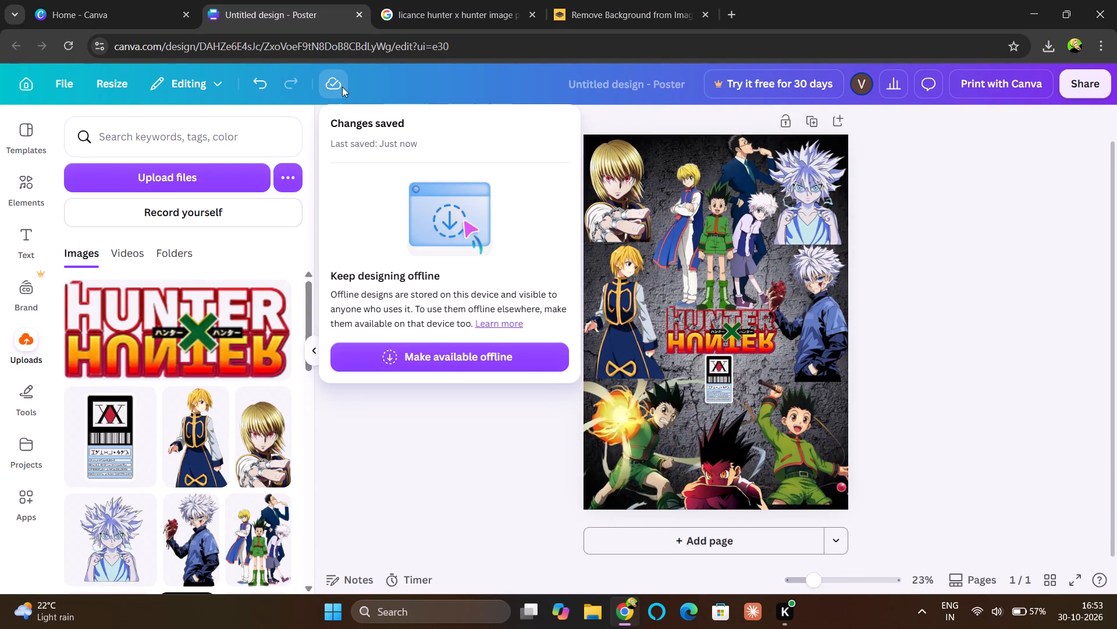
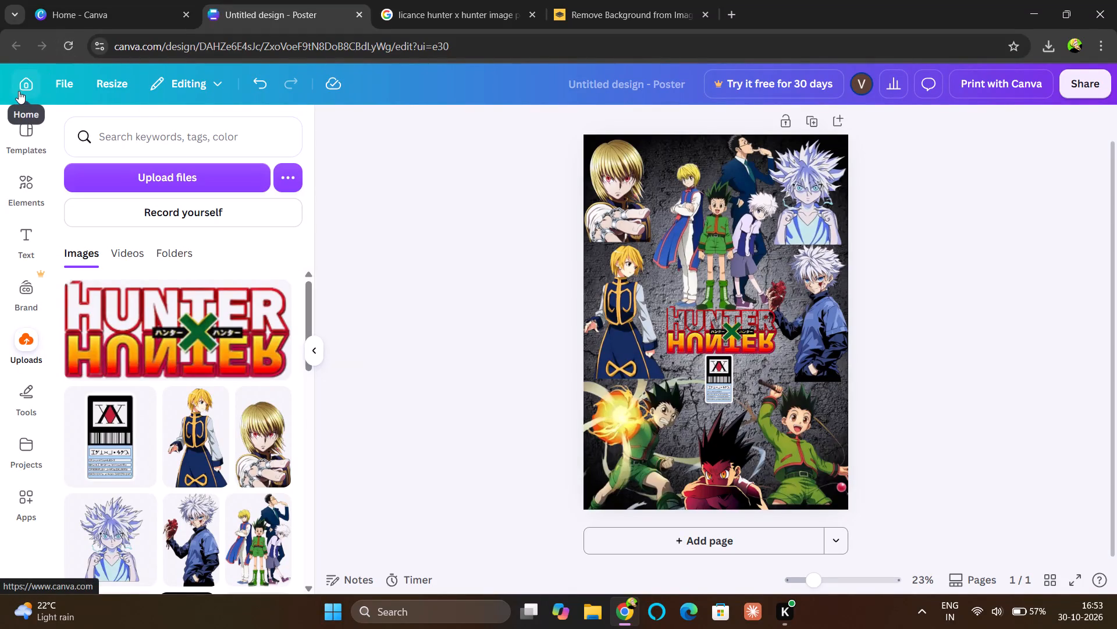
# Create a new blank Poster (A2, Portrait) design of 42 × 59.4 cm and close the leftover home page beside it.
pyautogui.click(19, 91)
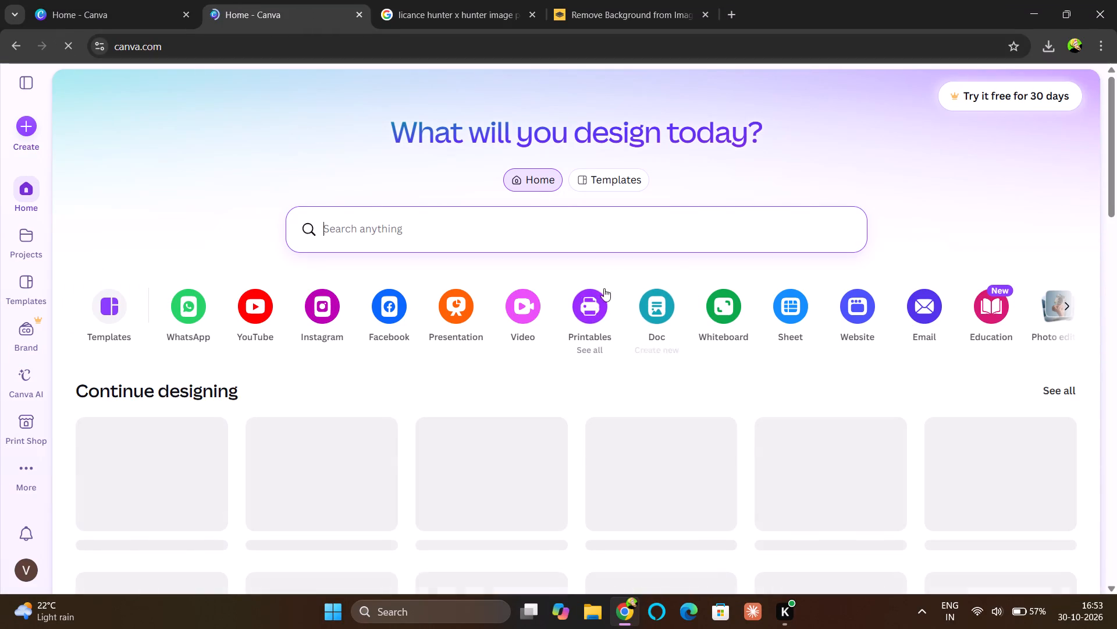
pyautogui.click(582, 332)
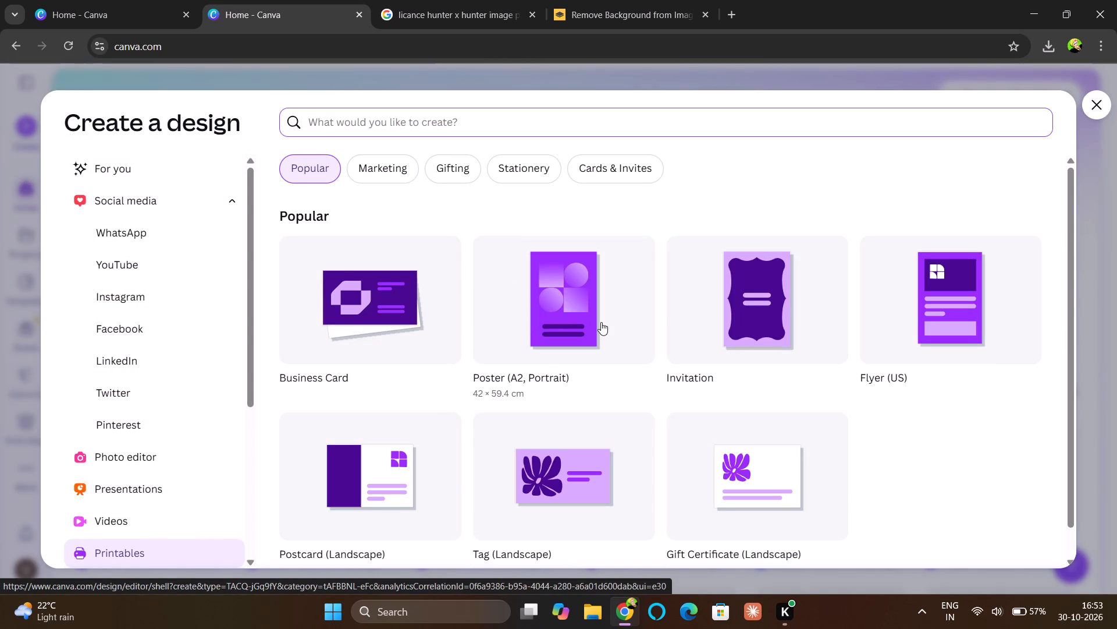
pyautogui.click(540, 322)
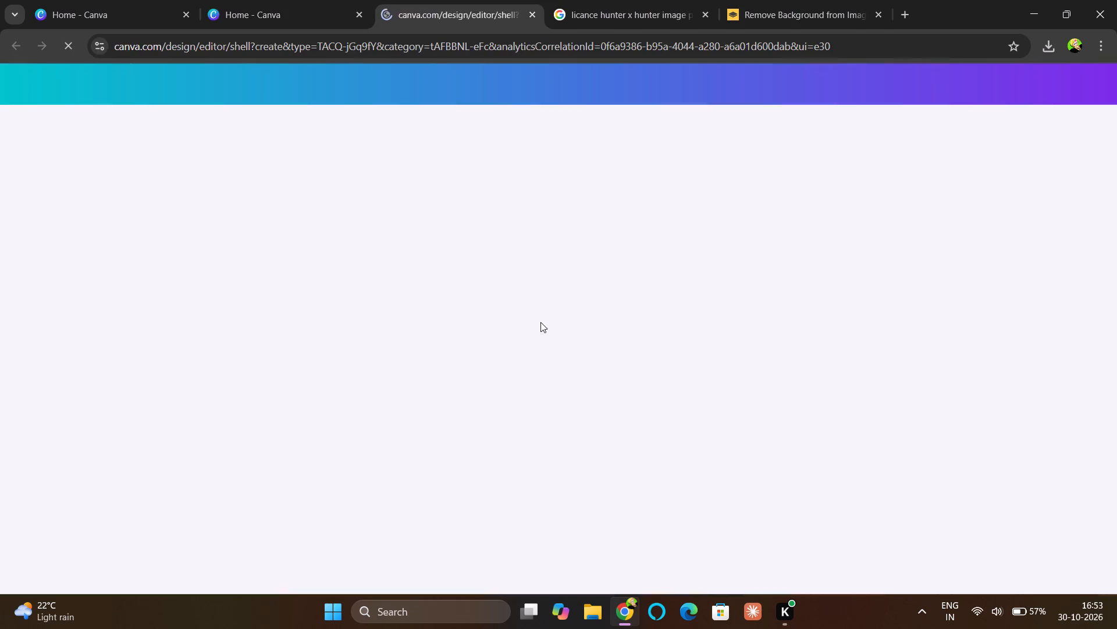
pyautogui.click(358, 15)
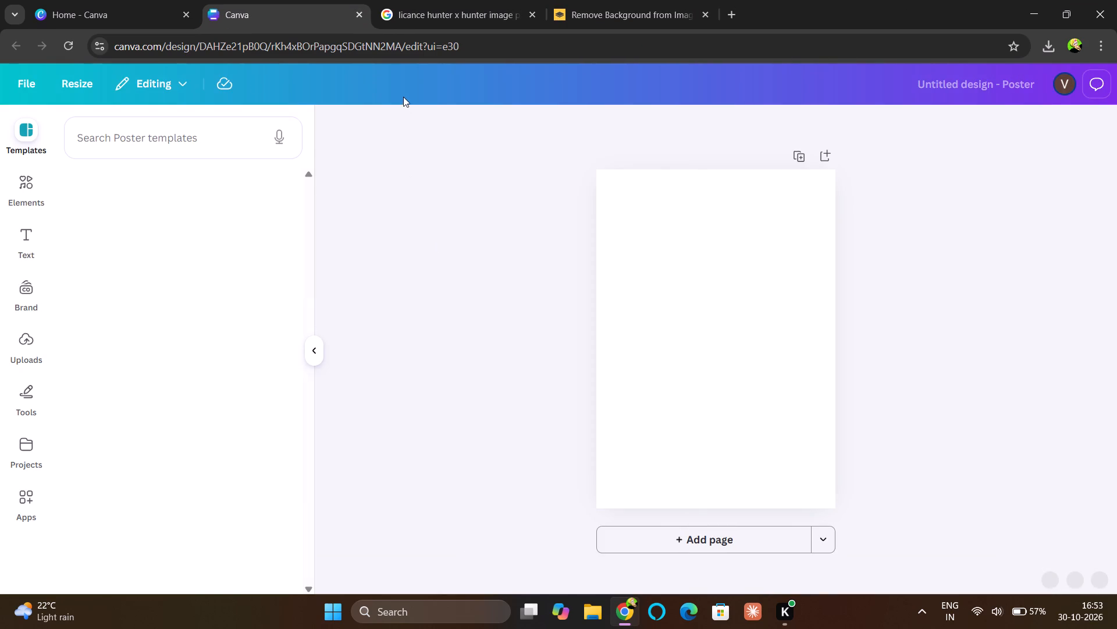
# Replace the Google Images query with a search for "naruto image png".
pyautogui.click(478, 9)
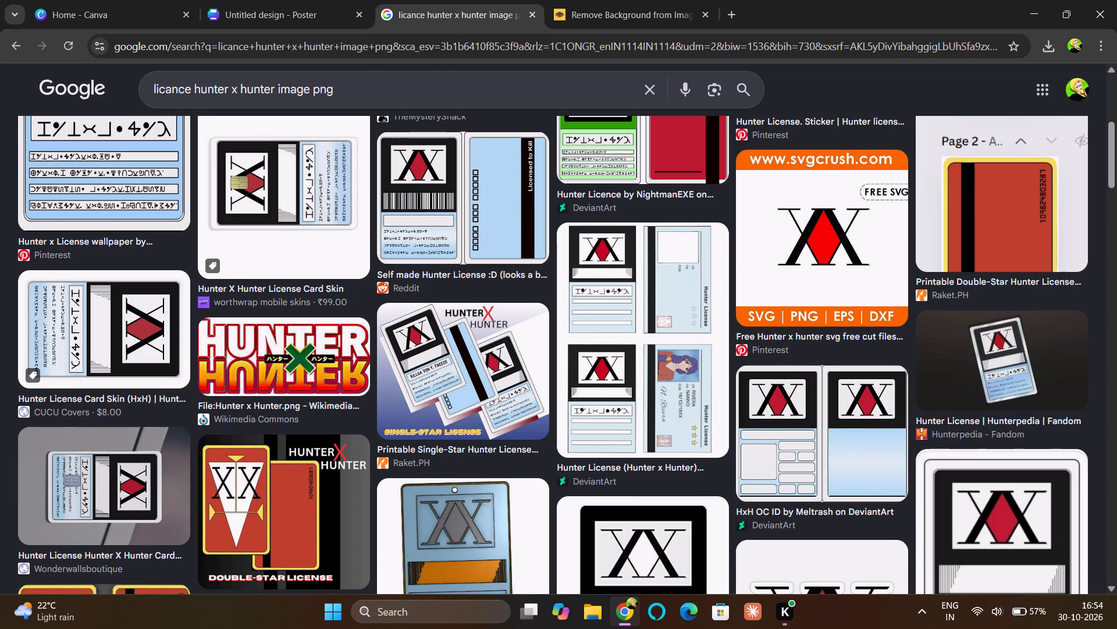
pyautogui.click(421, 93)
pyautogui.press('BackSpace')
pyautogui.press('BackSpace')
pyautogui.press('BackSpace')
pyautogui.press('BackSpace')
pyautogui.press('BackSpace')
pyautogui.press('BackSpace')
pyautogui.press('BackSpace')
pyautogui.press('BackSpace')
pyautogui.press('BackSpace')
pyautogui.press('BackSpace')
pyautogui.press('BackSpace')
pyautogui.press('BackSpace')
pyautogui.press('BackSpace')
pyautogui.press('BackSpace')
pyautogui.press('BackSpace')
pyautogui.press('BackSpace')
pyautogui.press('BackSpace')
pyautogui.press('BackSpace')
pyautogui.press('BackSpace')
pyautogui.press('BackSpace')
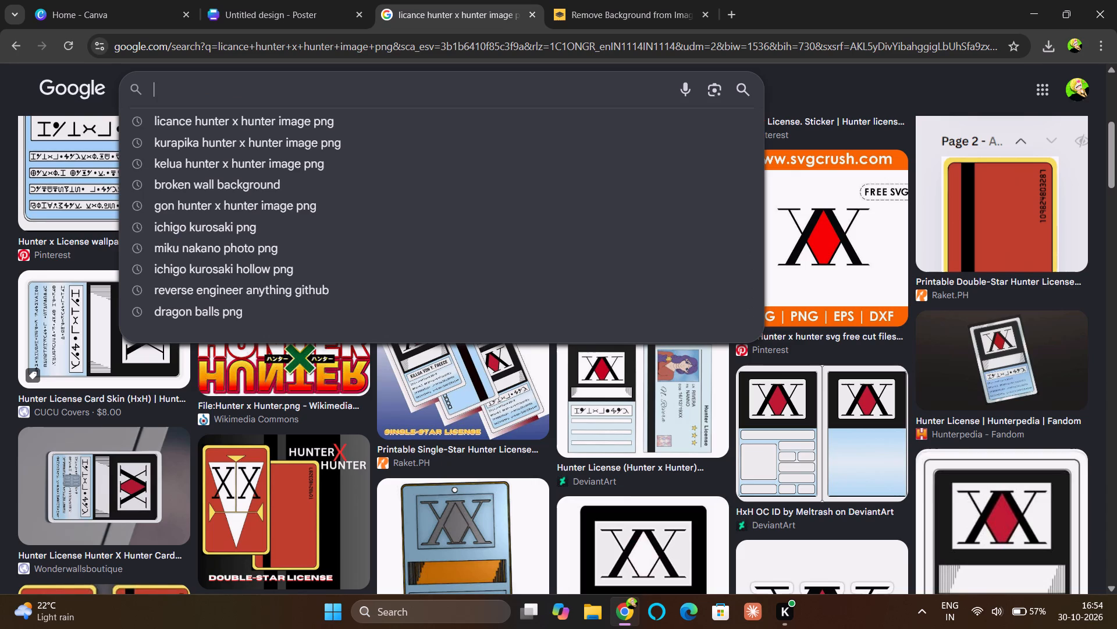
pyautogui.write('na')
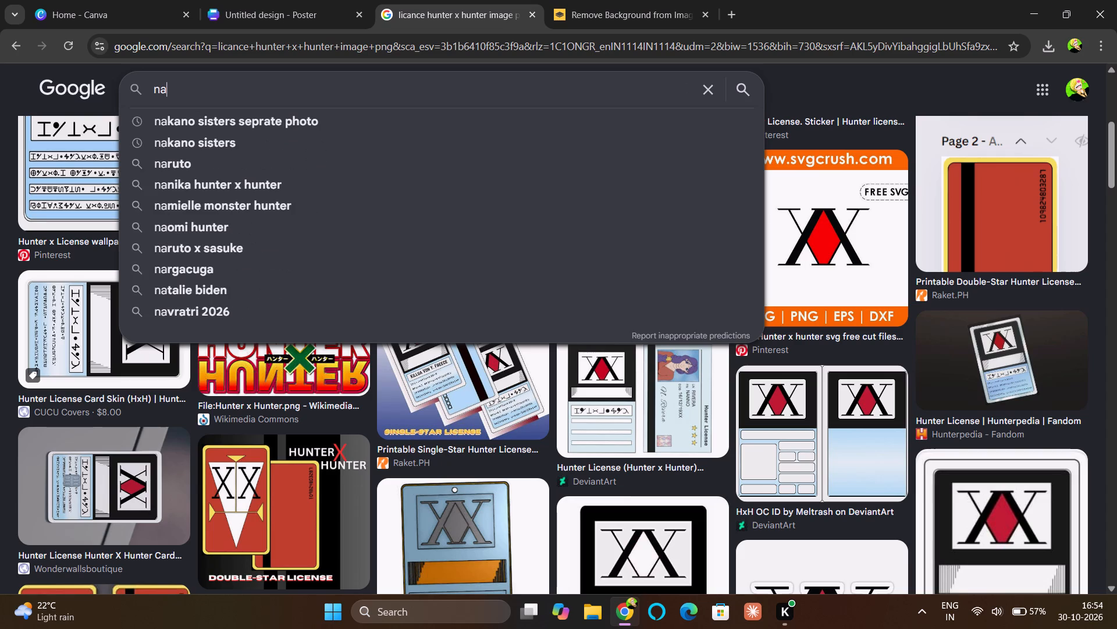
pyautogui.write('ruto')
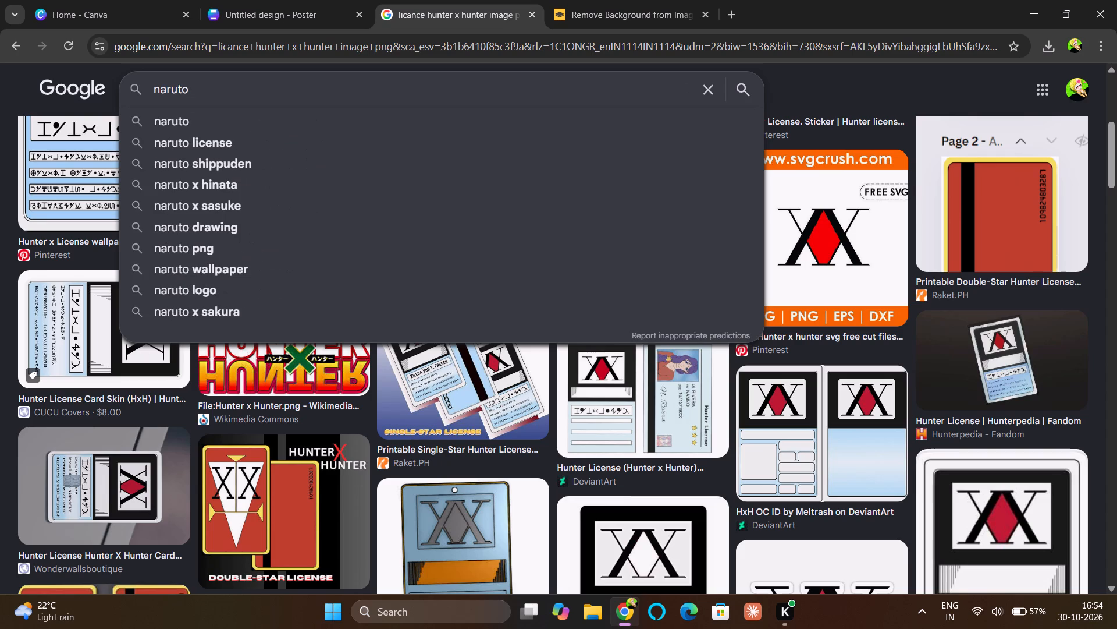
pyautogui.press('space')
pyautogui.write('image png')
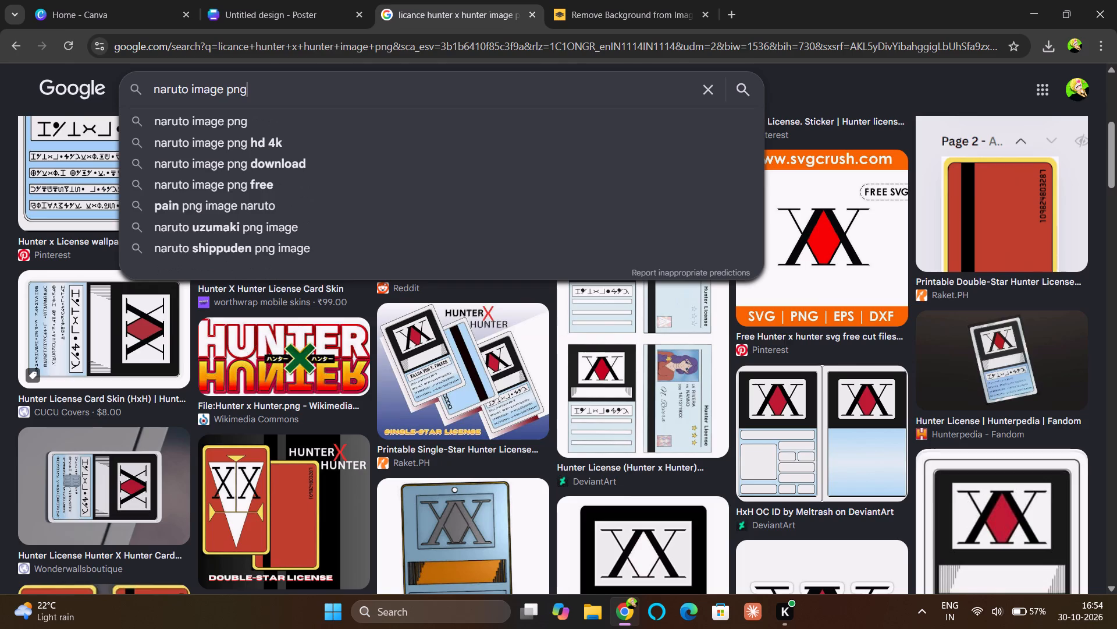
pyautogui.press('Return')
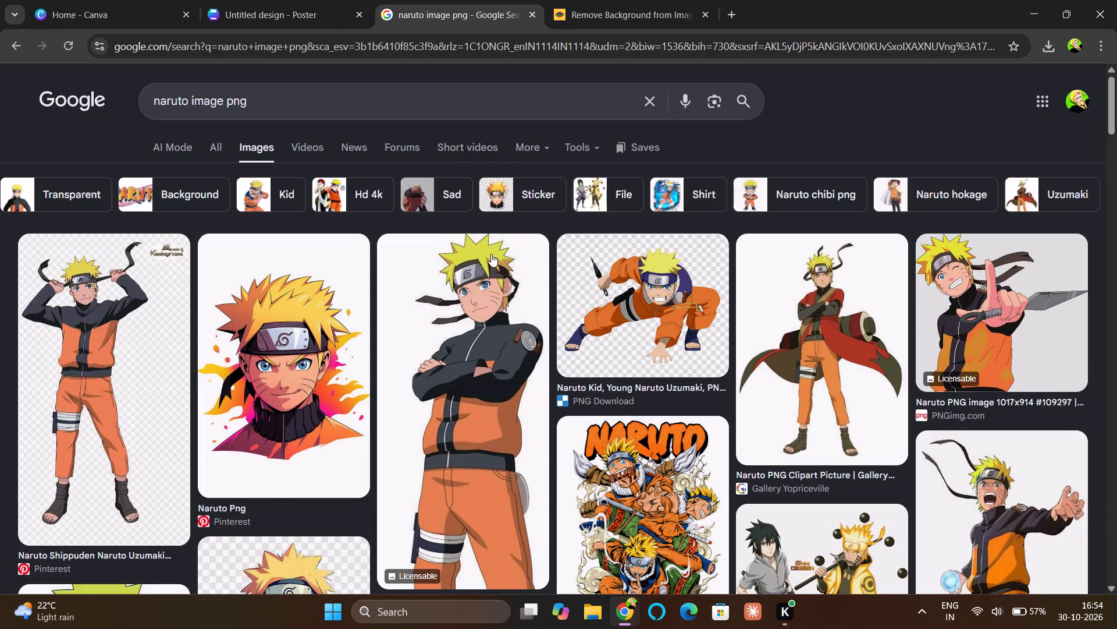
# Browse the Naruto image results for character cutouts and a logo suitable for the new poster.
pyautogui.scroll(-5, 491, 254)
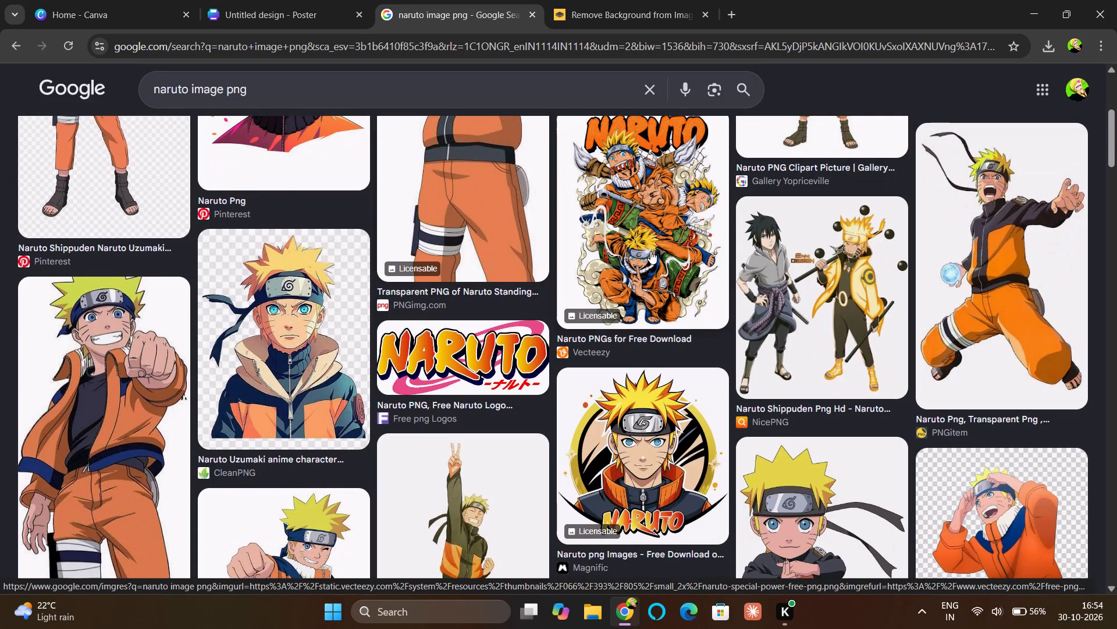
pyautogui.scroll(5, 797, 302)
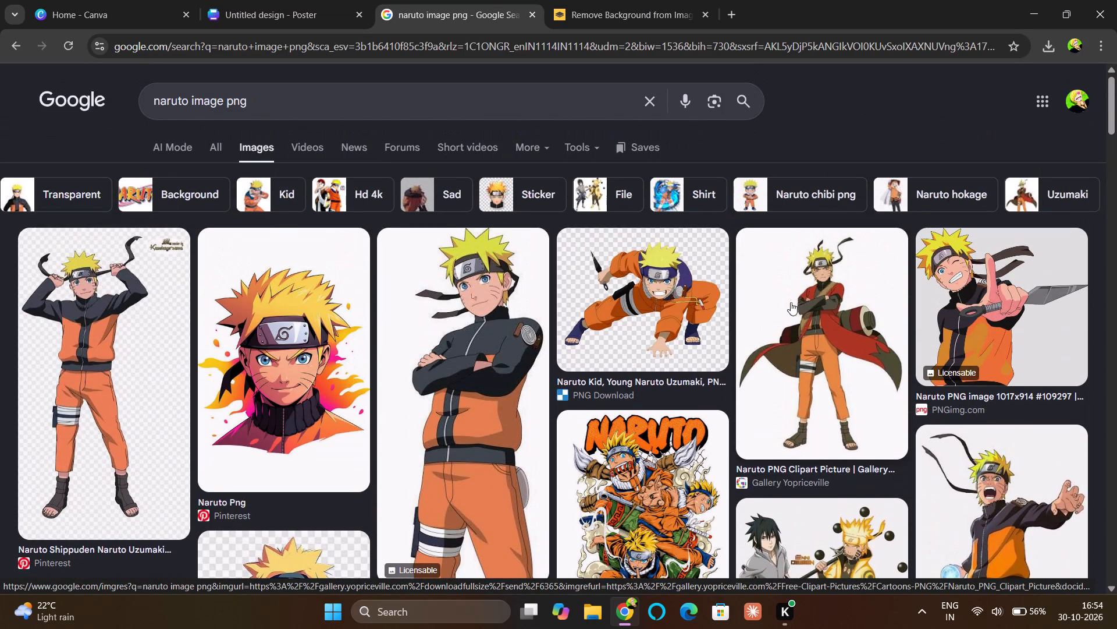
pyautogui.scroll(-4, 486, 366)
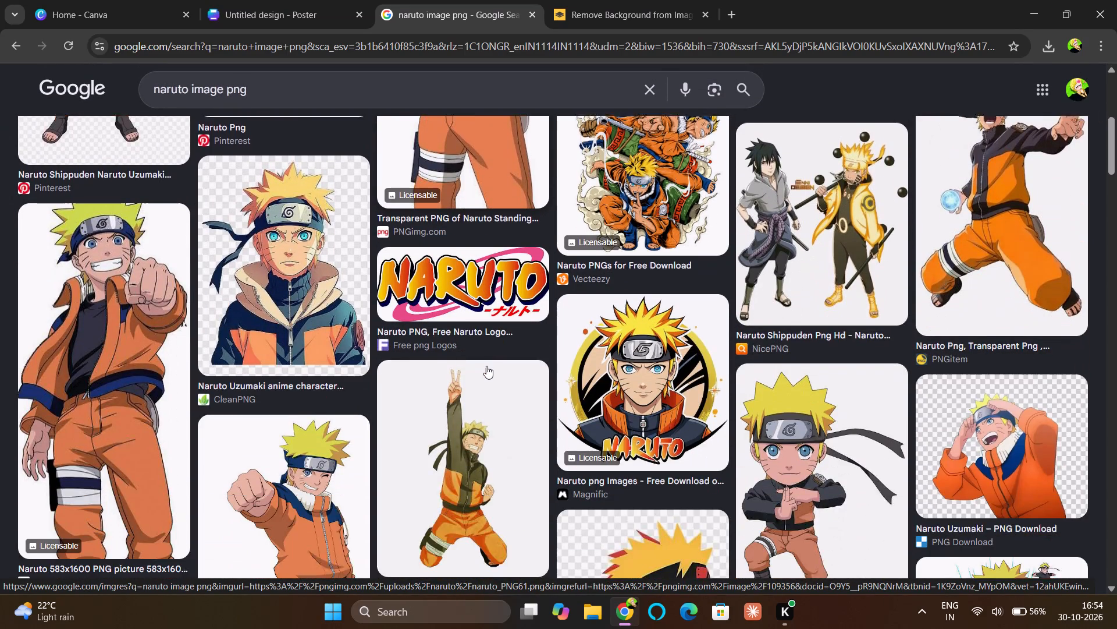
pyautogui.scroll(-7, 486, 366)
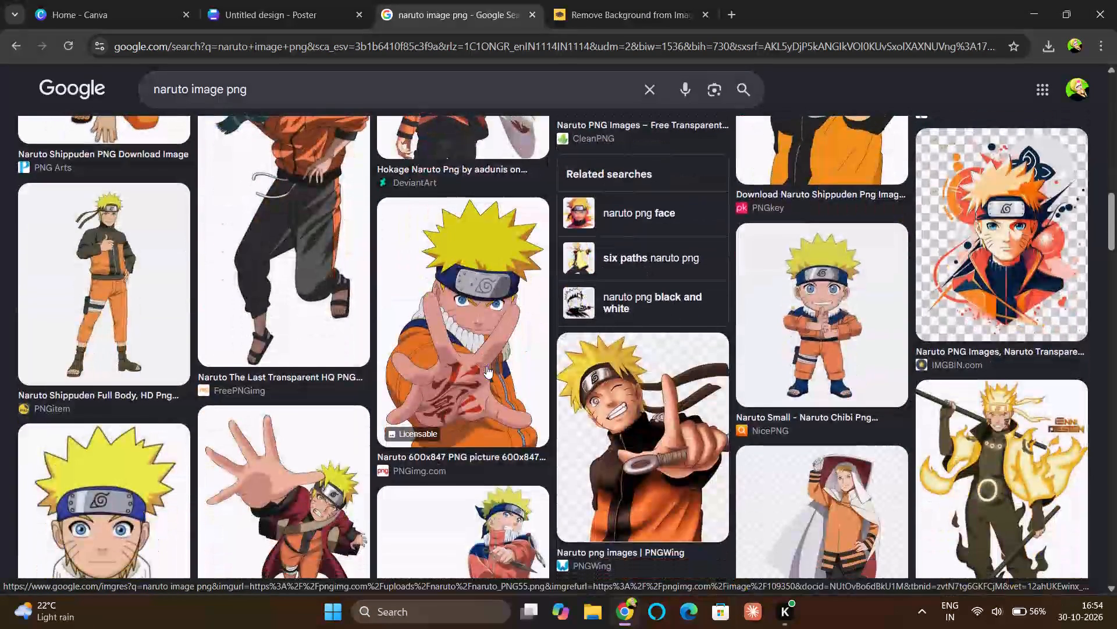
pyautogui.scroll(-1, 486, 366)
pyautogui.scroll(2, 486, 366)
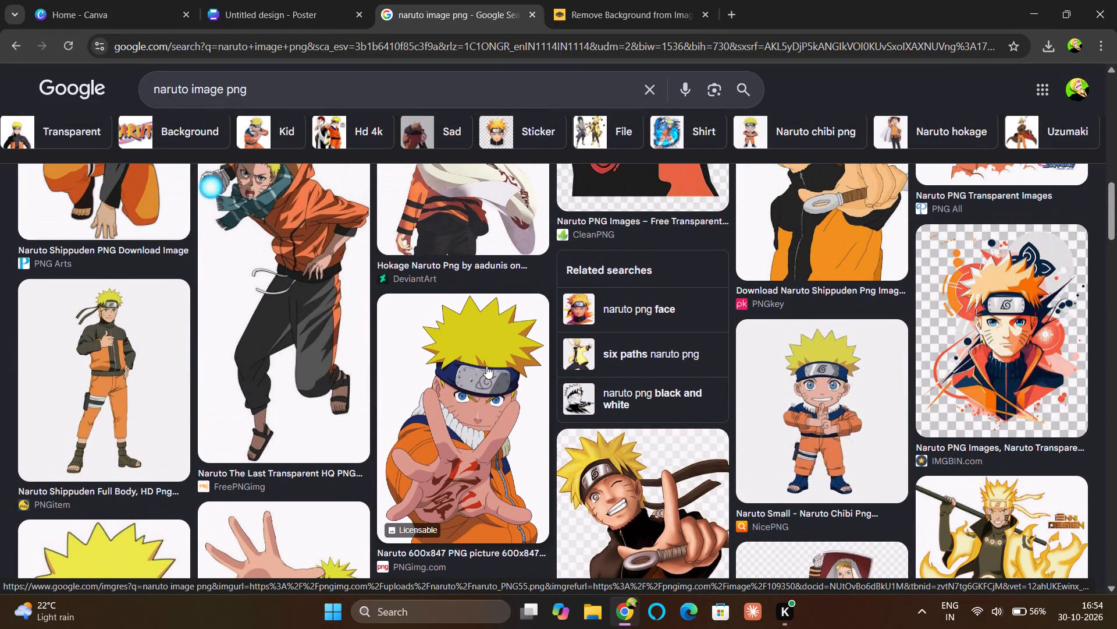
pyautogui.hscroll(1, 486, 366)
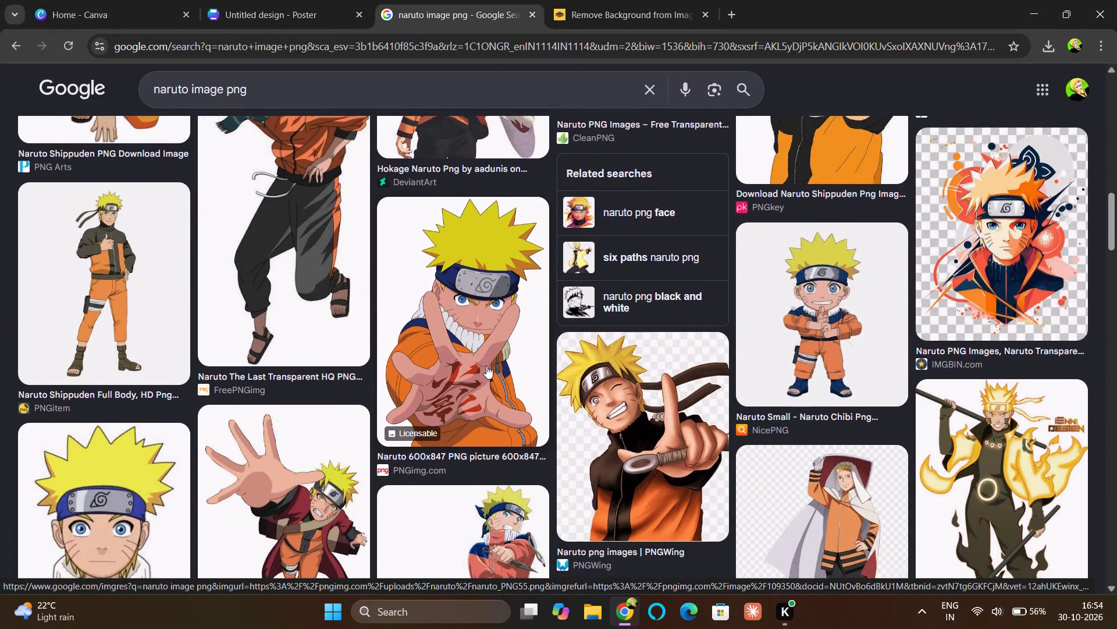
pyautogui.hscroll(1, 486, 366)
pyautogui.scroll(5, 486, 366)
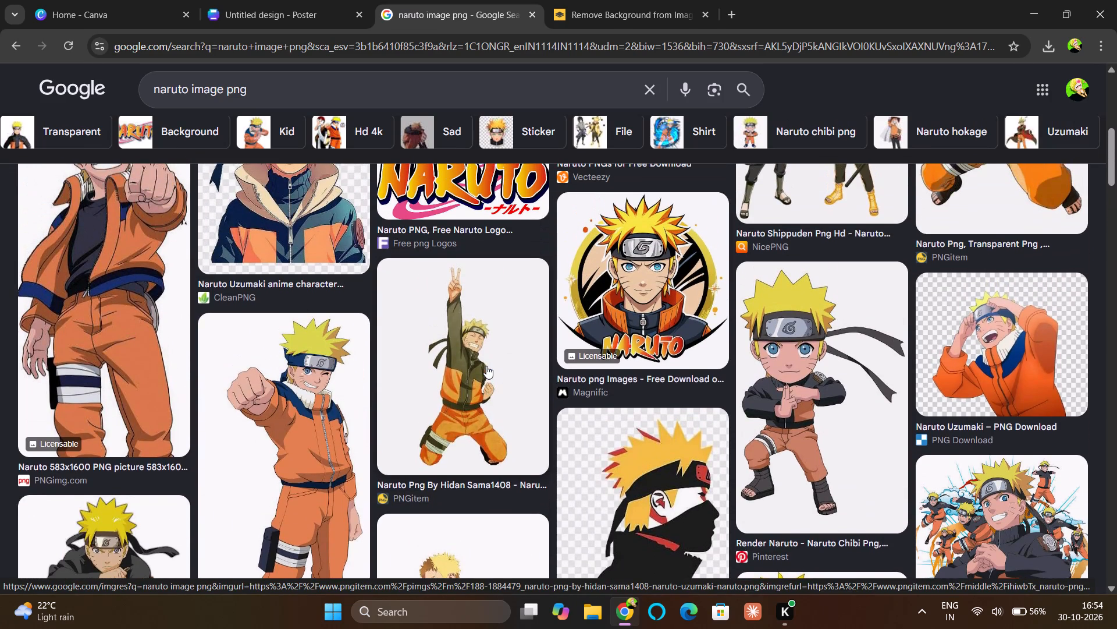
pyautogui.scroll(4, 486, 366)
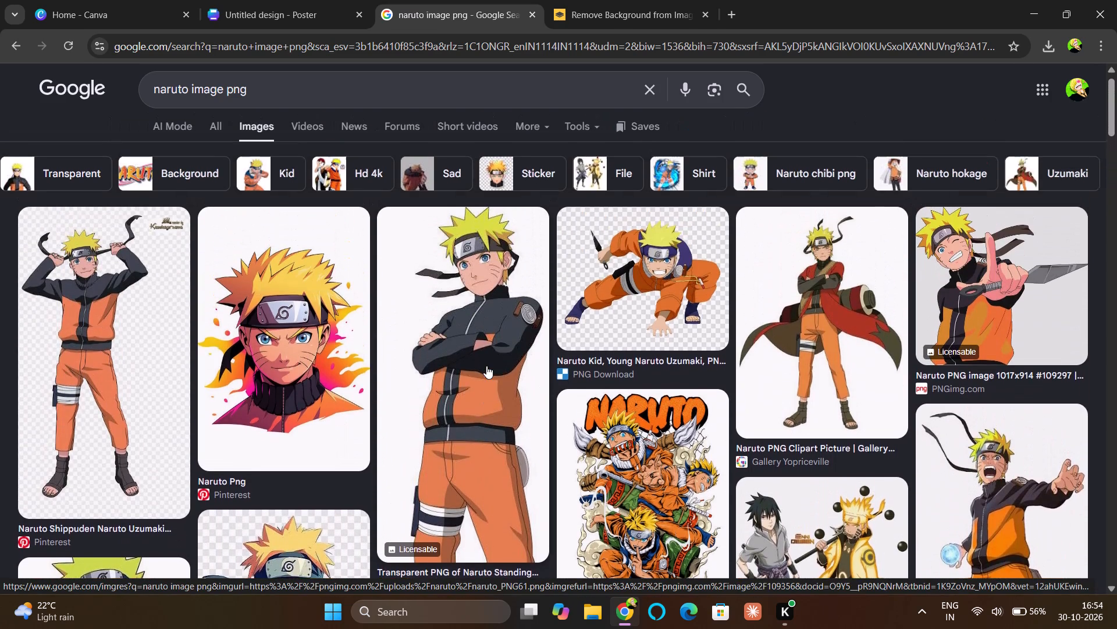
pyautogui.scroll(1, 486, 366)
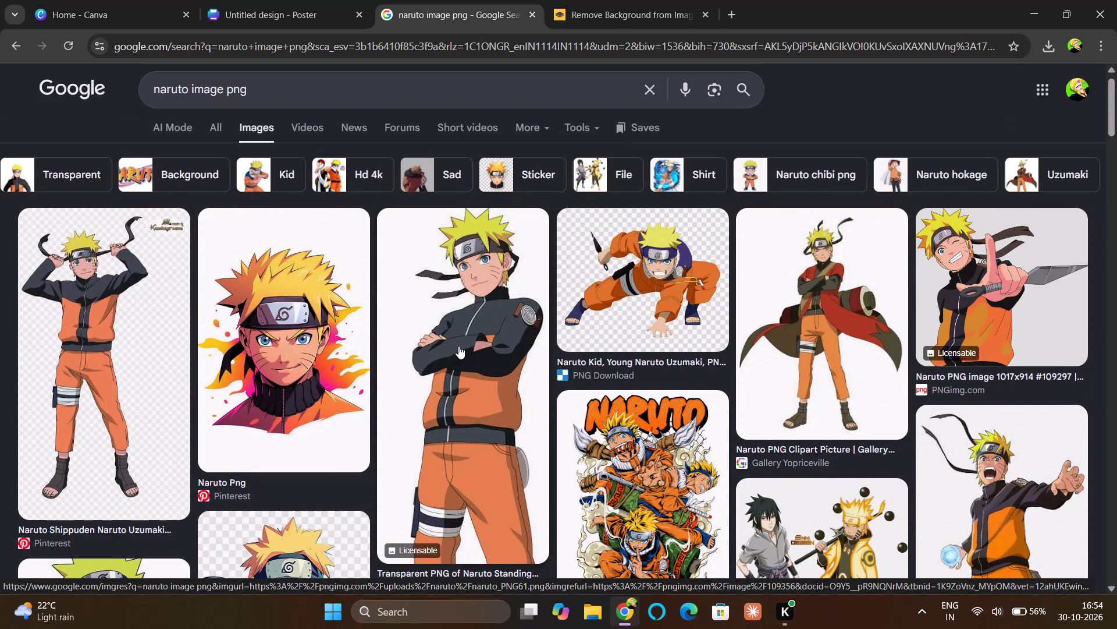
pyautogui.scroll(-2, 458, 346)
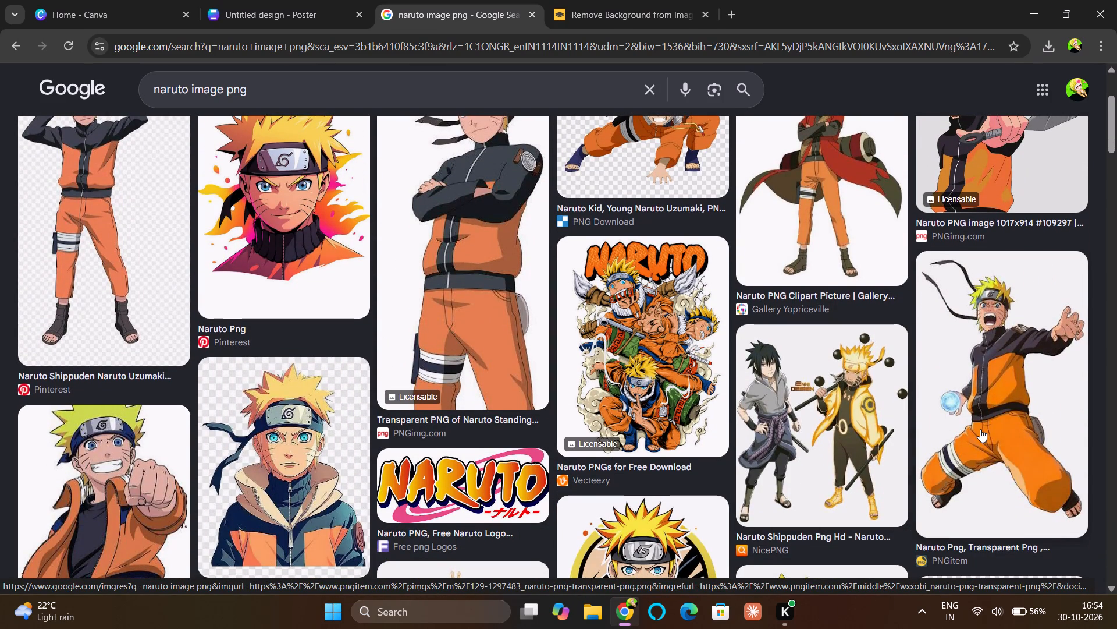
pyautogui.rightClick(980, 429)
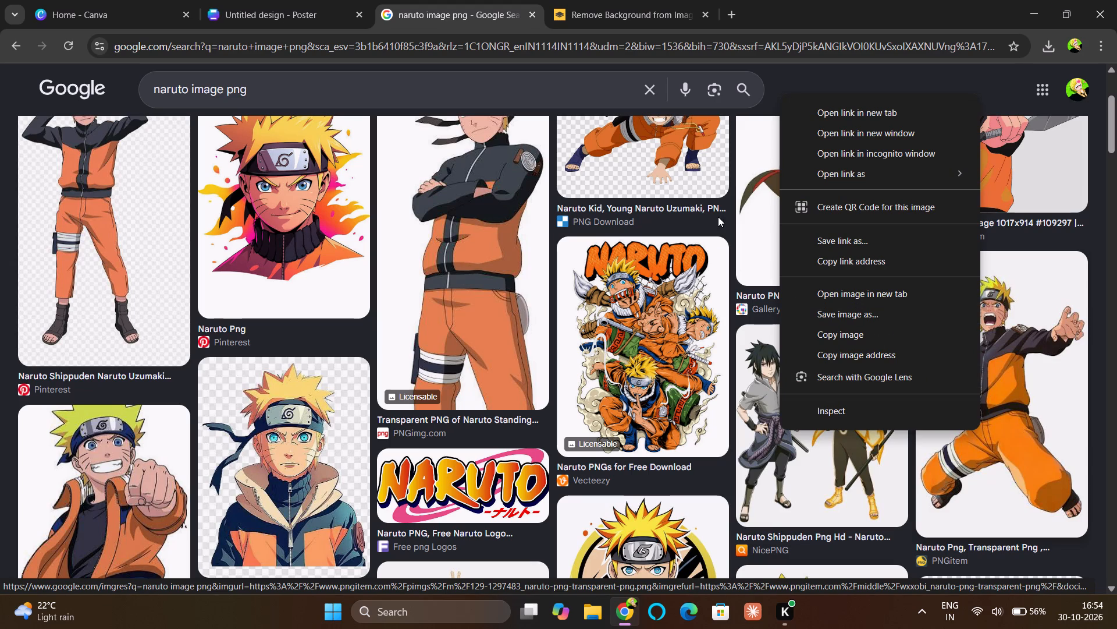
pyautogui.click(1116, 171)
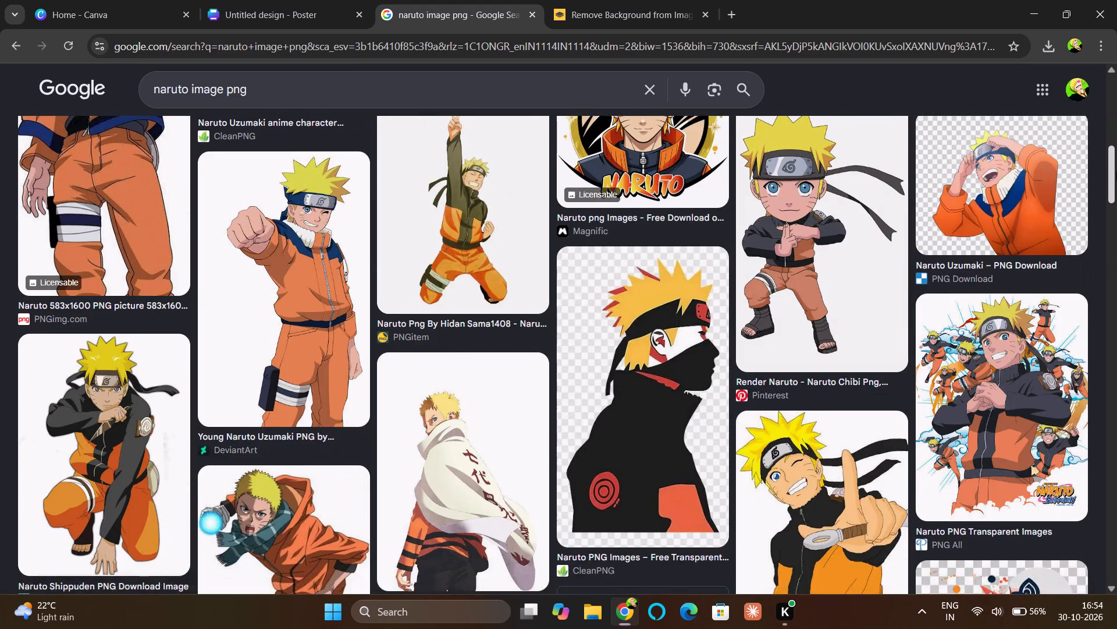
# In File Explorer, delete the "images" JPG files and their removebg-preview PNG copies grouped together in the Downloads folder.
pyautogui.doubleClick(38, 236)
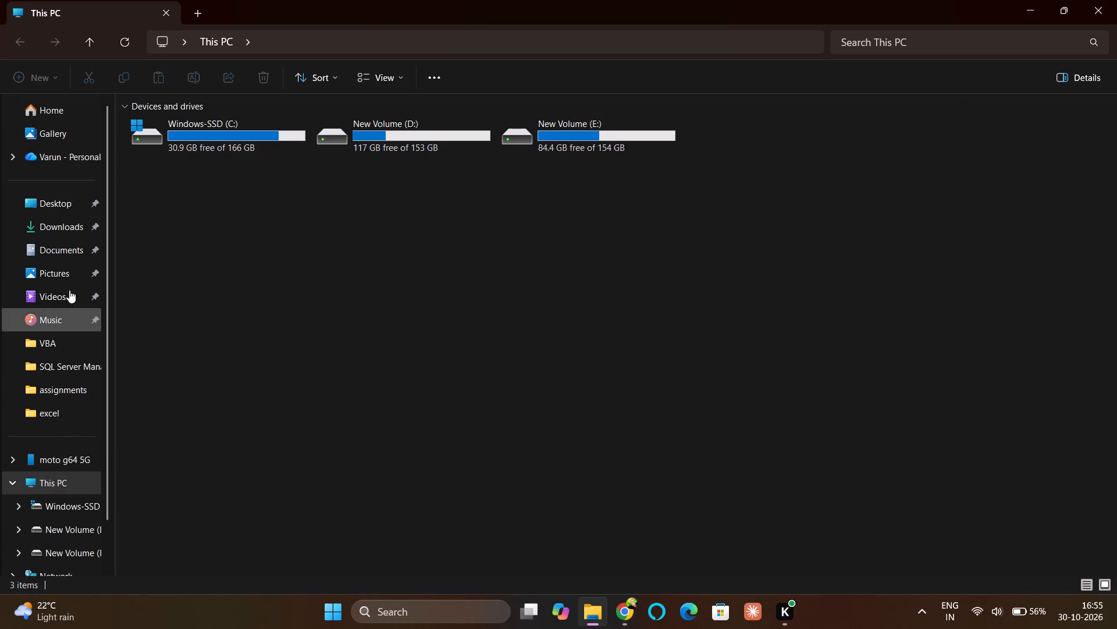
pyautogui.click(75, 229)
pyautogui.moveTo(582, 152); pyautogui.dragTo(227, 499)
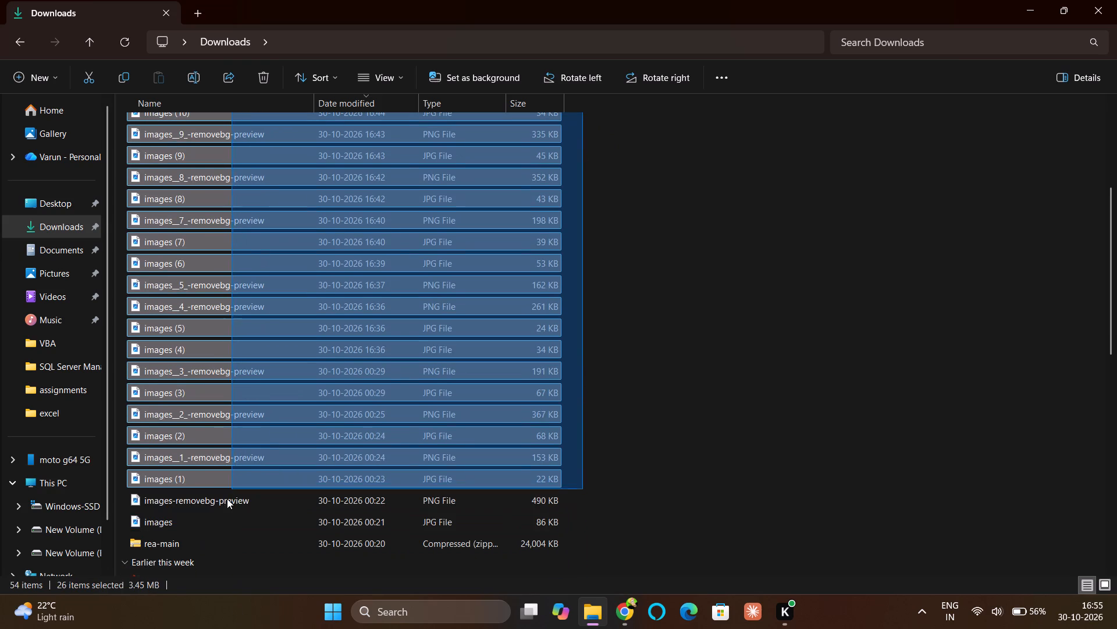
pyautogui.moveTo(227, 499); pyautogui.dragTo(213, 515)
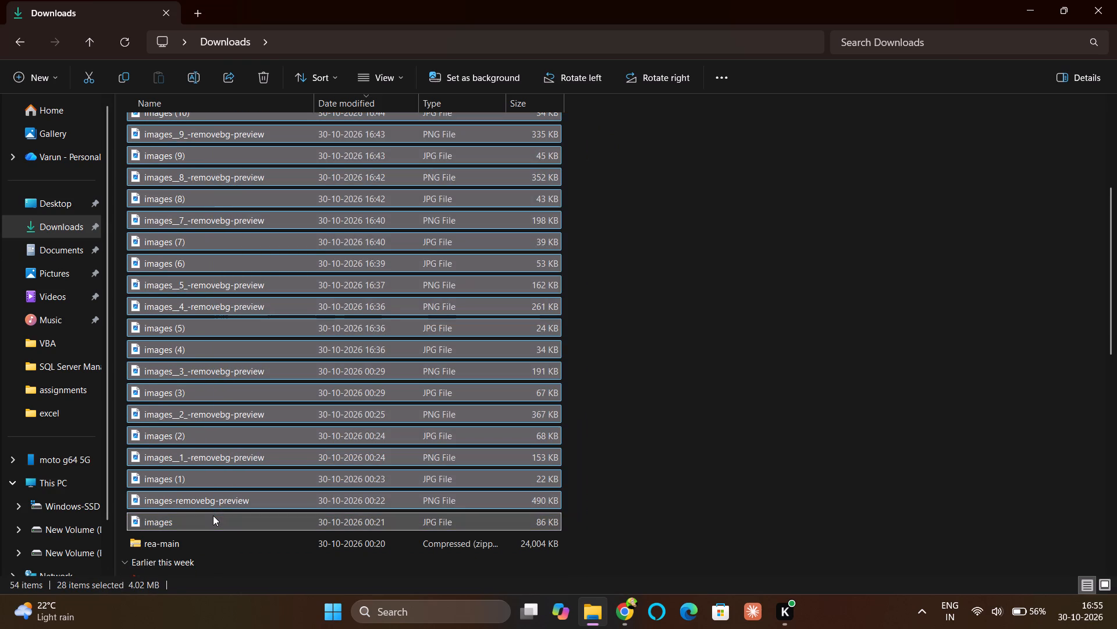
pyautogui.press('Delete')
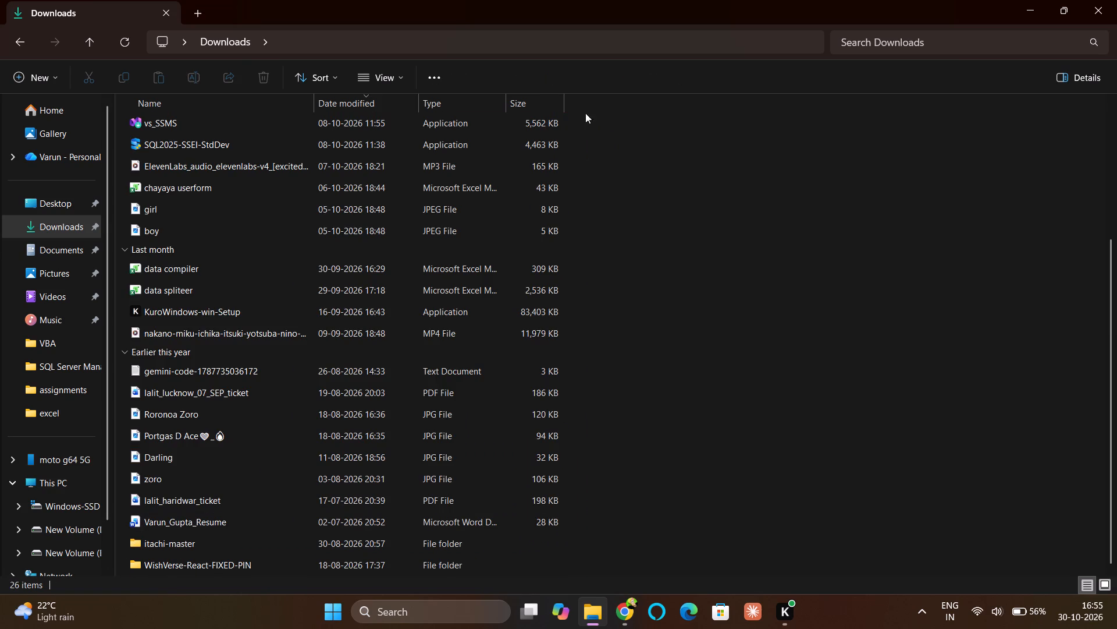
# Delete the leftover file images__14_-removebg-preview from the Downloads folder.
pyautogui.scroll(3, 705, 268)
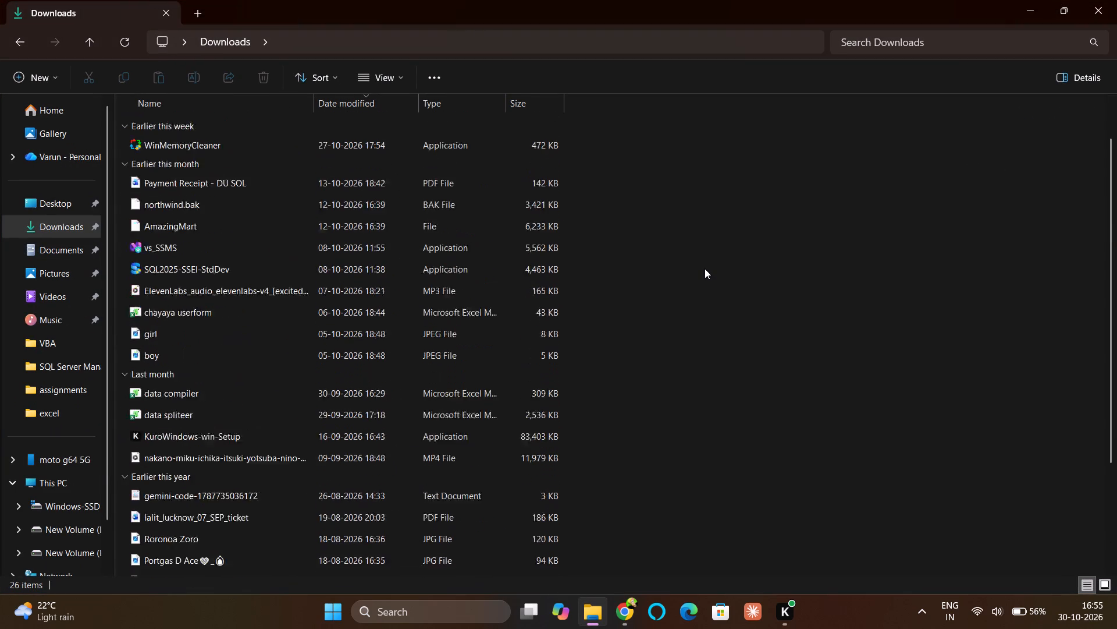
pyautogui.scroll(7, 705, 268)
pyautogui.press('Delete')
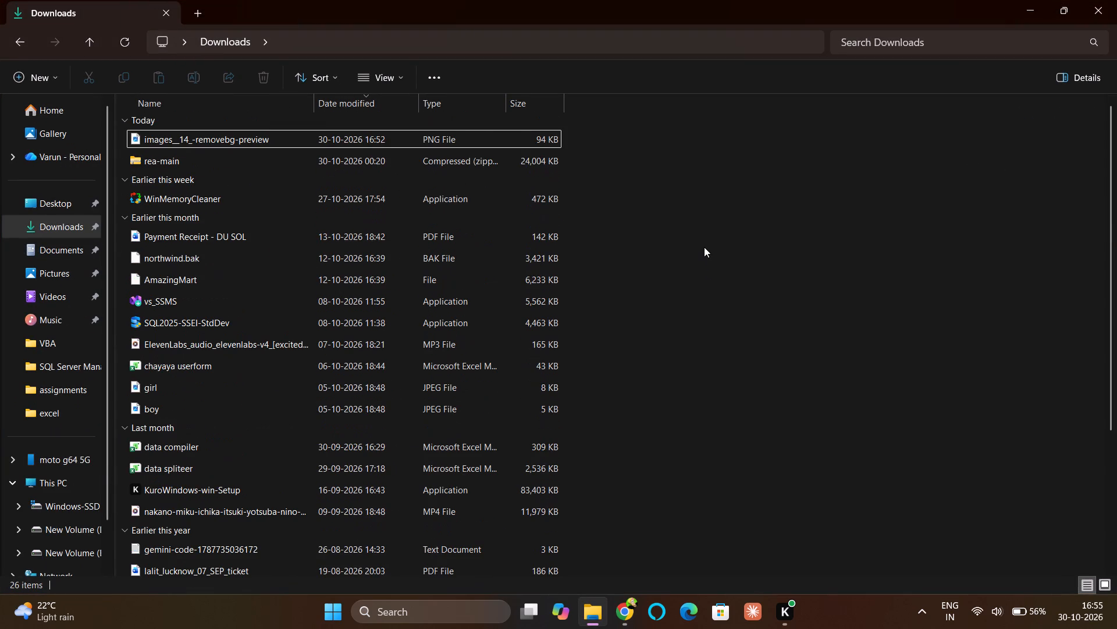
pyautogui.click(539, 146)
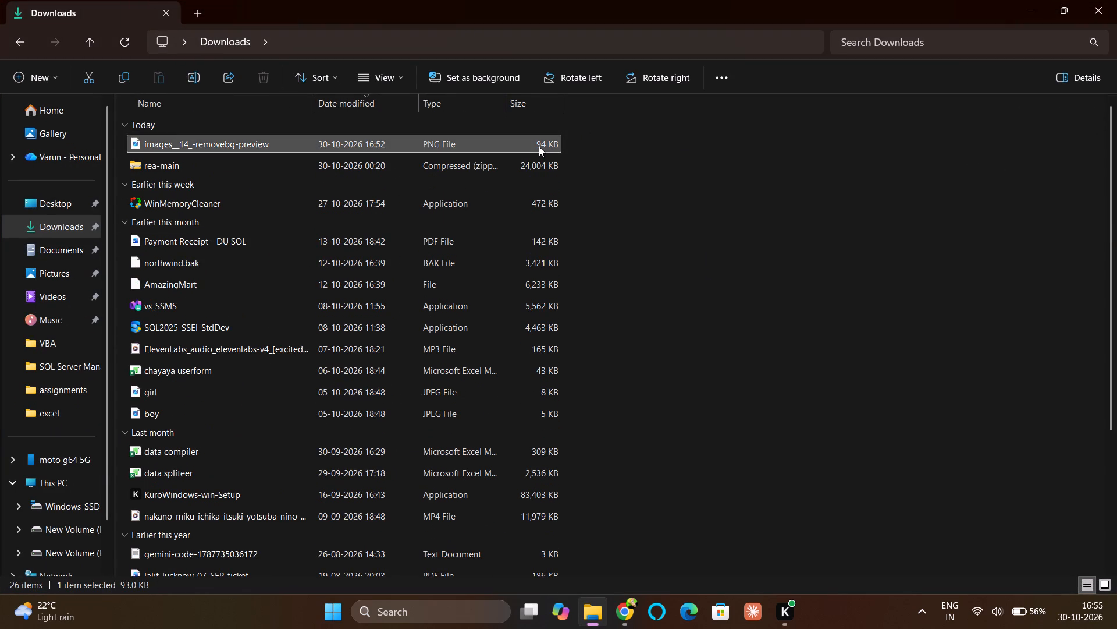
pyautogui.press('Delete')
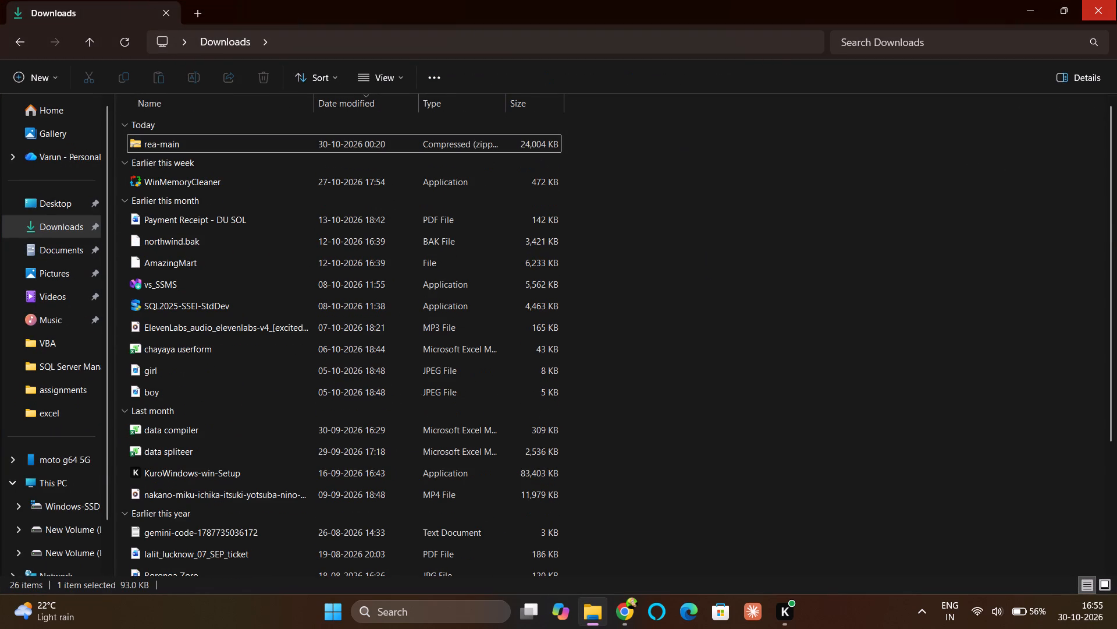
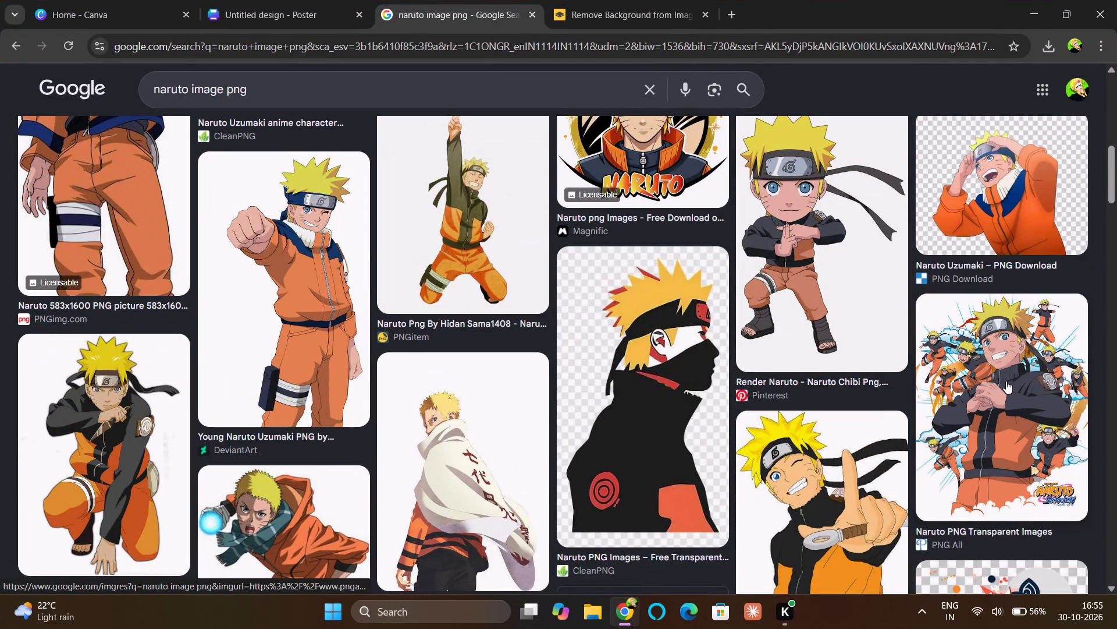
# Save the PNGitem image of shouting Naruto holding a Rasengan to Downloads as the JPEG "images", dismissing the duplicate save prompt.
pyautogui.scroll(6, 1006, 381)
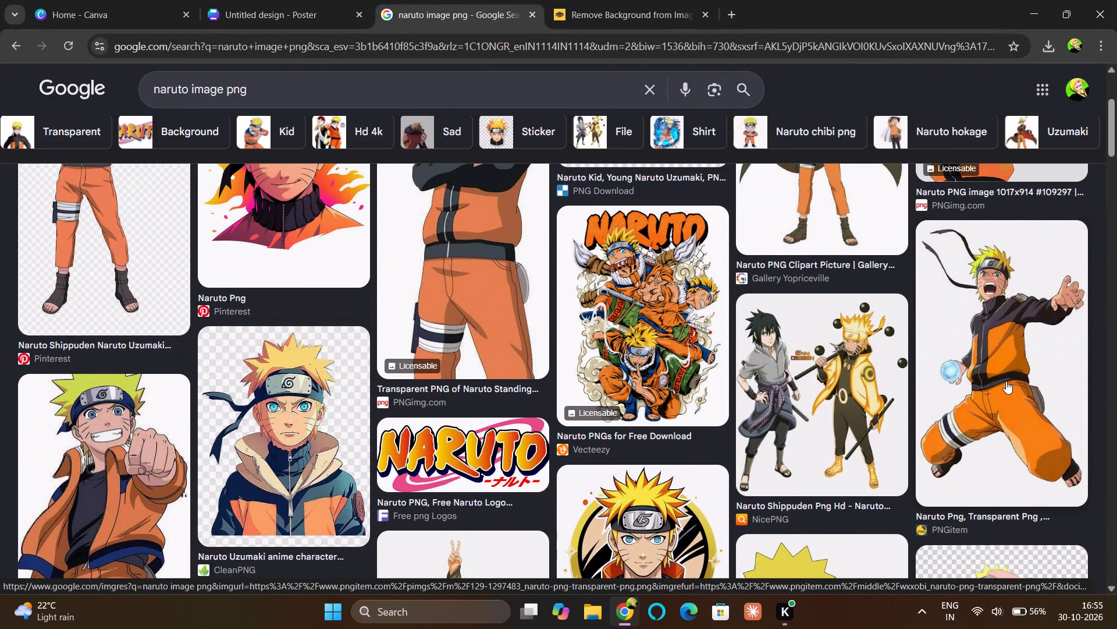
pyautogui.rightClick(1006, 381)
pyautogui.click(917, 285)
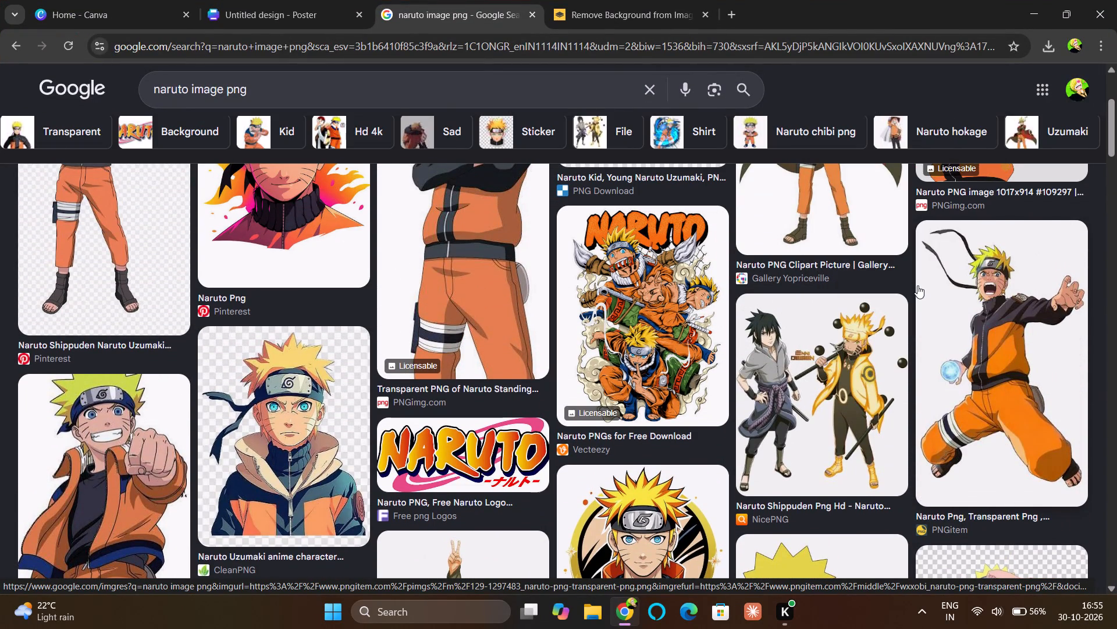
pyautogui.rightClick(917, 285)
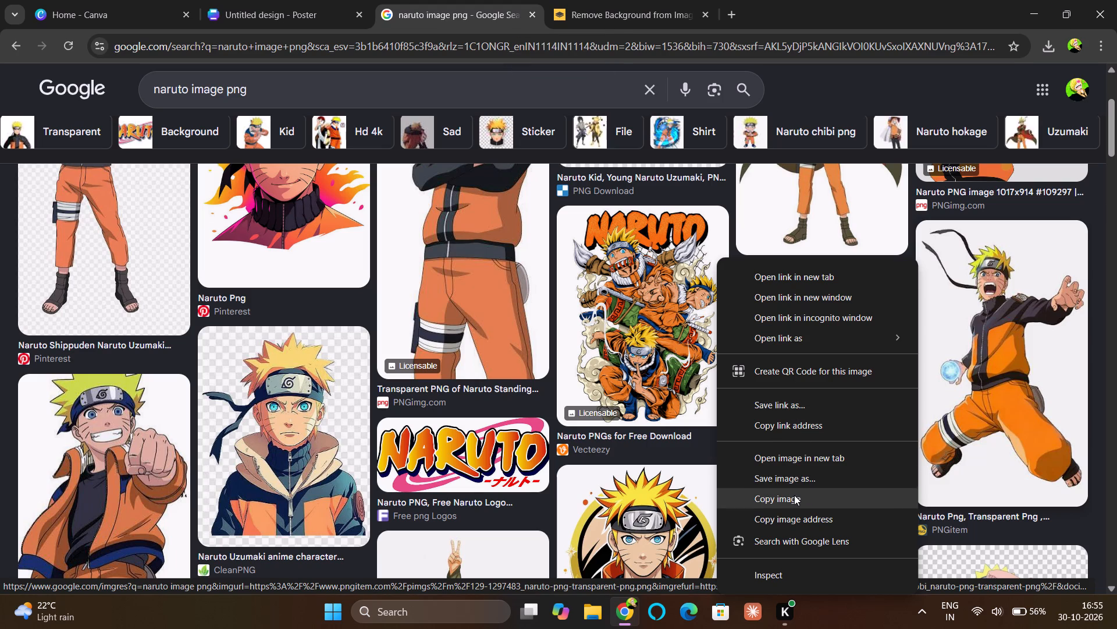
pyautogui.click(806, 478)
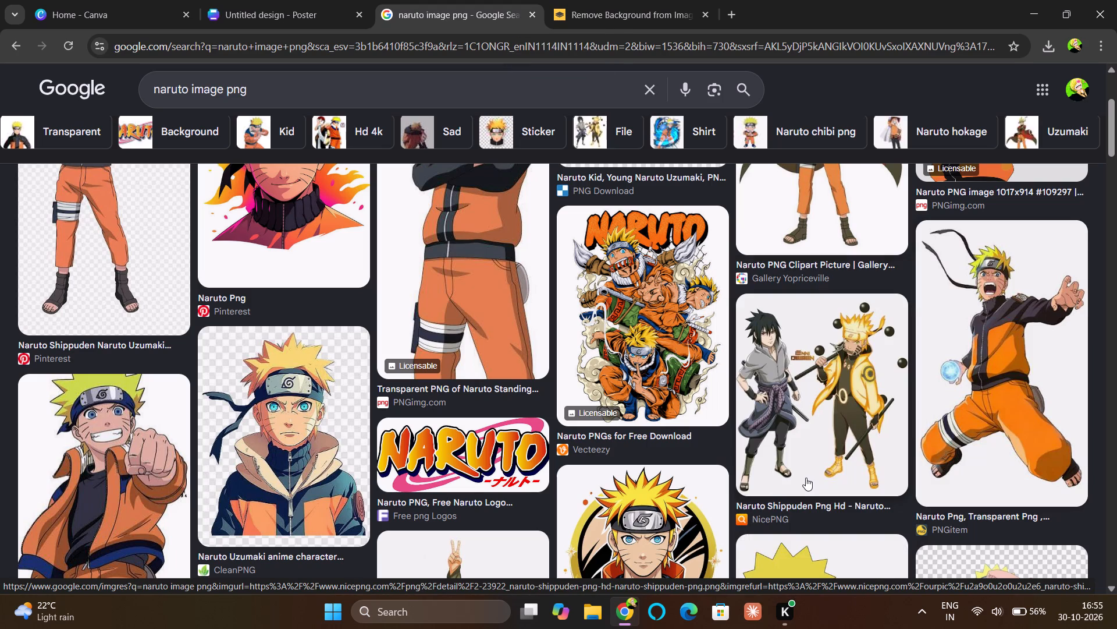
pyautogui.rightClick(1005, 379)
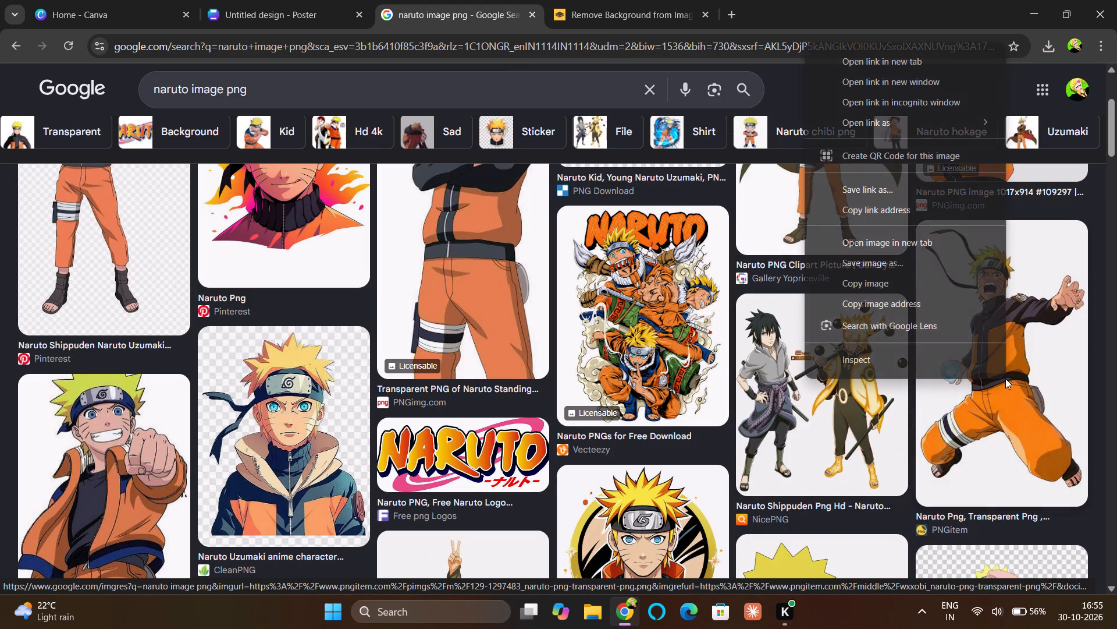
pyautogui.click(872, 266)
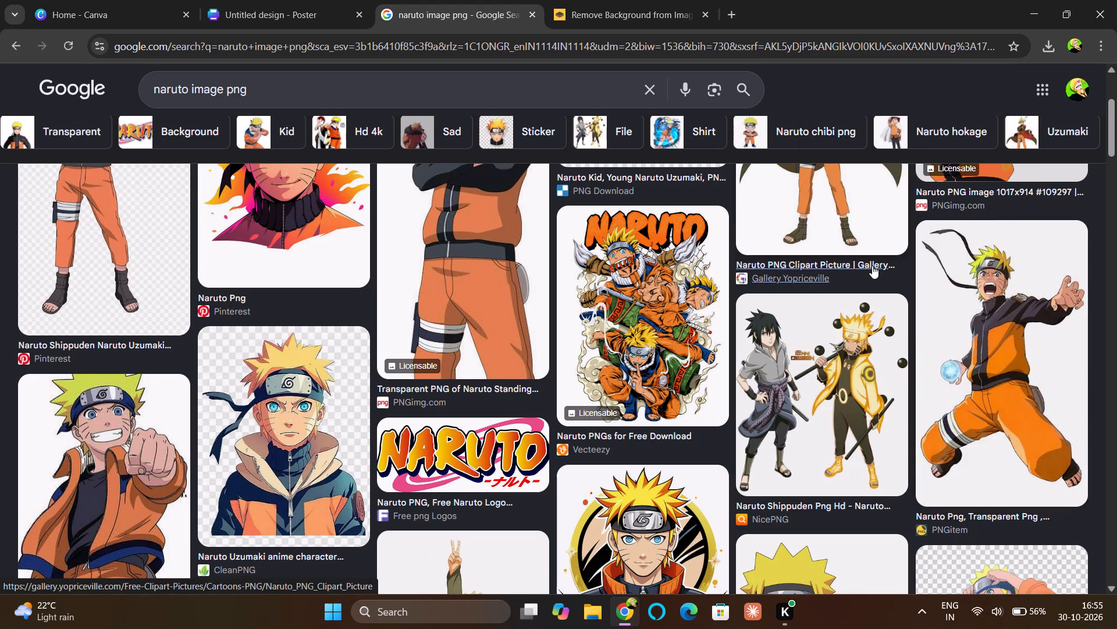
pyautogui.scroll(4, 664, 335)
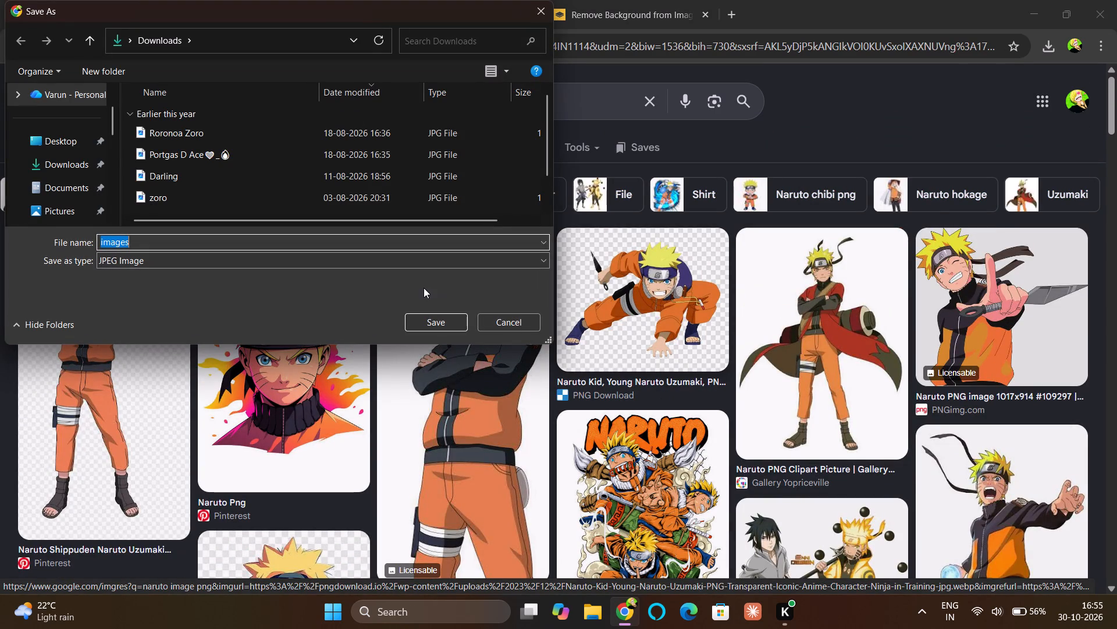
pyautogui.click(421, 321)
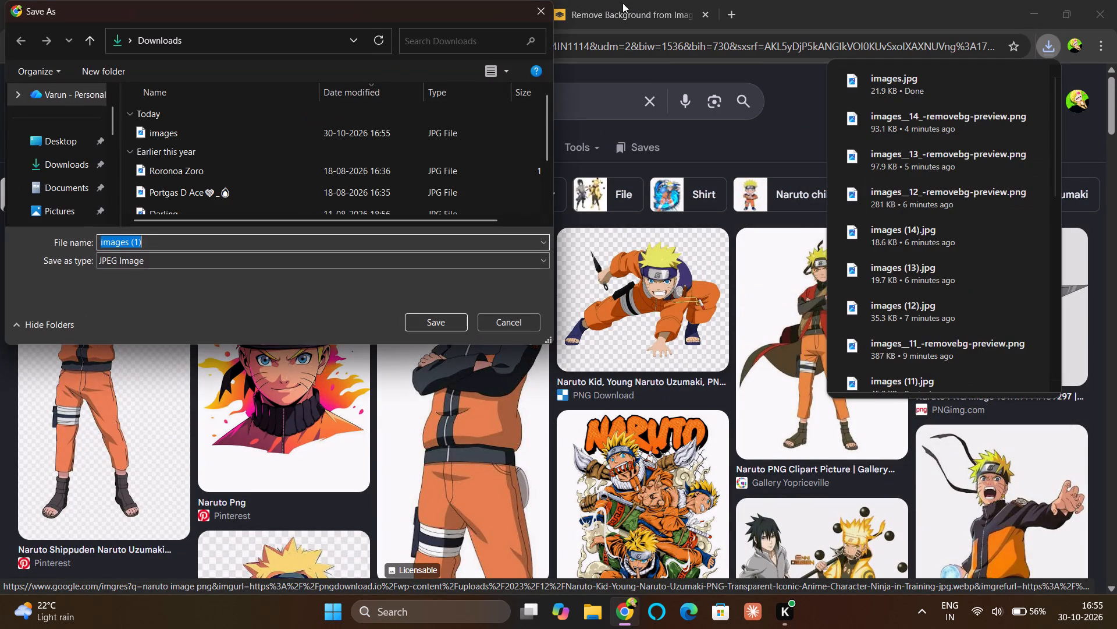
pyautogui.click(540, 3)
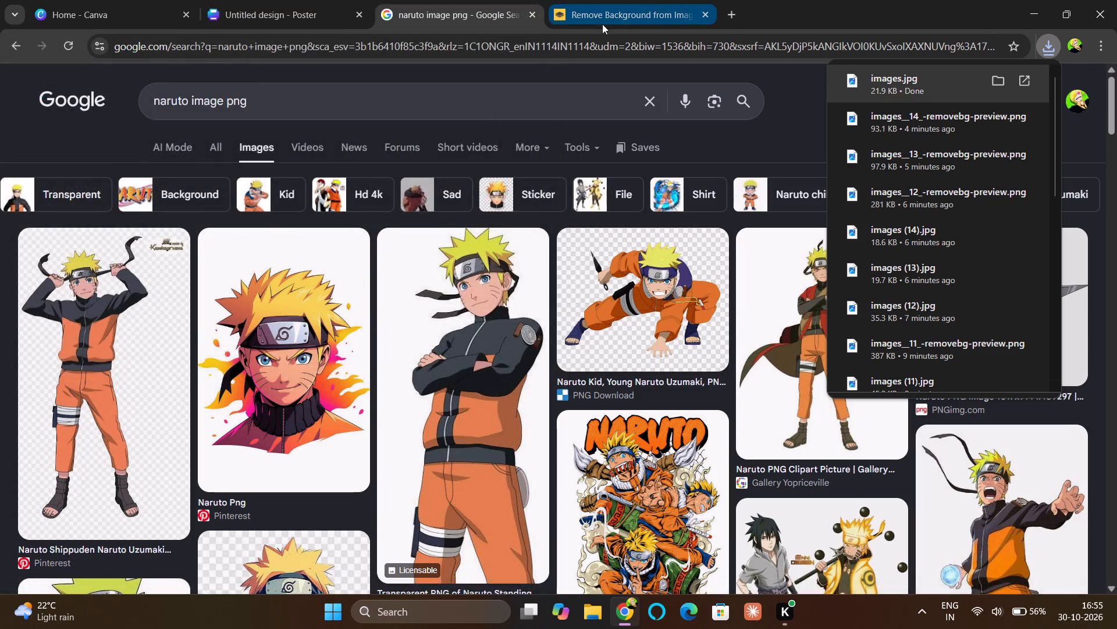
# Upload the "images" JPG from Downloads to remove.bg for background removal.
pyautogui.click(602, 24)
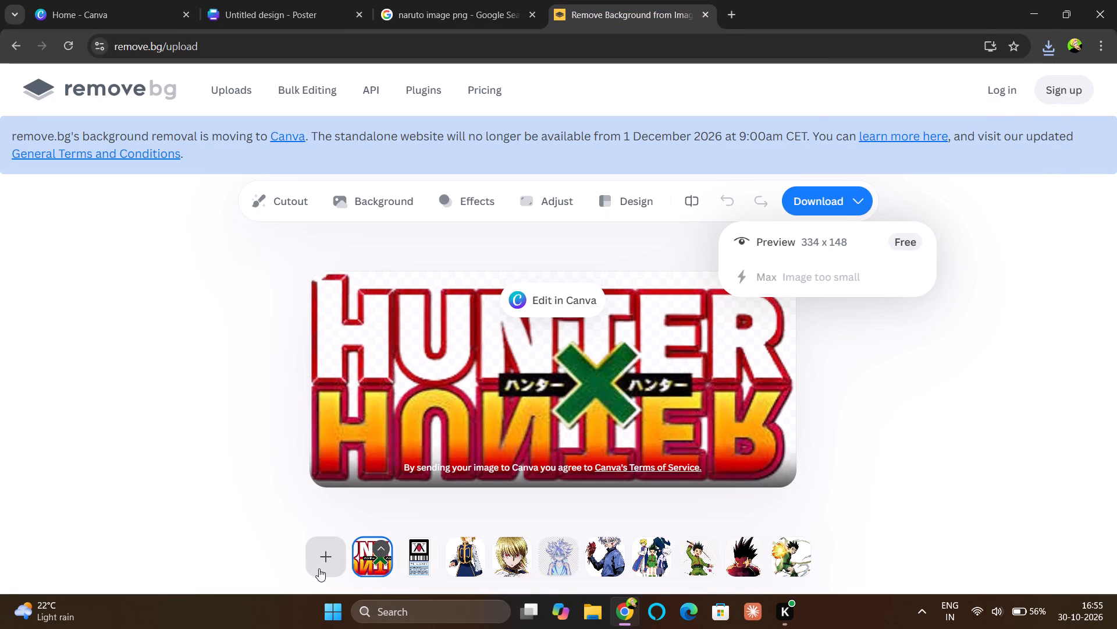
pyautogui.click(319, 568)
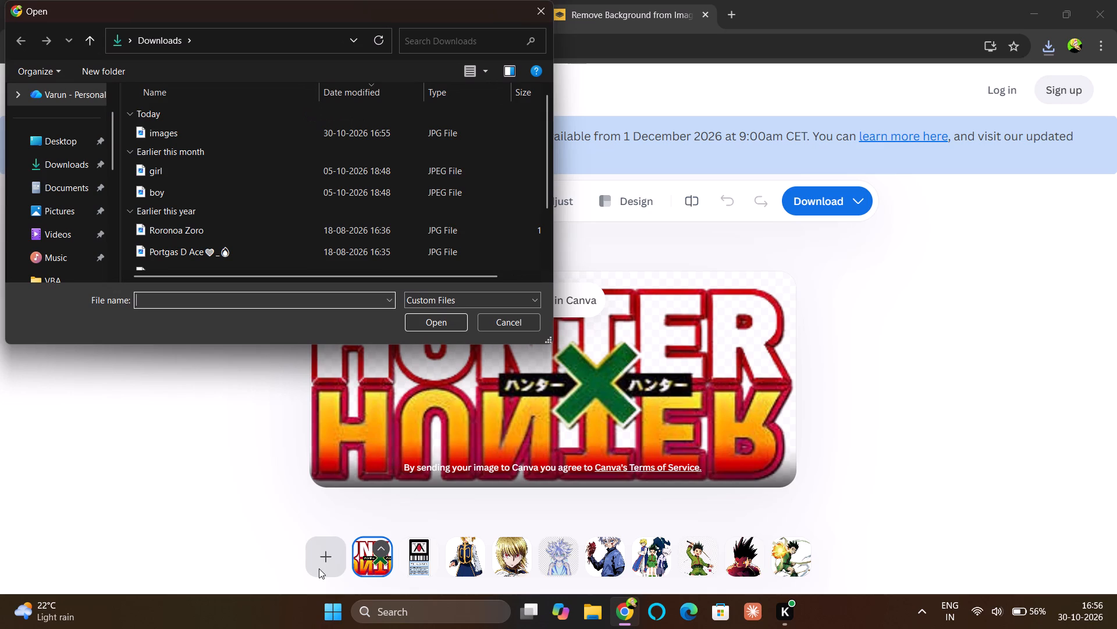
pyautogui.click(361, 123)
pyautogui.click(435, 321)
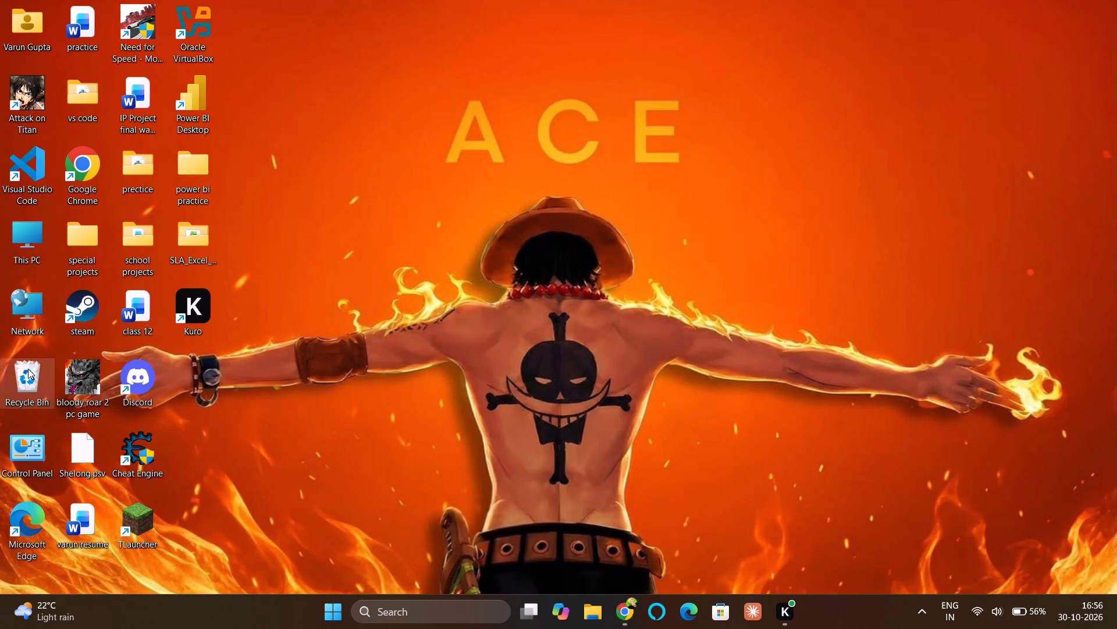
# Open the Recycle Bin from the desktop and permanently delete all the items in it.
pyautogui.doubleClick(28, 369)
pyautogui.hotkey('ctrl', 'a')
pyautogui.press('Delete')
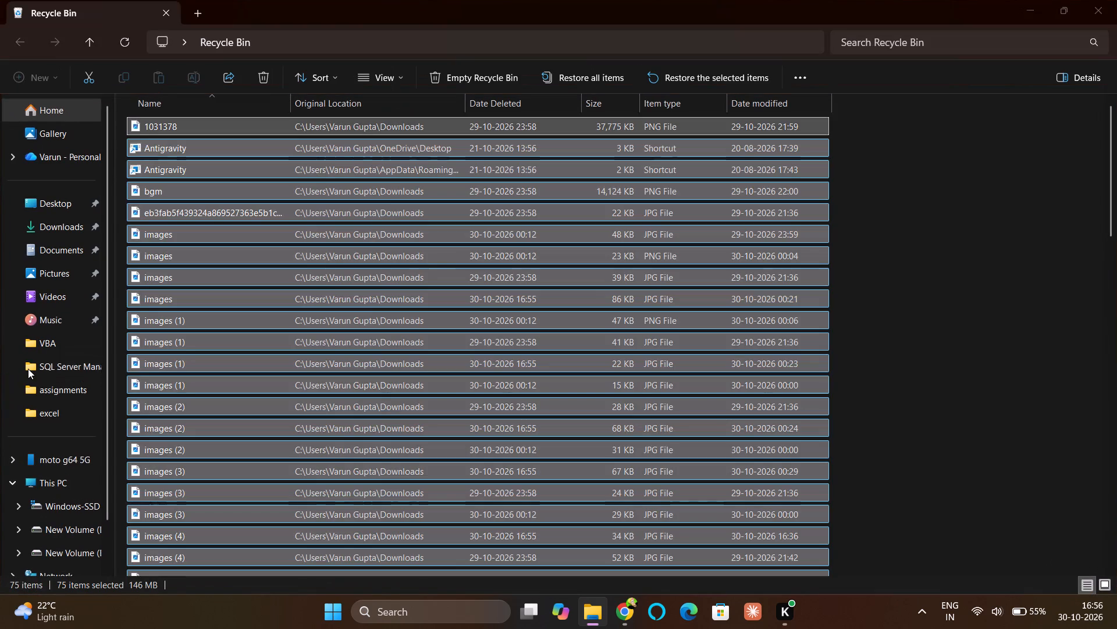
pyautogui.press('Return')
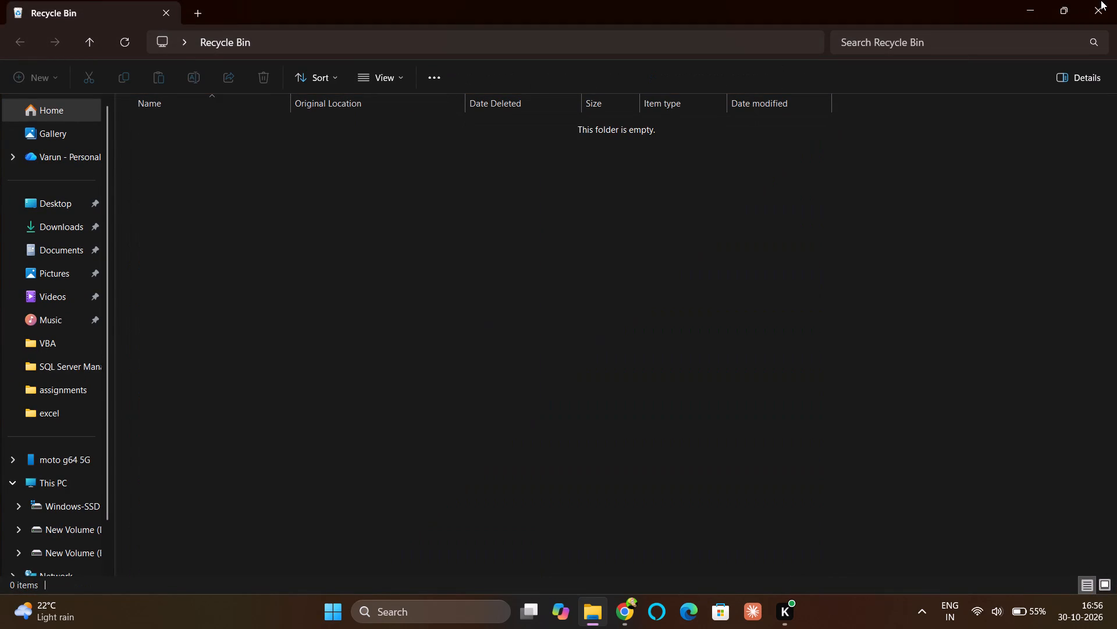
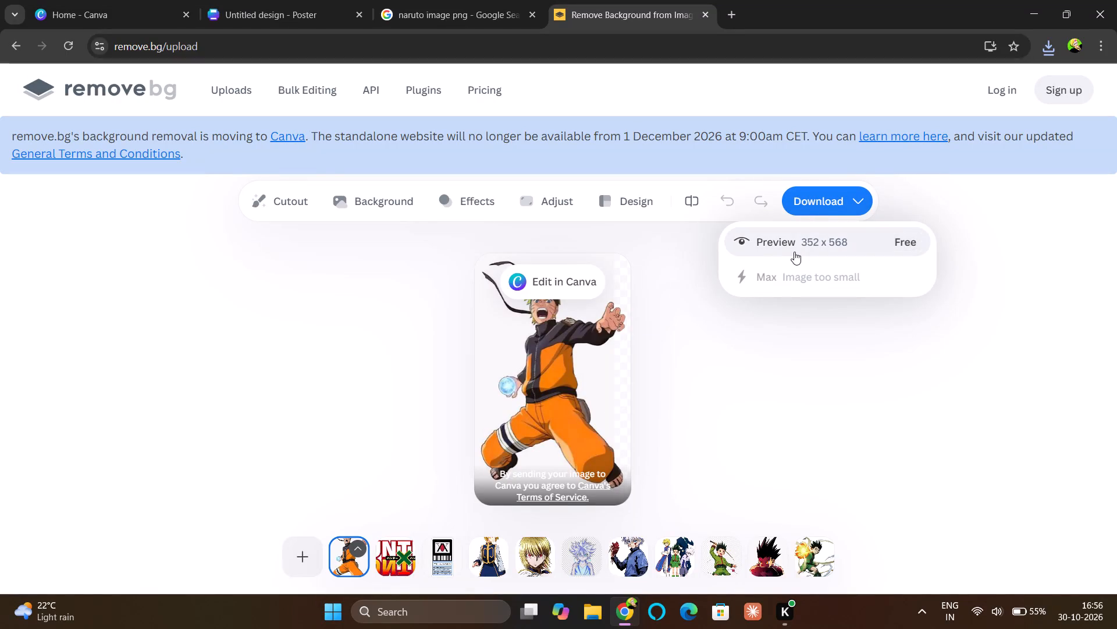
# Download the background-removed Naruto image as the free 352 x 568 preview.
pyautogui.click(794, 252)
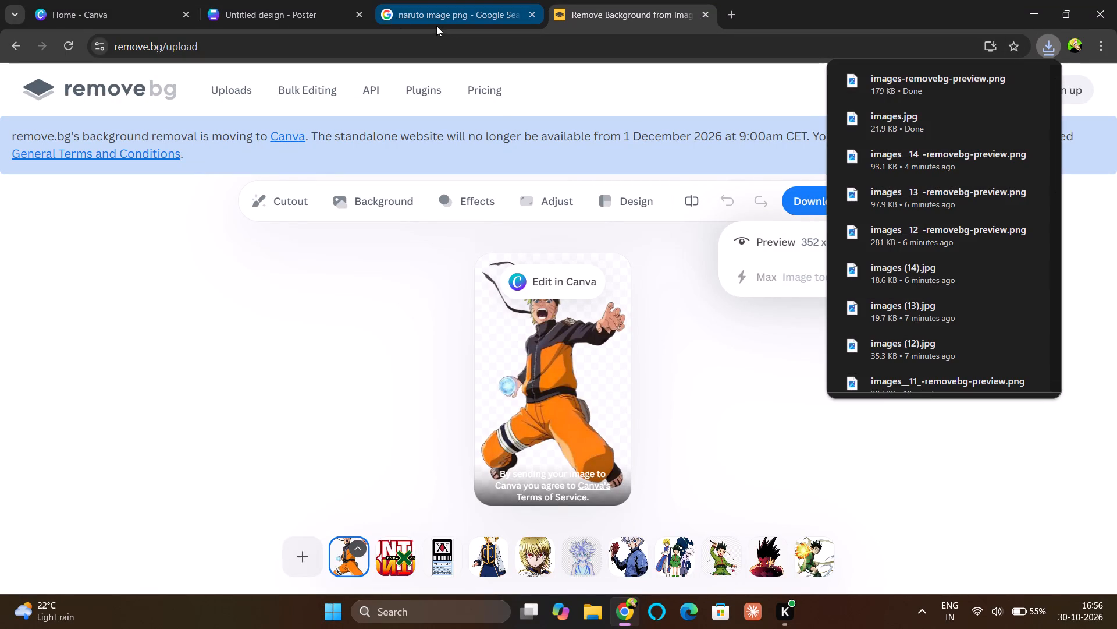
# Search Google Images for "naruto background image" in a new browser tab.
pyautogui.click(276, 26)
pyautogui.click(725, 10)
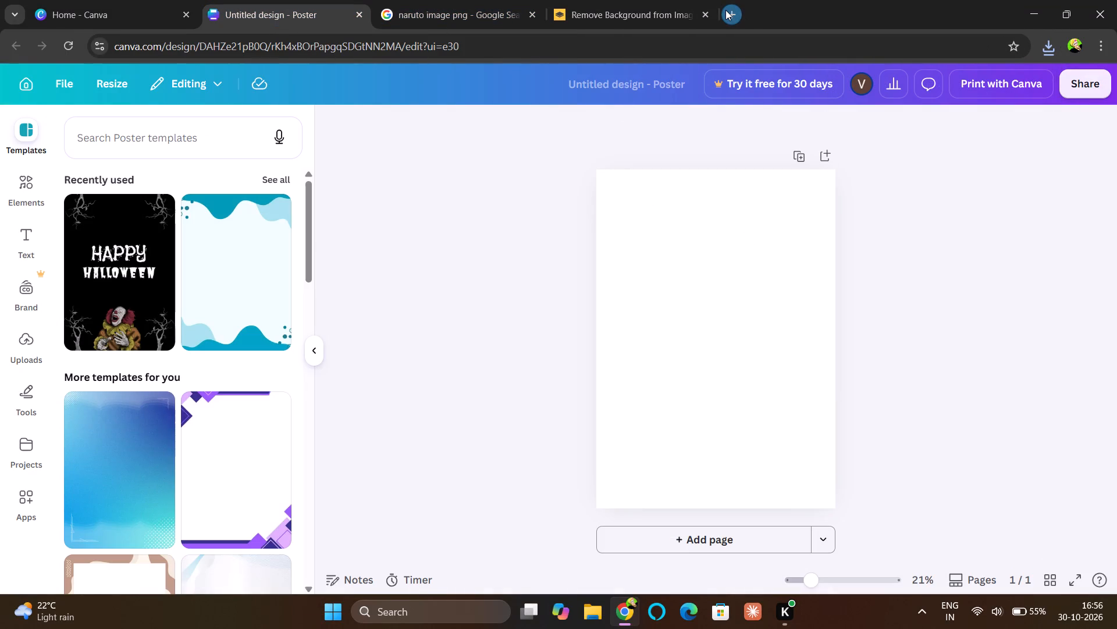
pyautogui.click(650, 51)
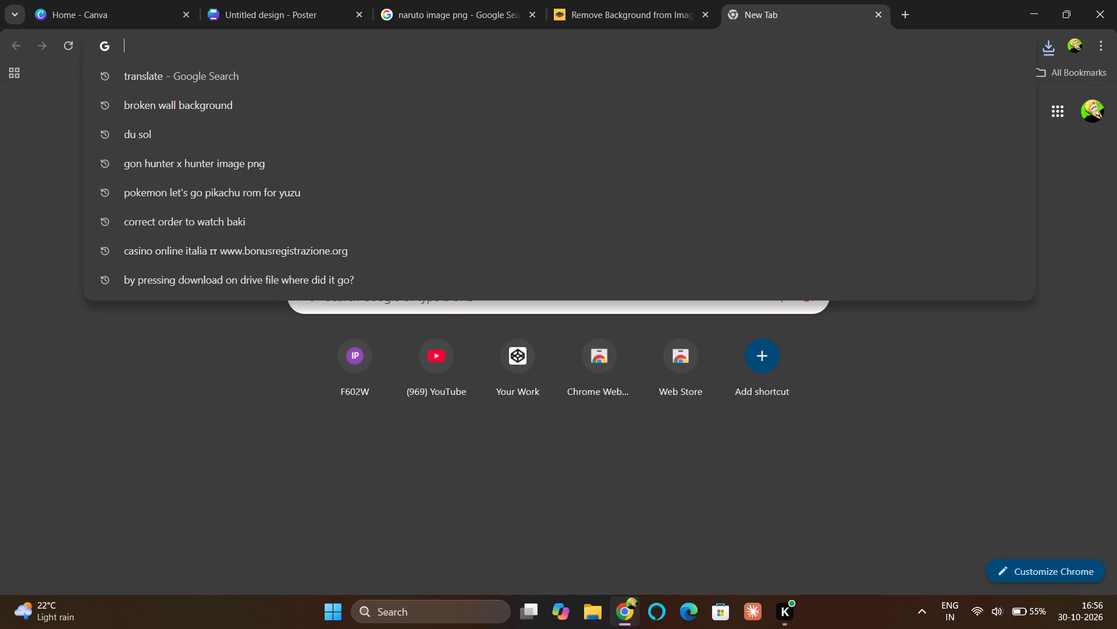
pyautogui.write('na')
pyautogui.write('ruto backgr')
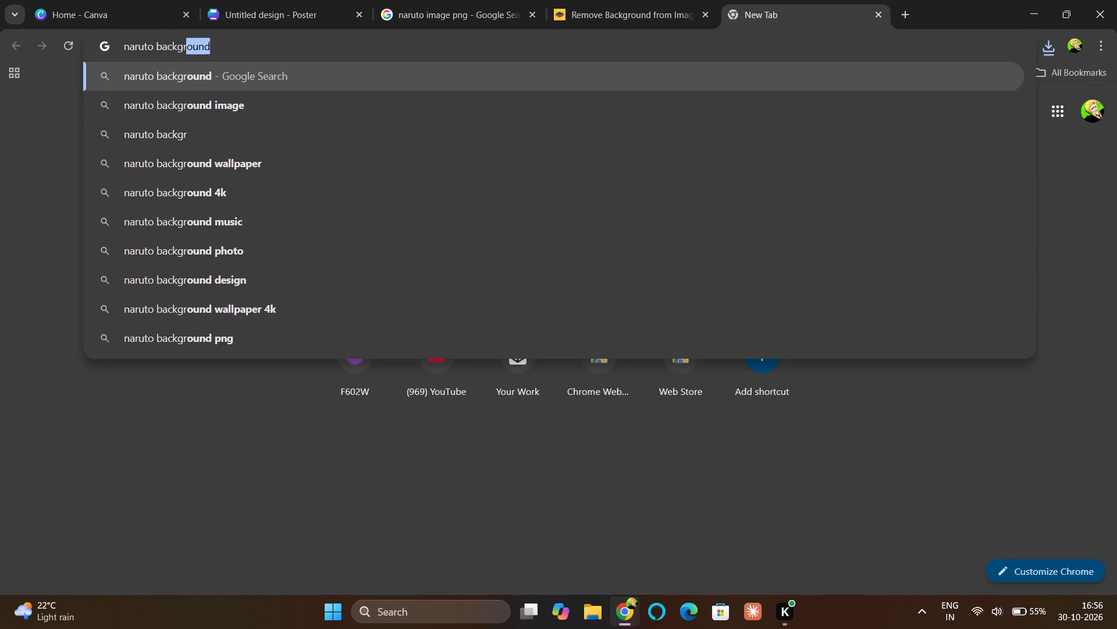
pyautogui.press('Down')
pyautogui.press('Return')
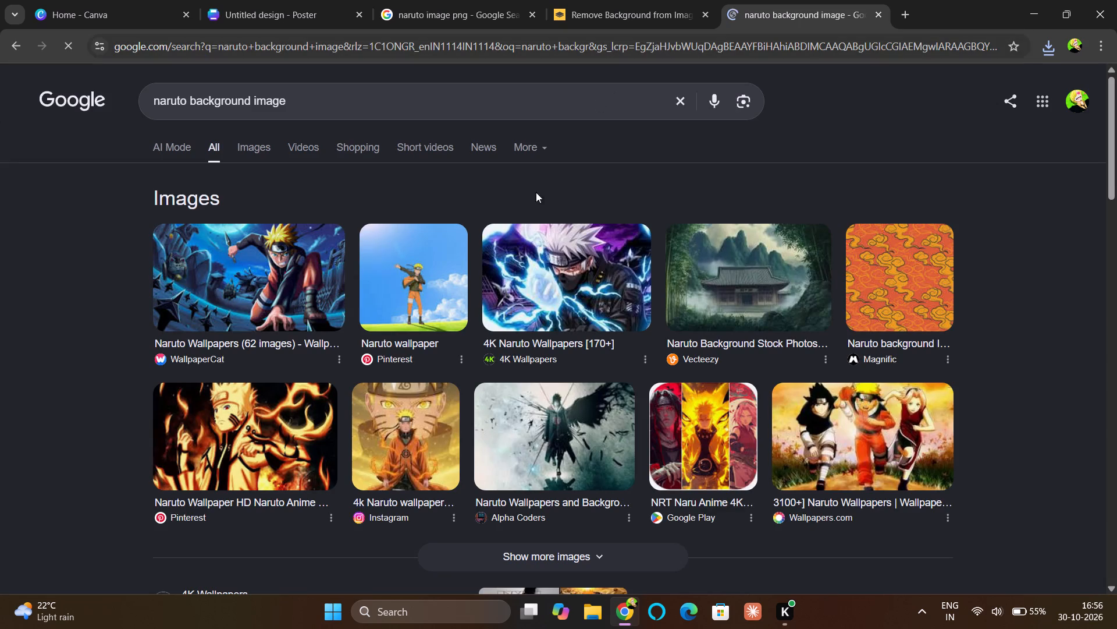
pyautogui.click(264, 141)
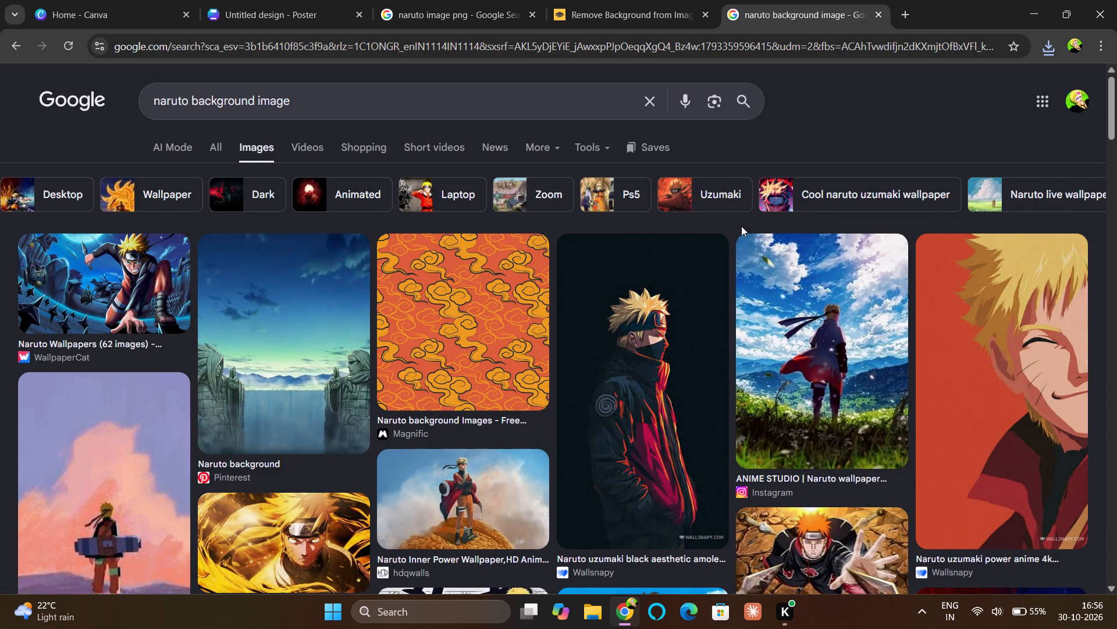
pyautogui.scroll(-3, 741, 226)
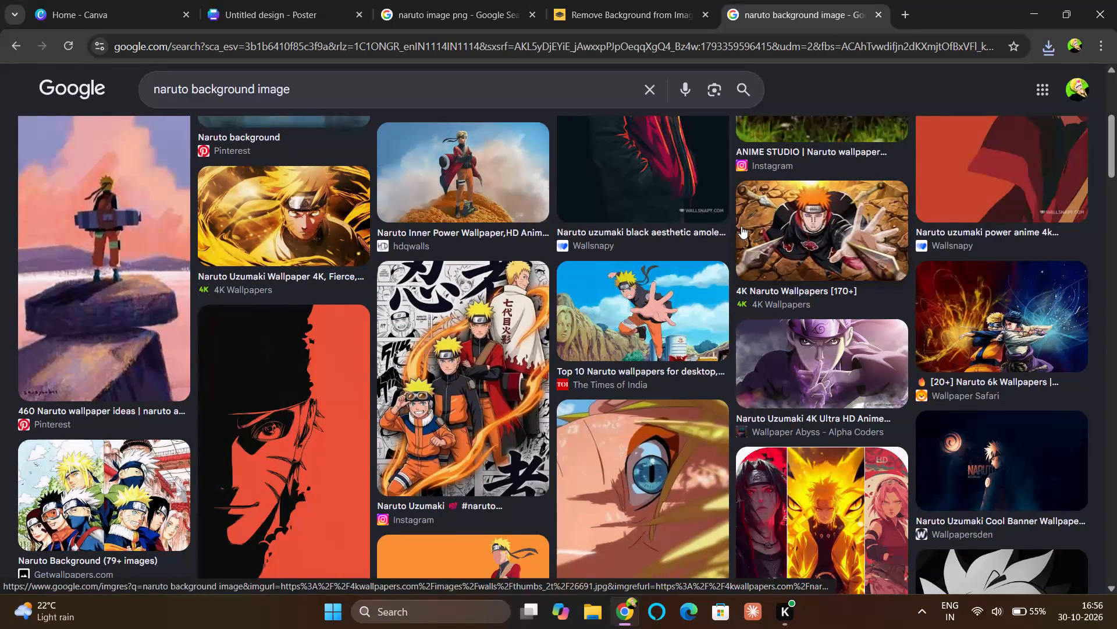
# Replace the image search query with "fire village naruto backgraound" and run the search.
pyautogui.click(399, 82)
pyautogui.press('BackSpace')
pyautogui.press('BackSpace')
pyautogui.press('BackSpace')
pyautogui.press('BackSpace')
pyautogui.press('BackSpace')
pyautogui.press('BackSpace')
pyautogui.press('BackSpace')
pyautogui.press('BackSpace')
pyautogui.press('BackSpace')
pyautogui.press('BackSpace')
pyautogui.press('BackSpace')
pyautogui.press('BackSpace')
pyautogui.press('BackSpace')
pyautogui.press('BackSpace')
pyautogui.press('BackSpace')
pyautogui.press('BackSpace')
pyautogui.press('BackSpace')
pyautogui.press('BackSpace')
pyautogui.press('BackSpace')
pyautogui.press('BackSpace')
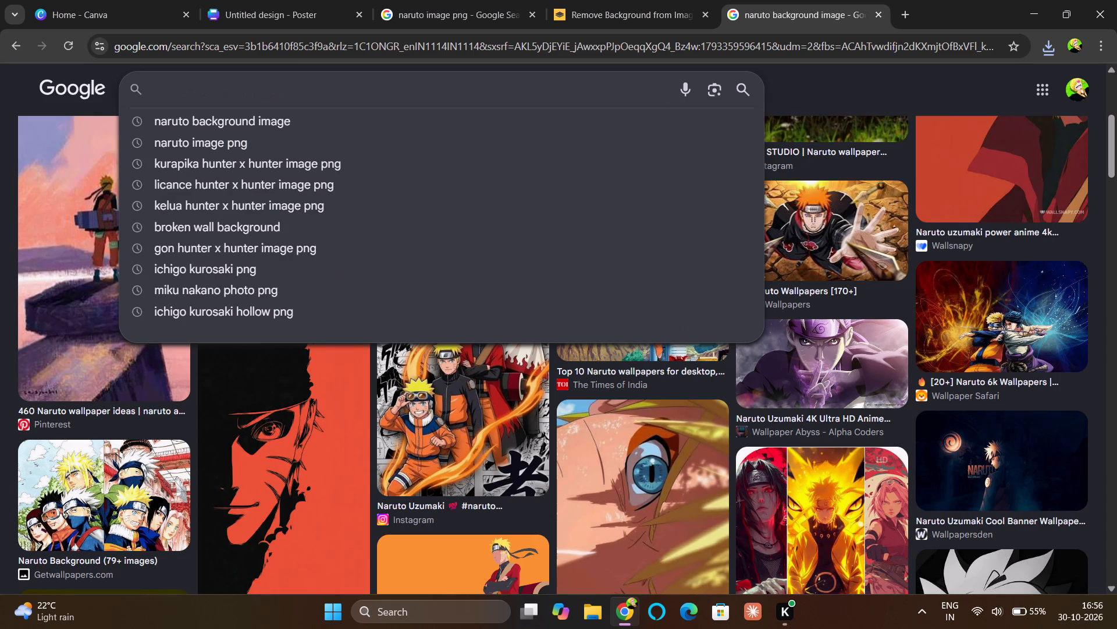
pyautogui.write('green')
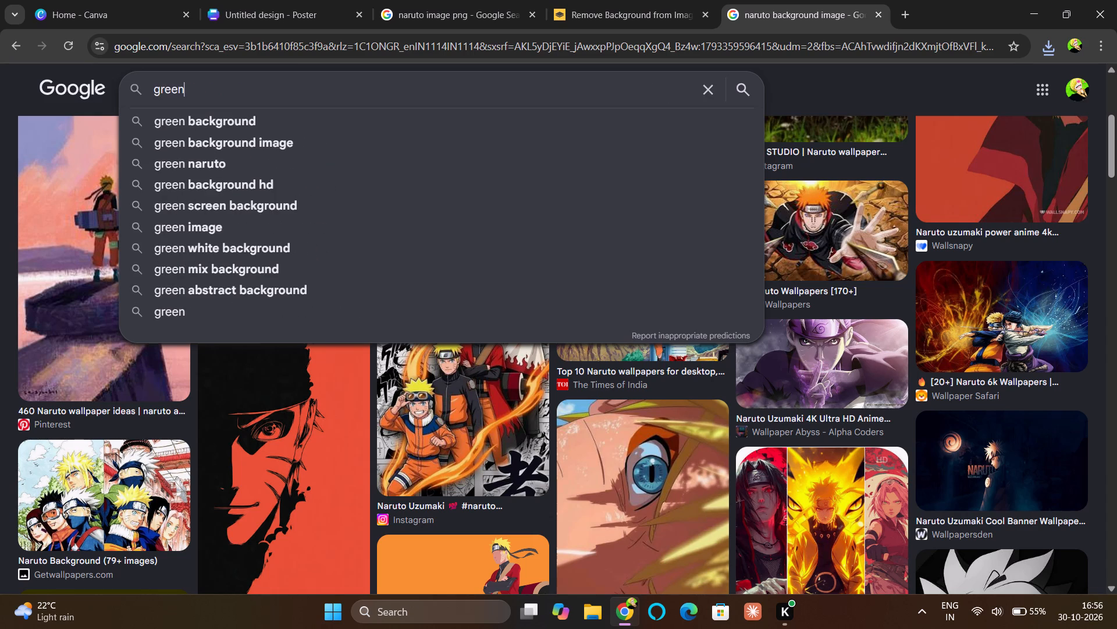
pyautogui.press('BackSpace')
pyautogui.press('BackSpace')
pyautogui.press('BackSpace')
pyautogui.press('BackSpace')
pyautogui.press('BackSpace')
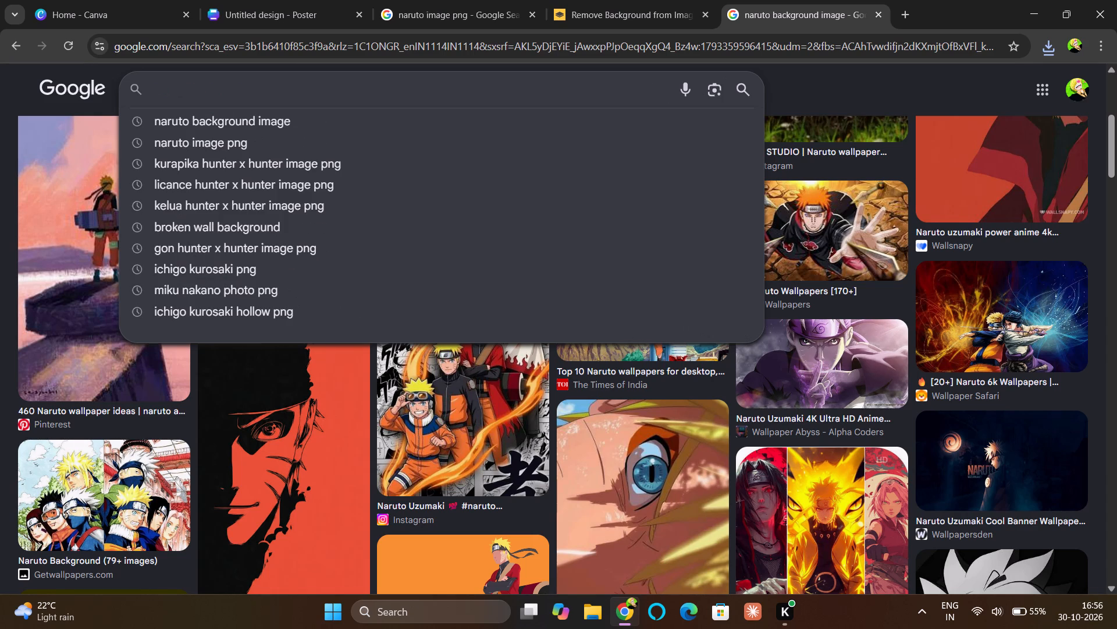
pyautogui.write('fire village')
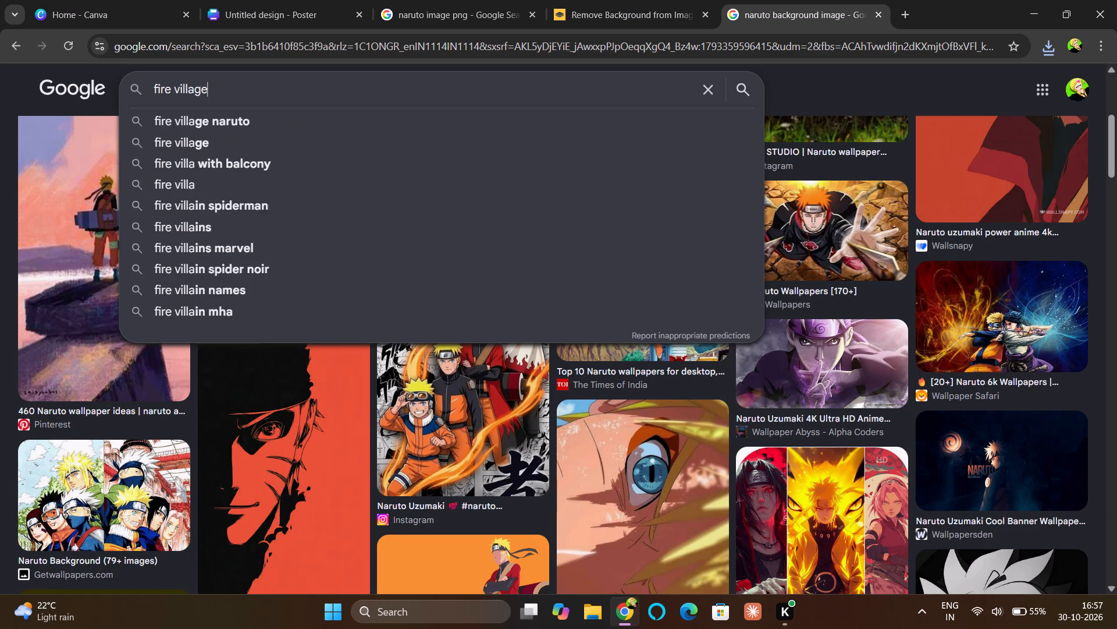
pyautogui.press('space')
pyautogui.press('Down')
pyautogui.press('space')
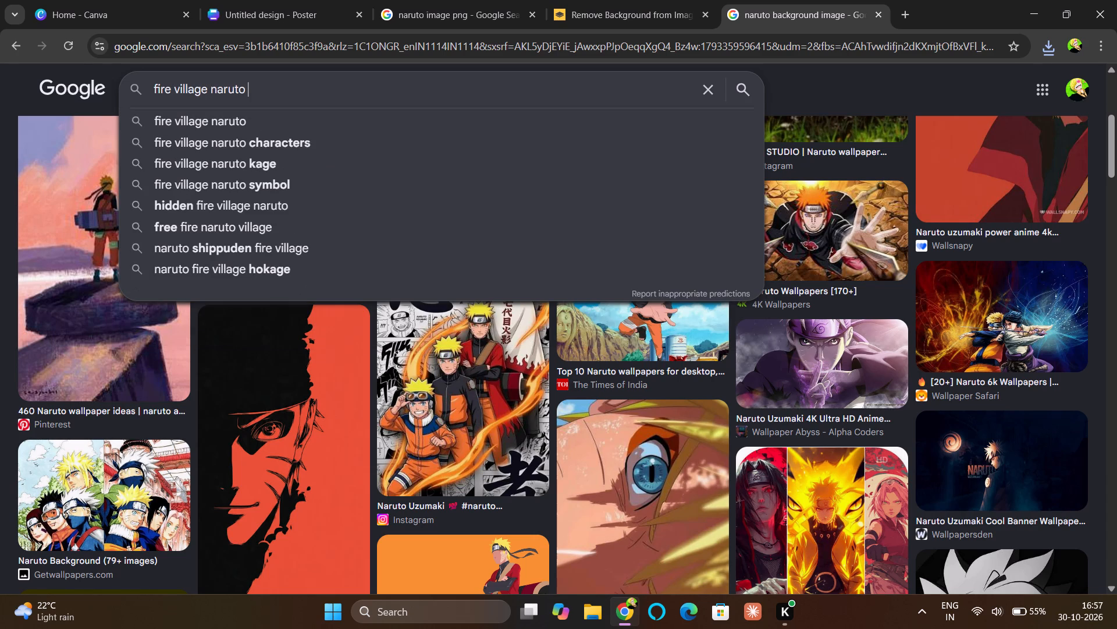
pyautogui.write('back')
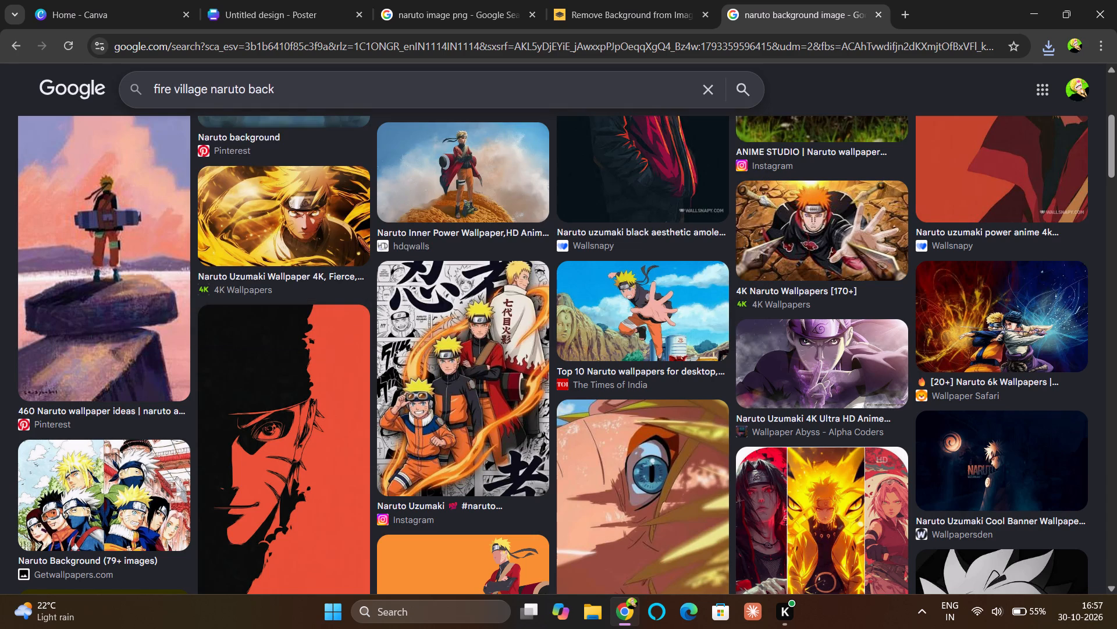
pyautogui.write('graound')
pyautogui.press('Return')
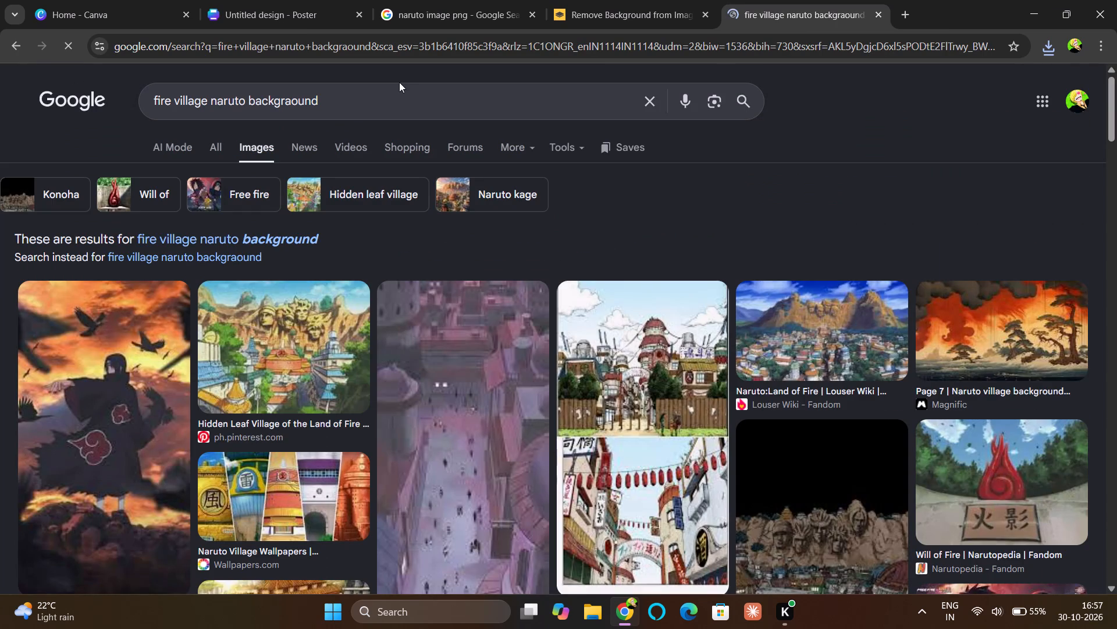
# Examine the fire village image results for a suitable poster background, closing that search tab when done.
pyautogui.scroll(-1, 400, 241)
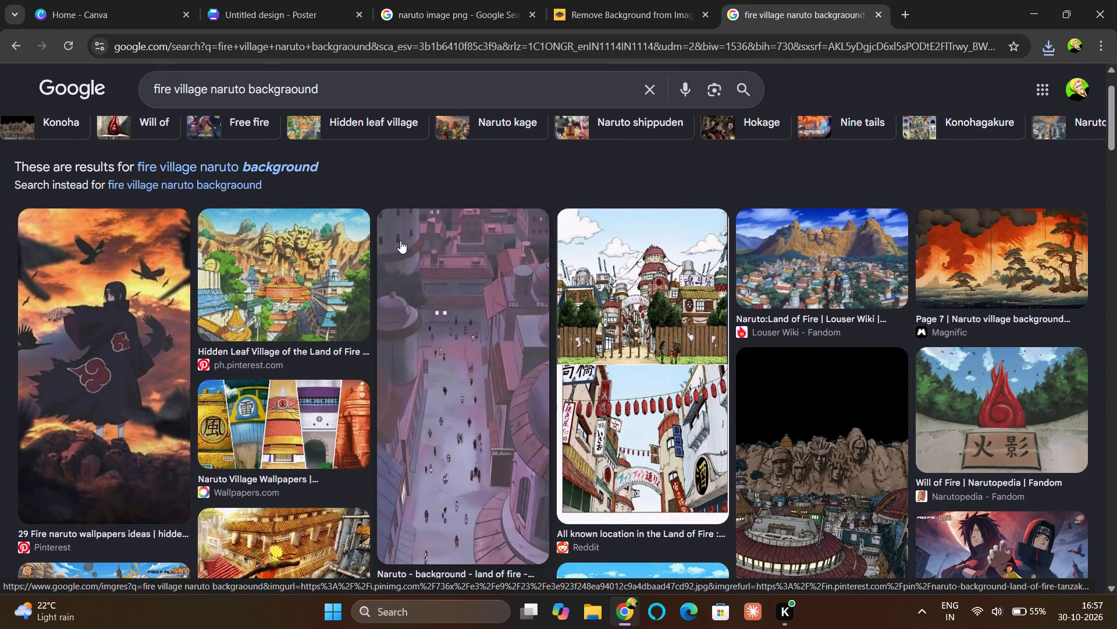
pyautogui.scroll(-4, 459, 308)
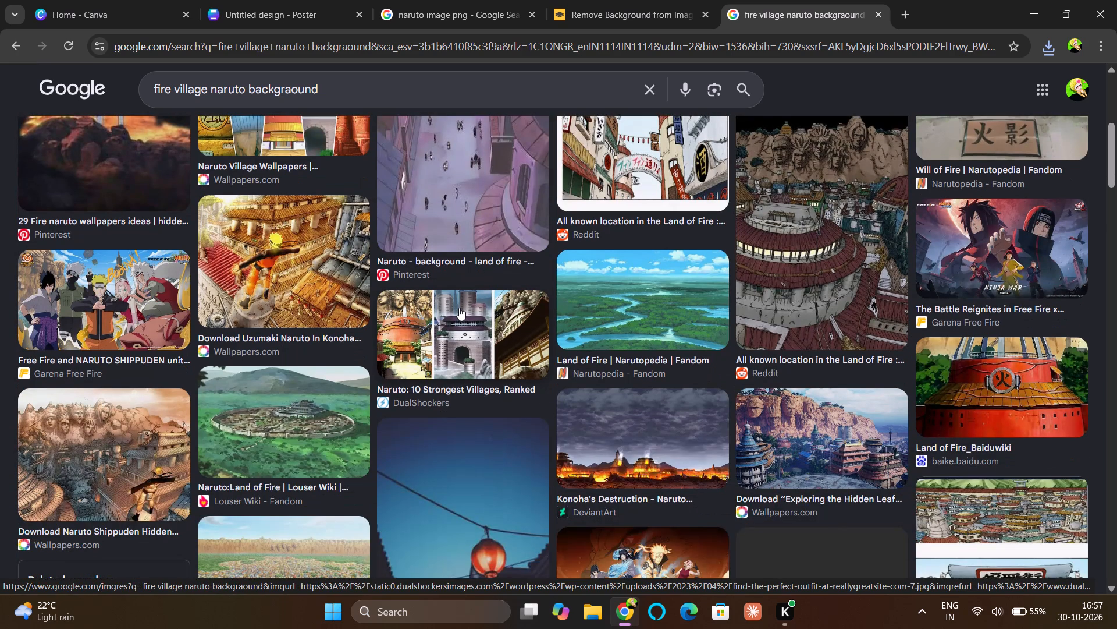
pyautogui.scroll(-3, 459, 308)
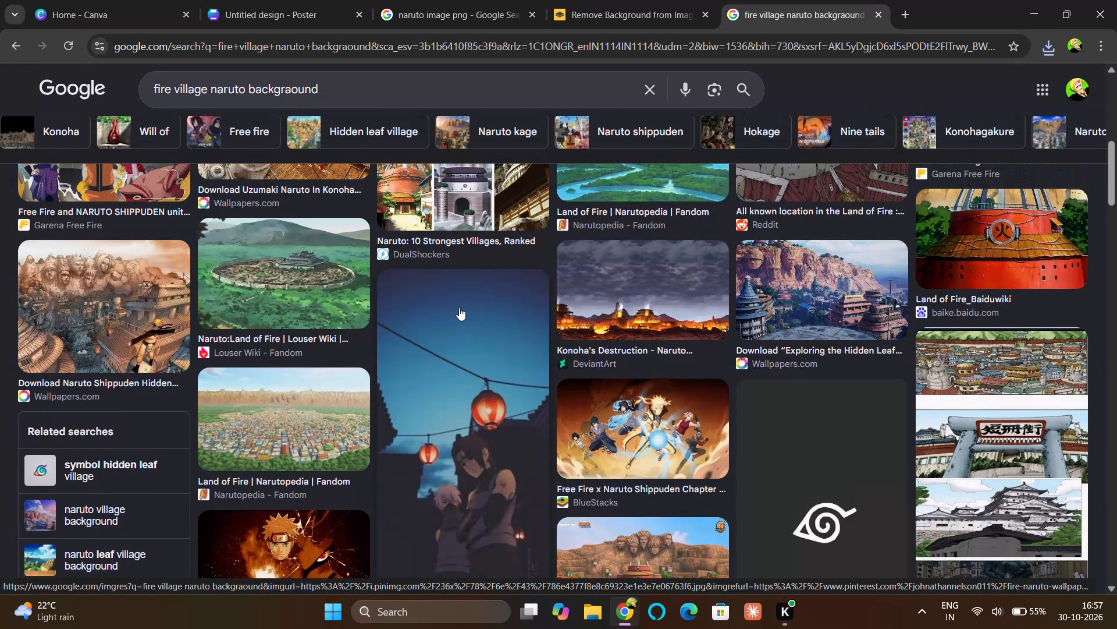
pyautogui.scroll(-2, 319, 357)
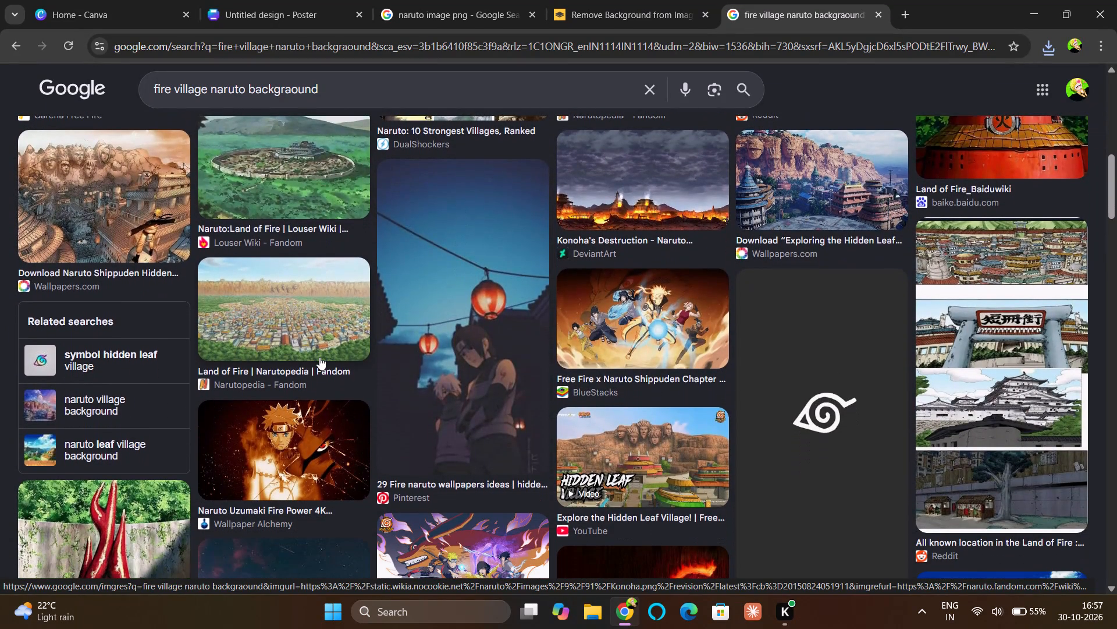
pyautogui.scroll(-5, 319, 357)
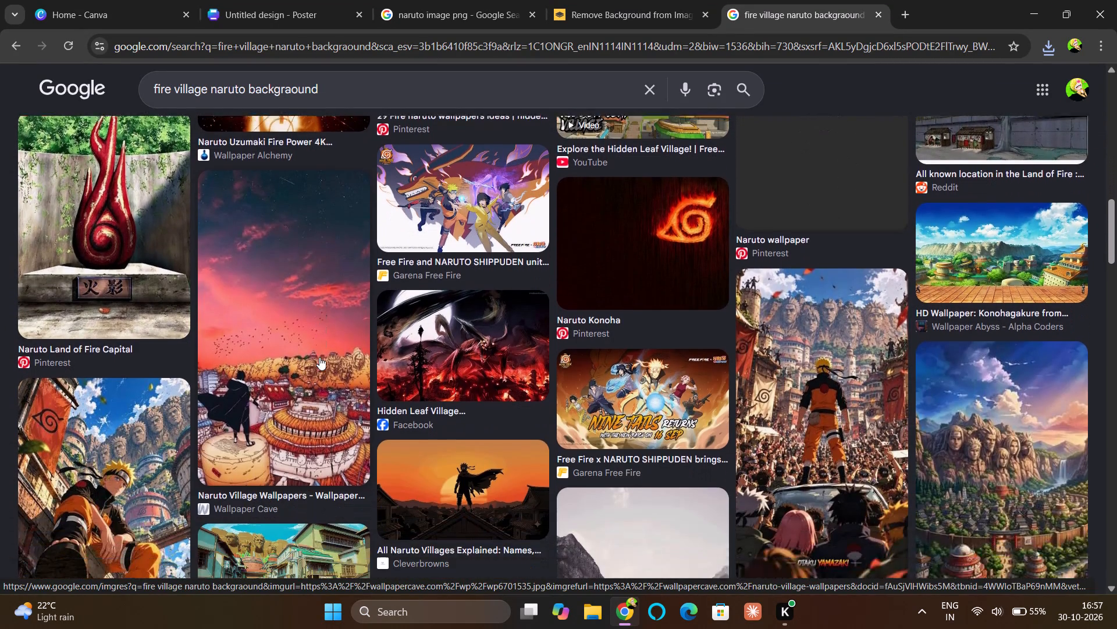
pyautogui.scroll(-5, 319, 357)
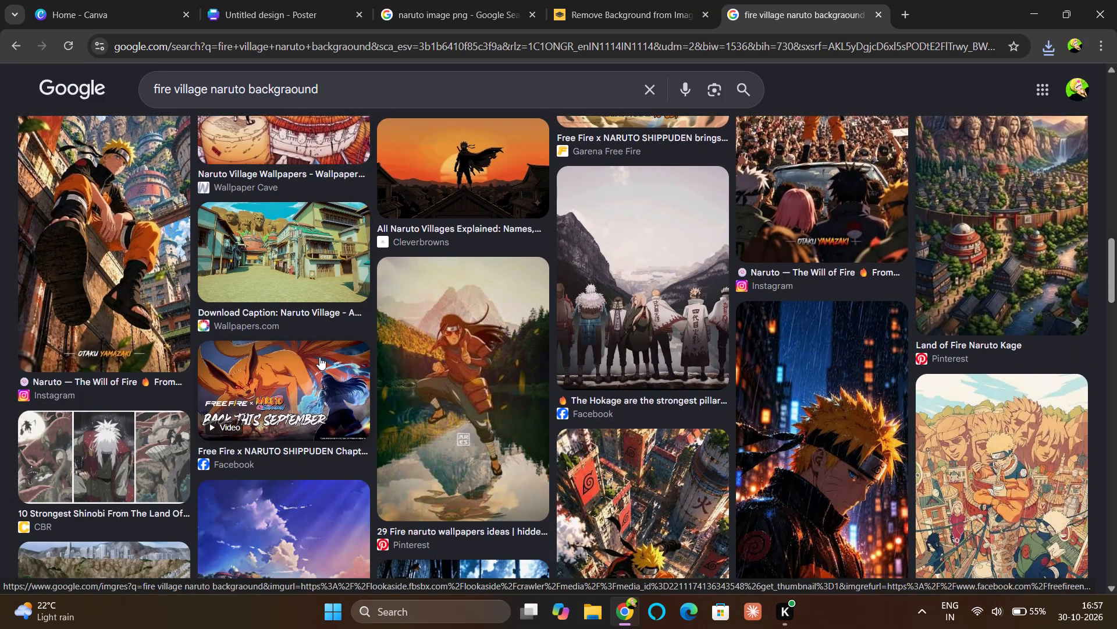
pyautogui.scroll(-1, 319, 357)
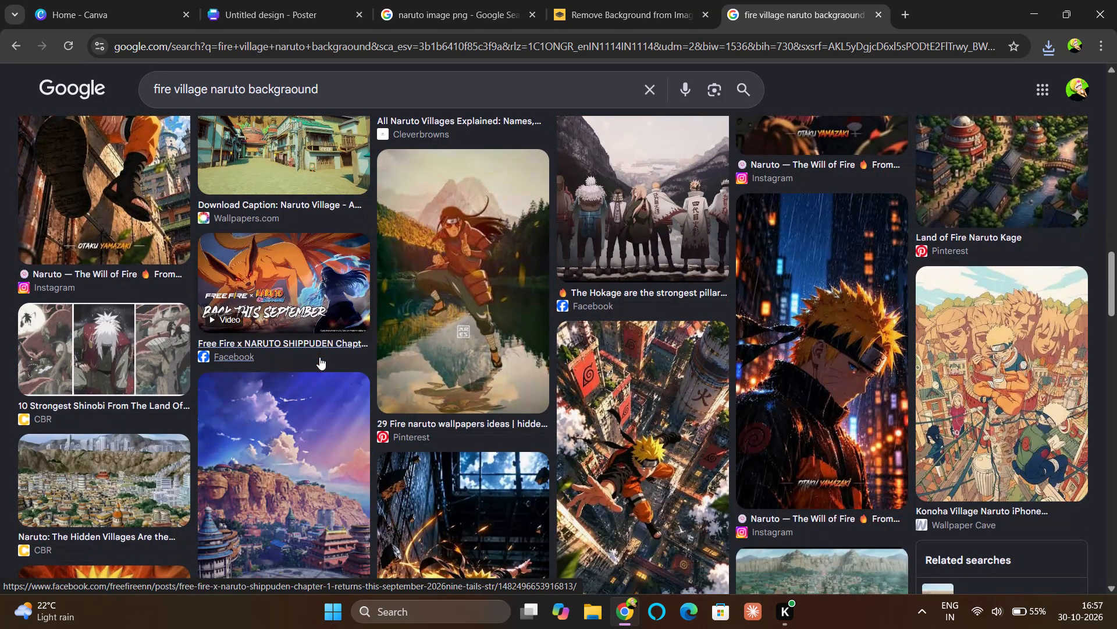
pyautogui.scroll(-3, 319, 357)
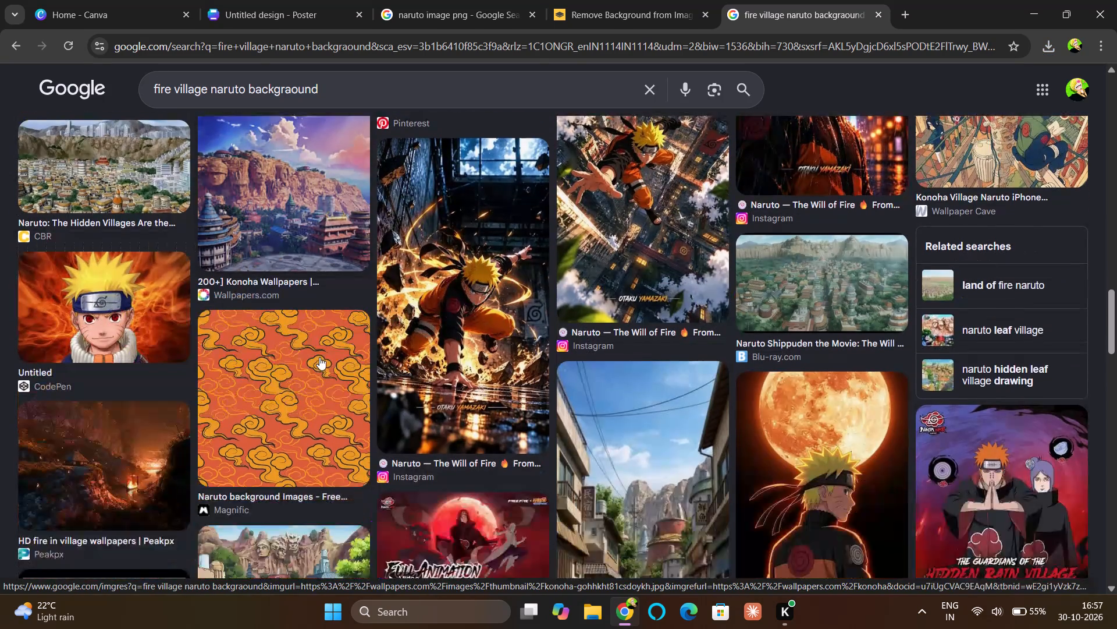
pyautogui.scroll(-3, 319, 357)
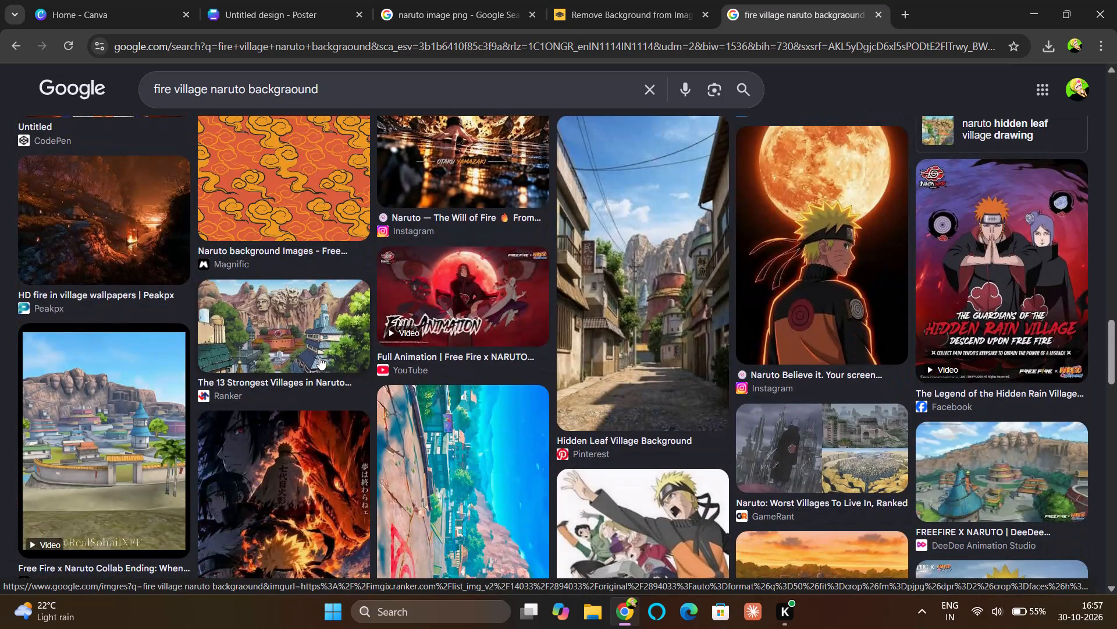
pyautogui.scroll(-5, 319, 357)
pyautogui.scroll(9, 319, 357)
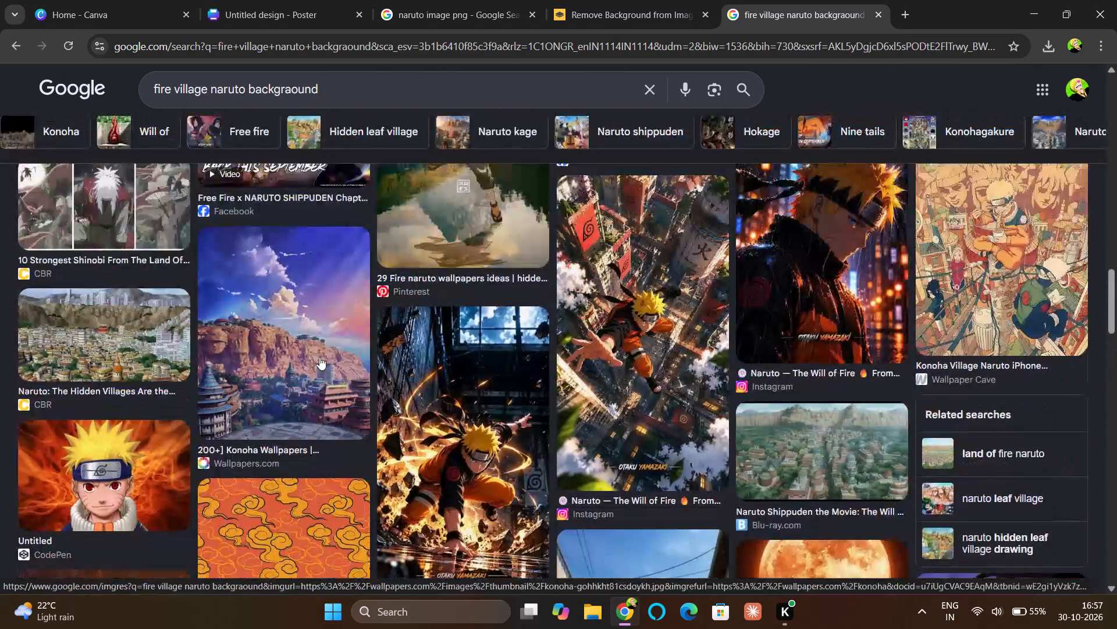
pyautogui.scroll(11, 319, 357)
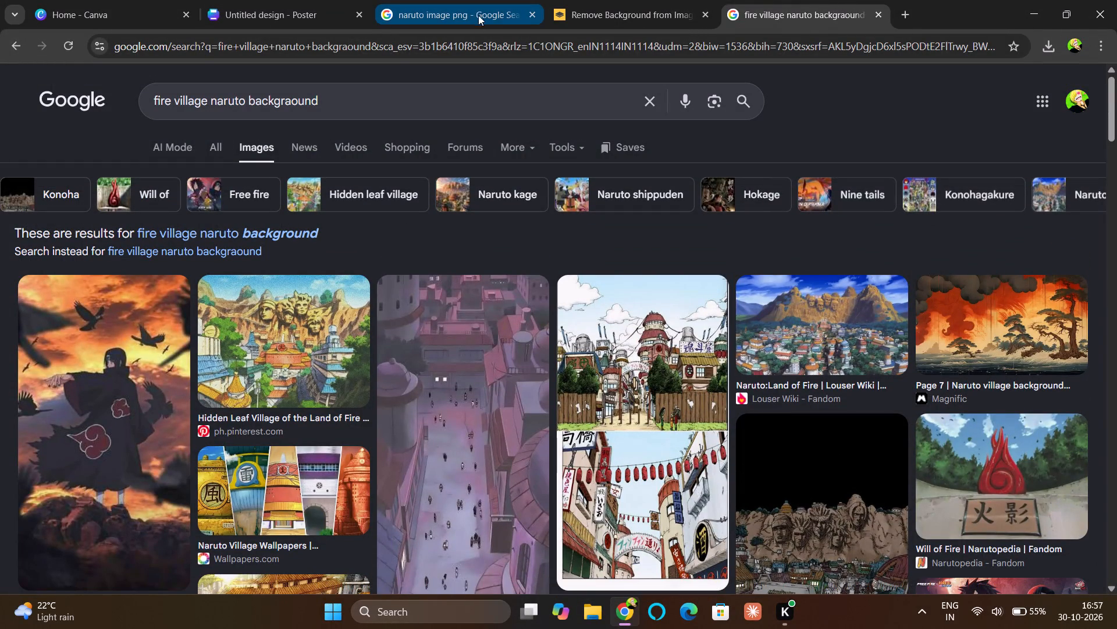
pyautogui.click(875, 13)
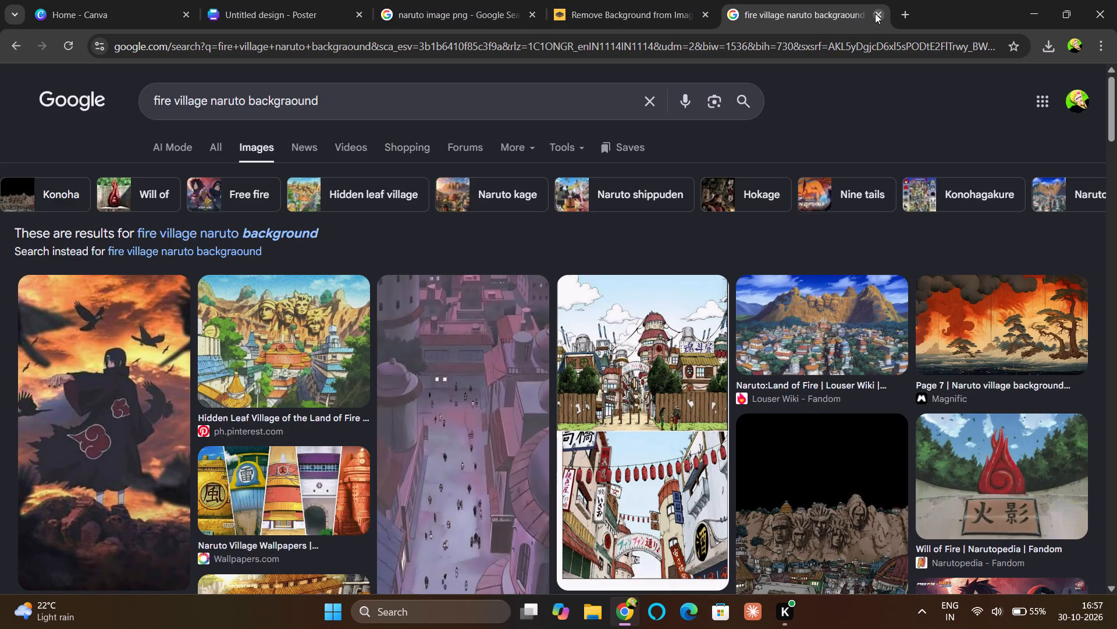
# In the Canva poster design, search for "fire background" and show all matching photos.
pyautogui.click(183, 143)
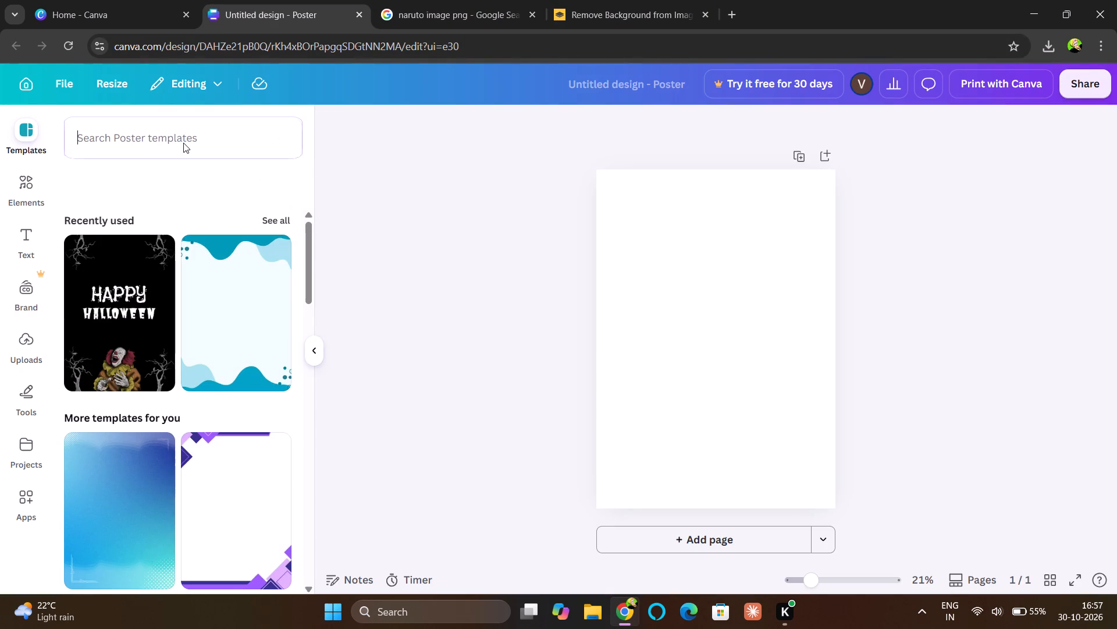
pyautogui.write('fire')
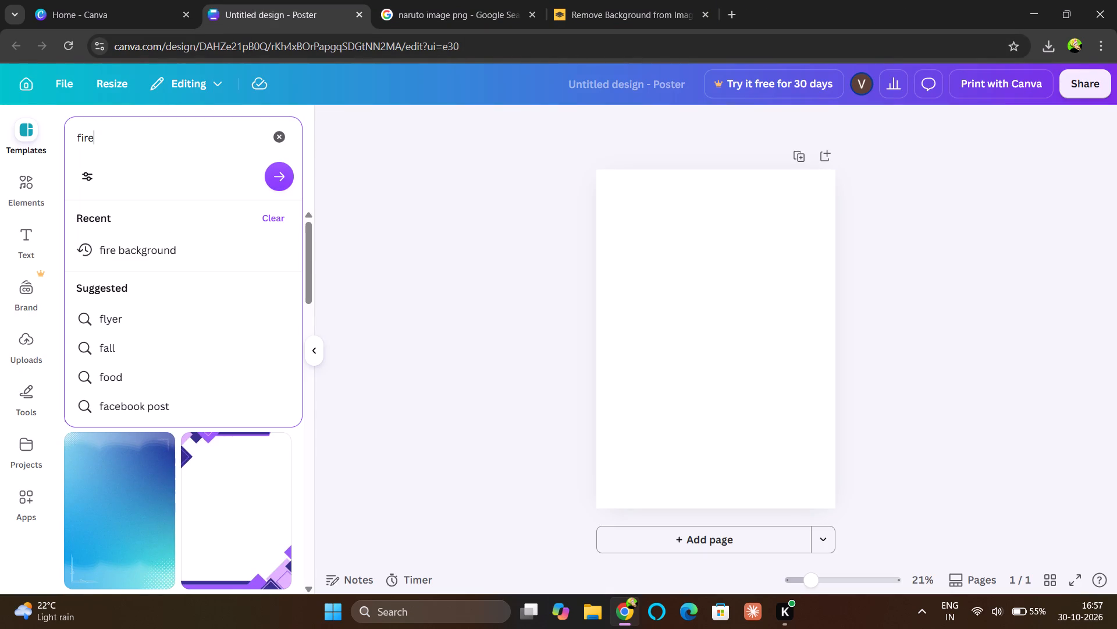
pyautogui.press('Down')
pyautogui.press('Return')
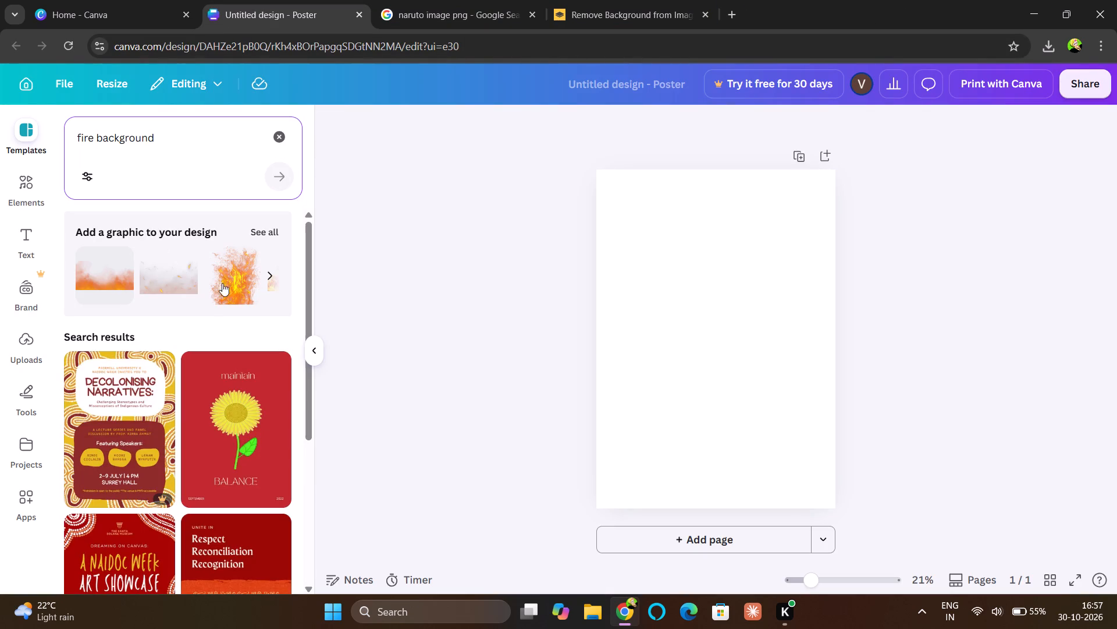
pyautogui.click(261, 233)
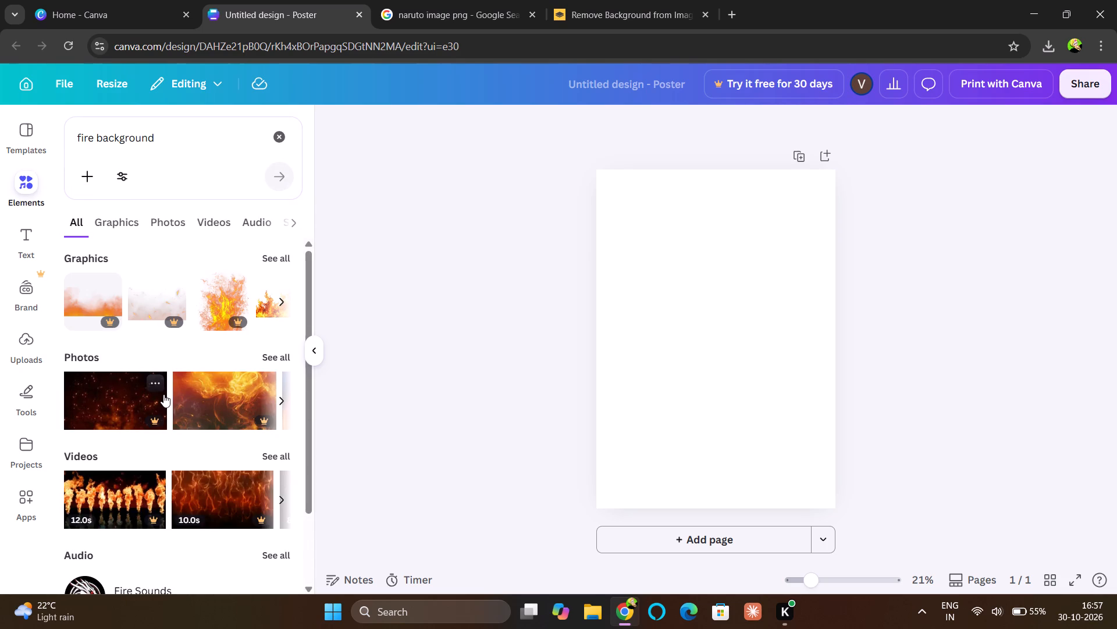
pyautogui.scroll(-2, 163, 394)
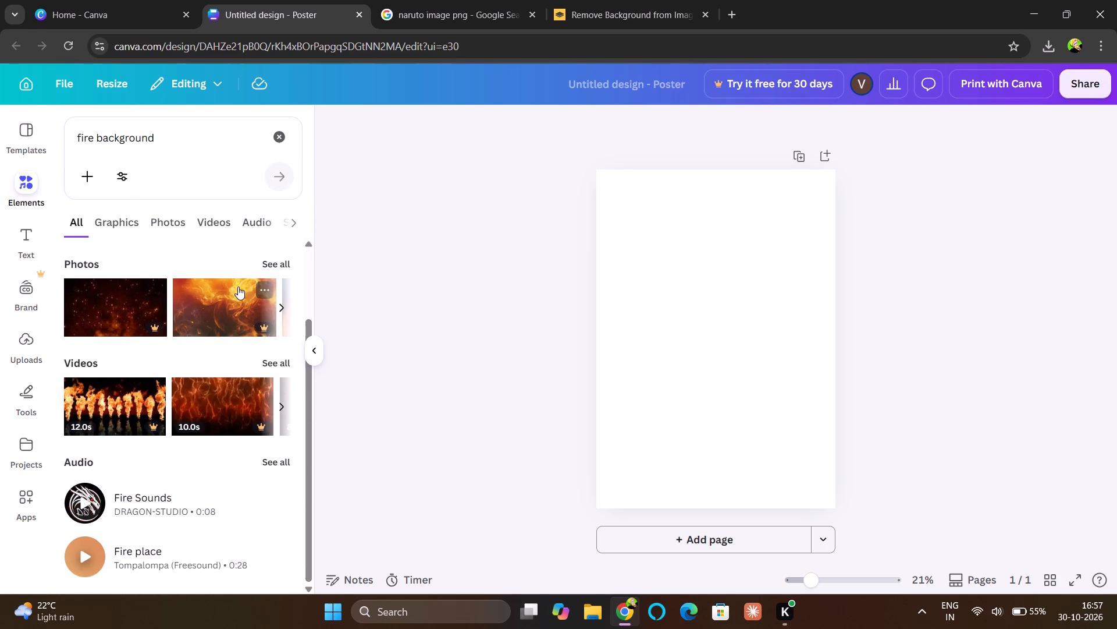
pyautogui.click(273, 260)
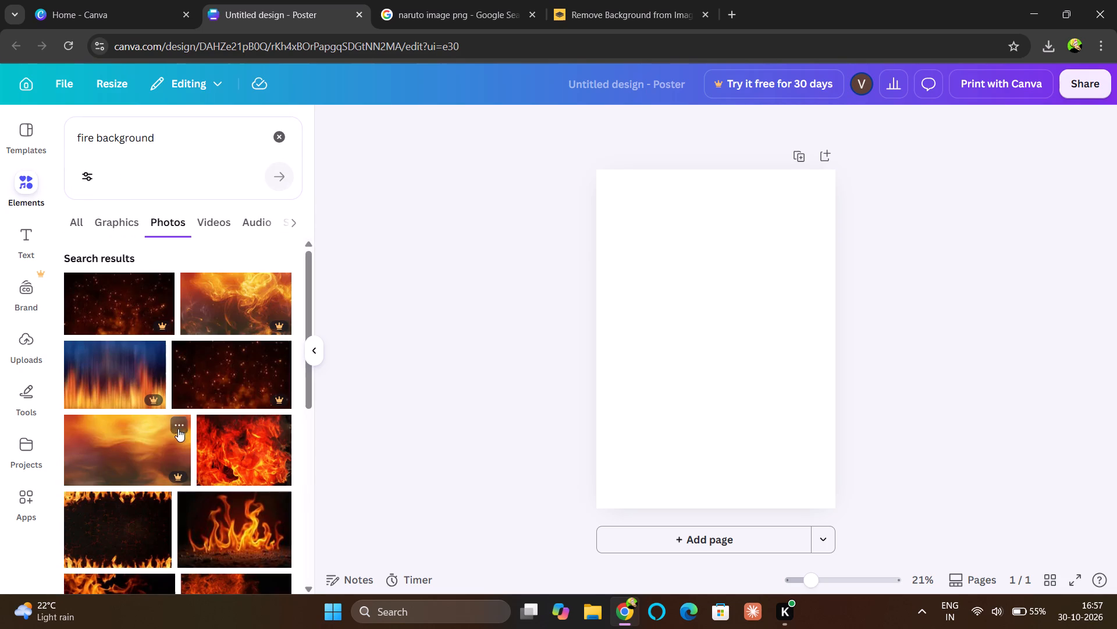
# Find the free photo of a single swirling orange flame on black and add it to the poster page.
pyautogui.scroll(-1, 207, 392)
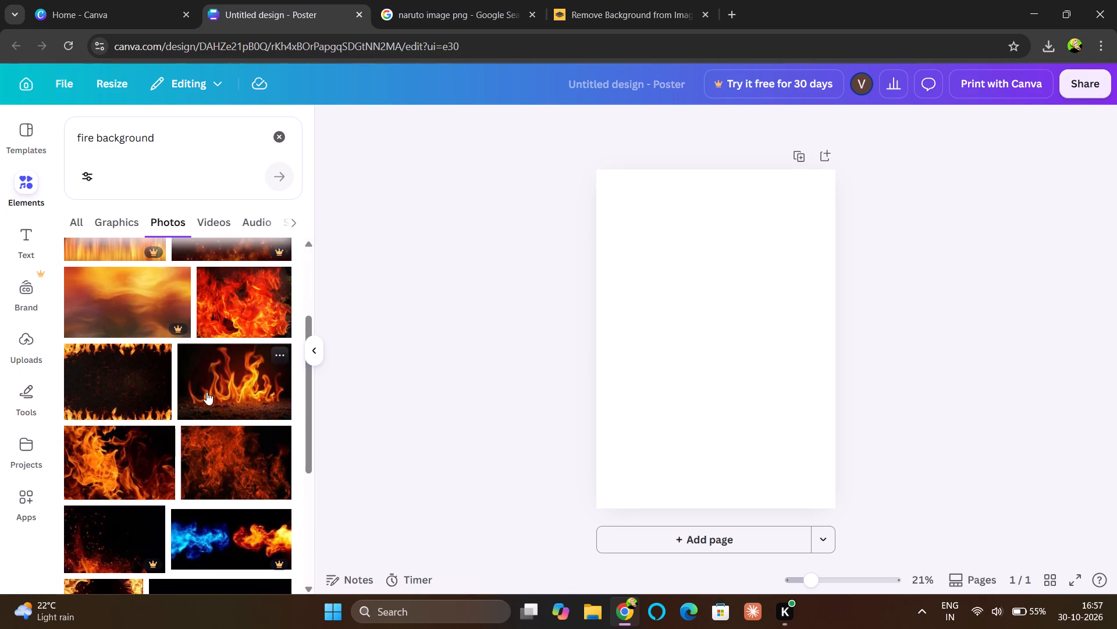
pyautogui.scroll(-1, 207, 392)
pyautogui.scroll(-1, 150, 482)
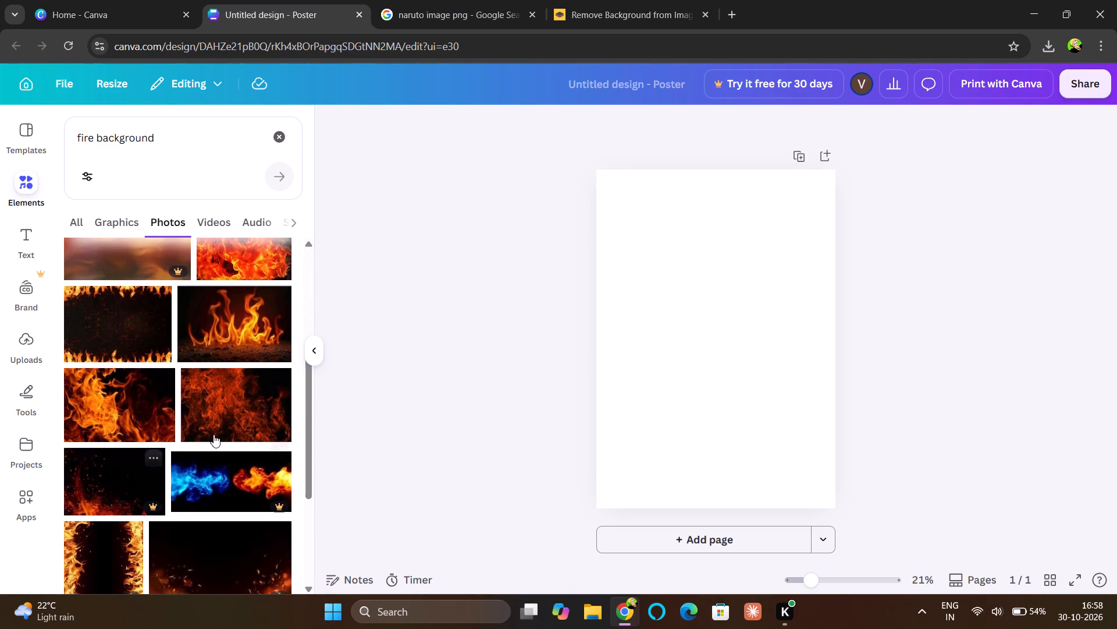
pyautogui.scroll(-1, 211, 494)
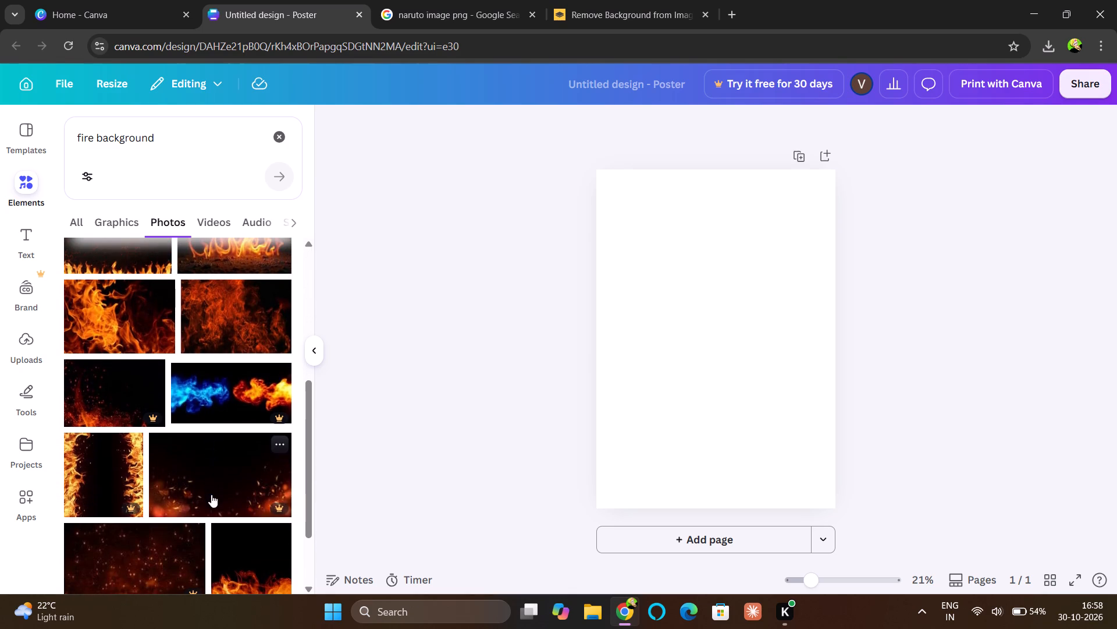
pyautogui.scroll(-1, 122, 486)
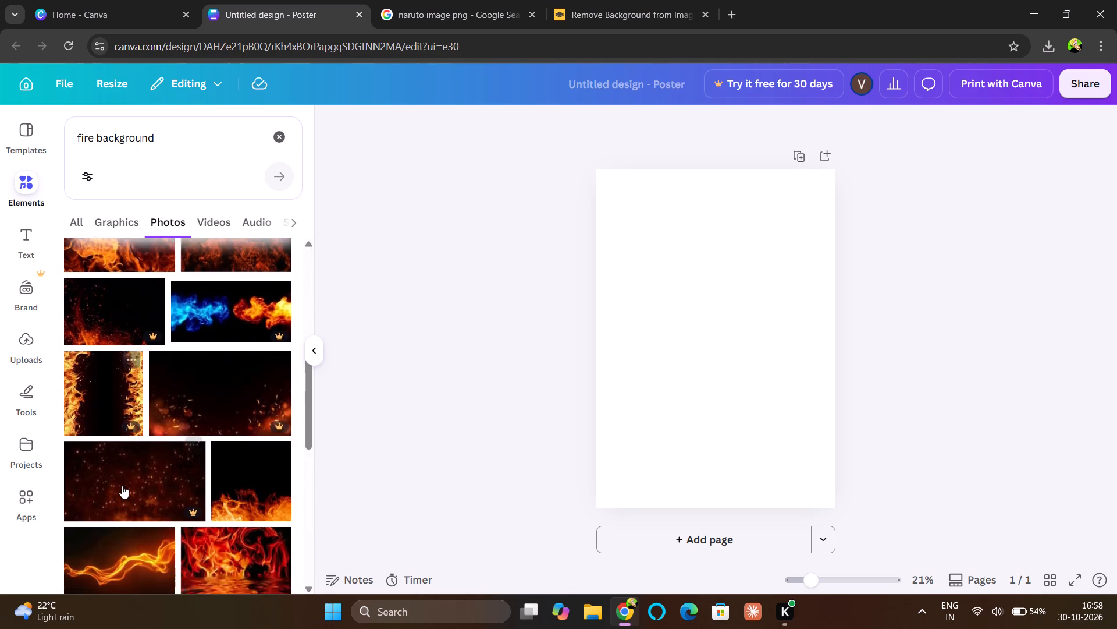
pyautogui.scroll(-2, 122, 486)
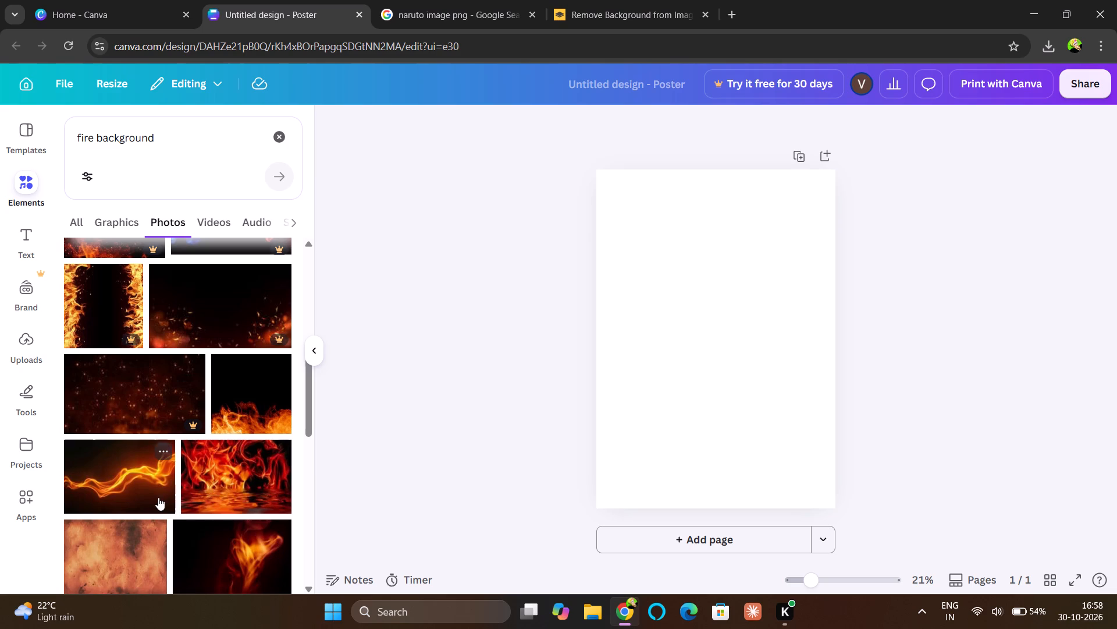
pyautogui.scroll(-1, 158, 497)
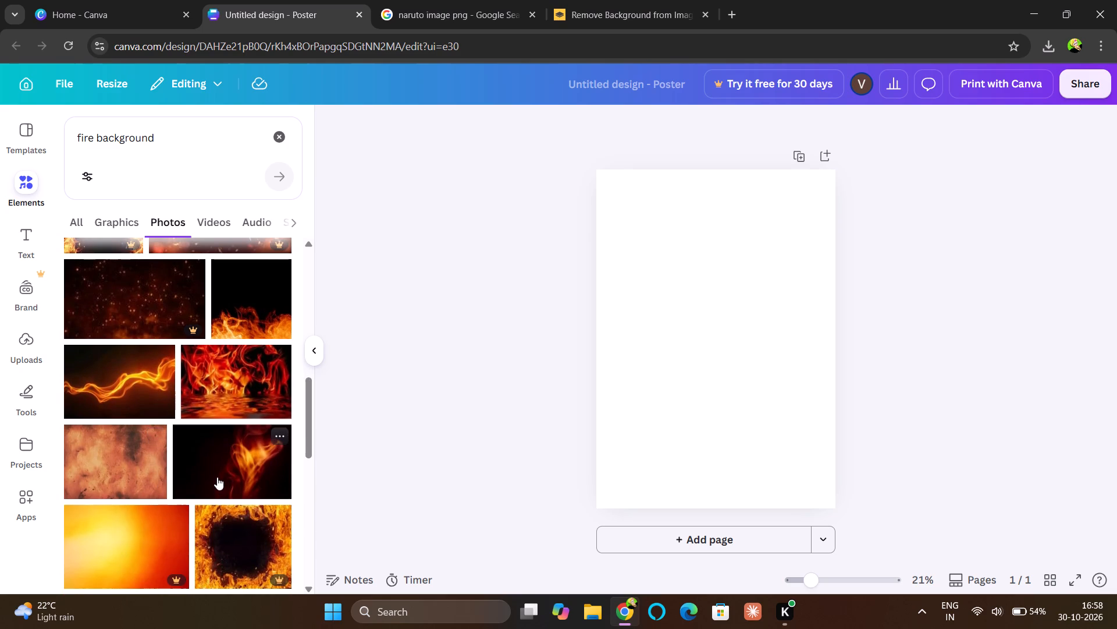
pyautogui.click(214, 478)
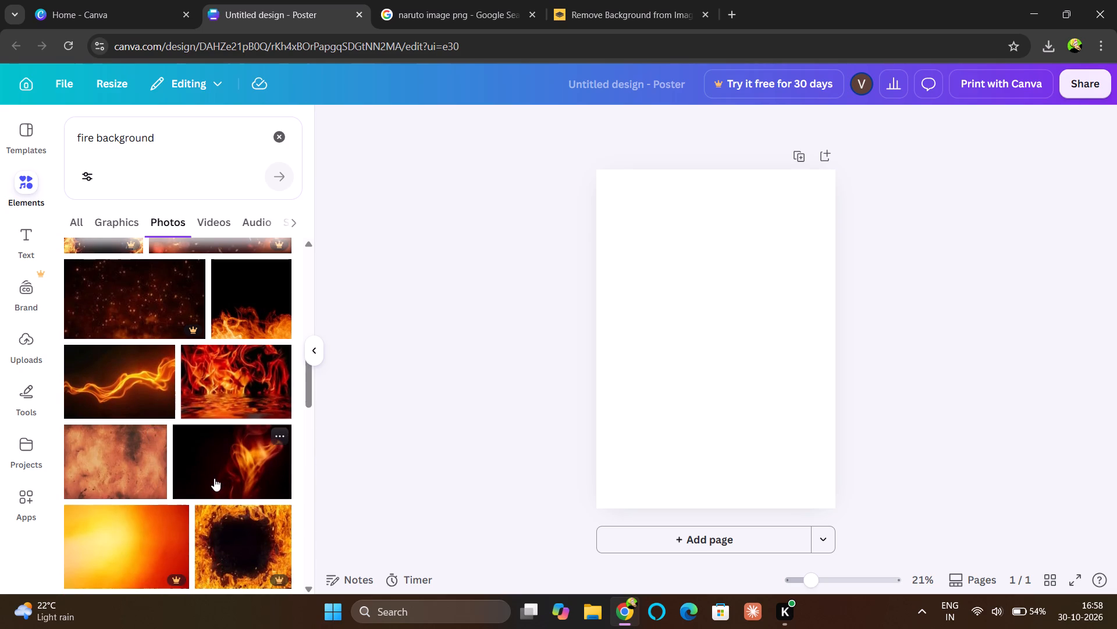
# Move the flame photo to the page's upper-left area and enlarge it until it covers the whole page.
pyautogui.moveTo(684, 324); pyautogui.dragTo(617, 206)
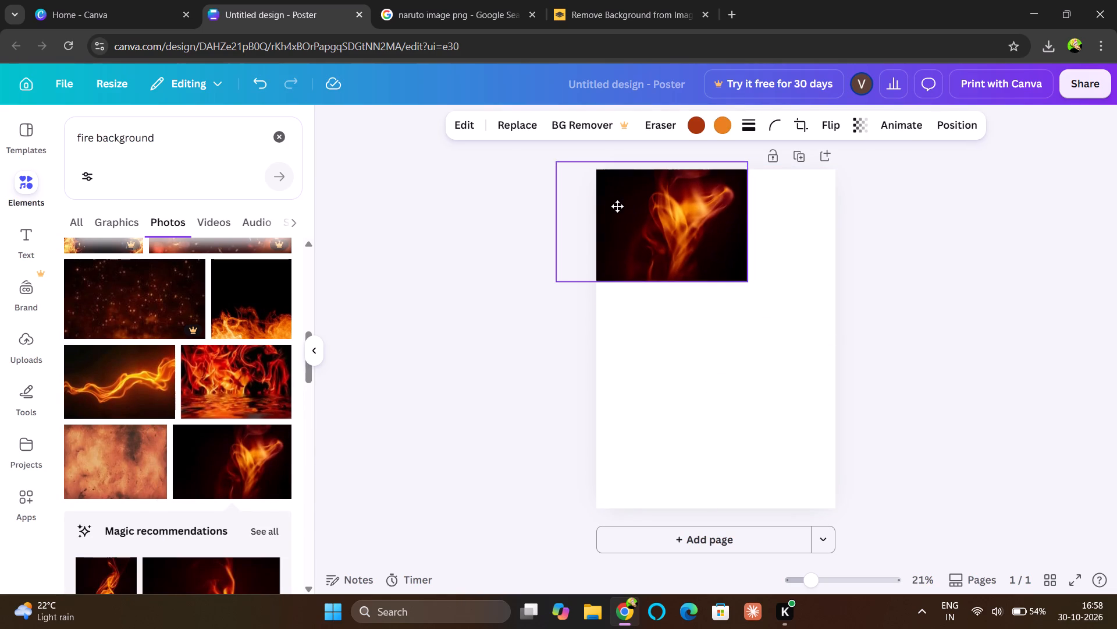
pyautogui.moveTo(617, 206); pyautogui.dragTo(628, 214)
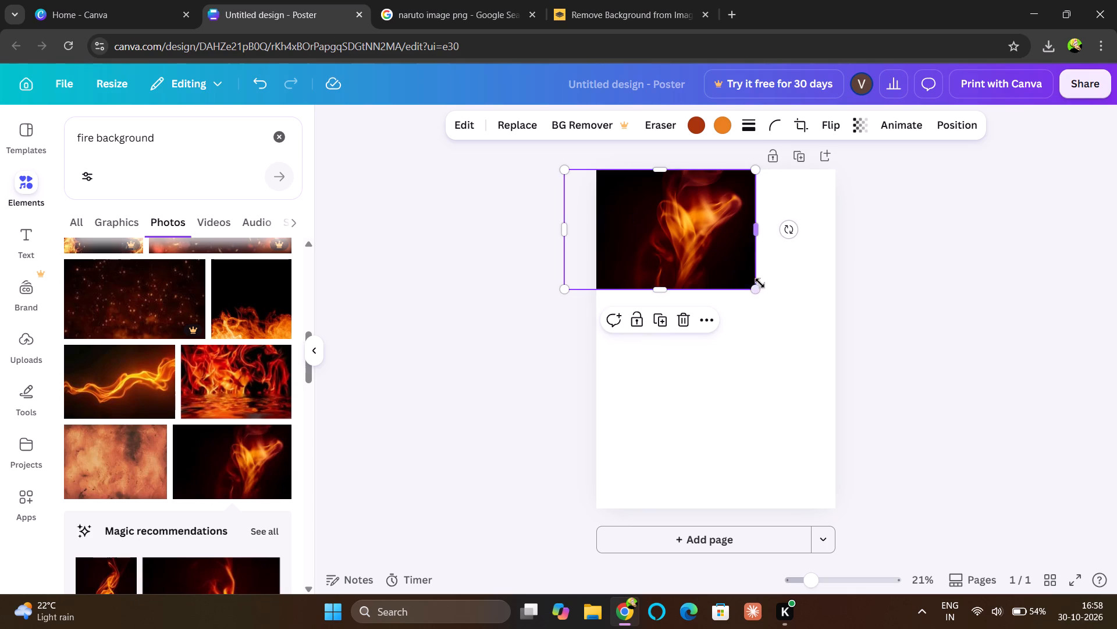
pyautogui.moveTo(756, 287); pyautogui.dragTo(983, 549)
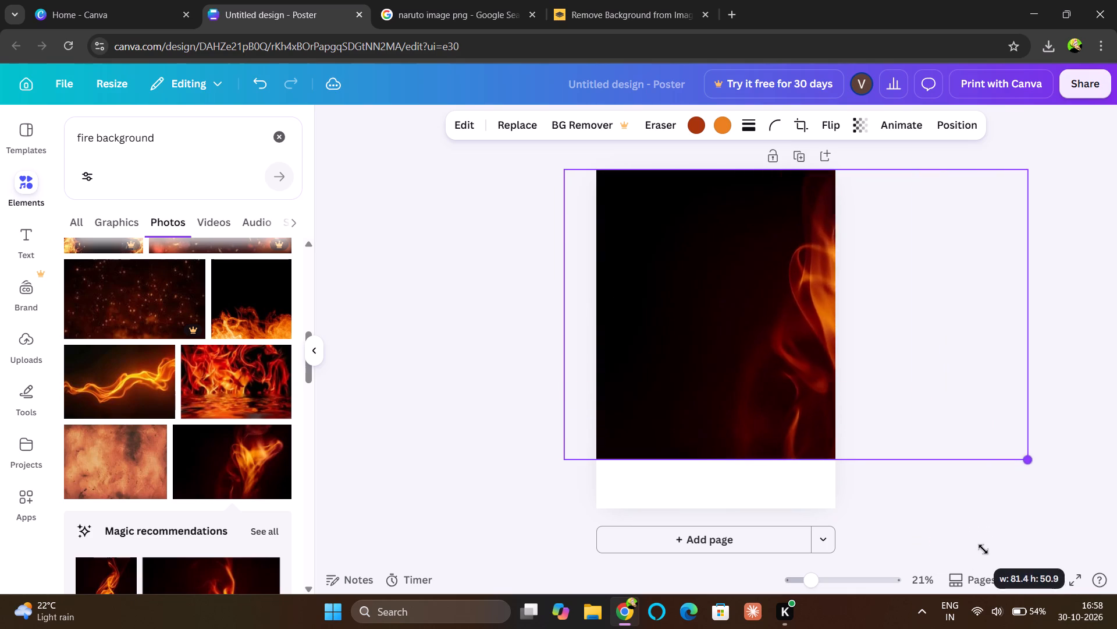
pyautogui.moveTo(983, 549); pyautogui.dragTo(977, 628)
pyautogui.moveTo(762, 428); pyautogui.dragTo(764, 449)
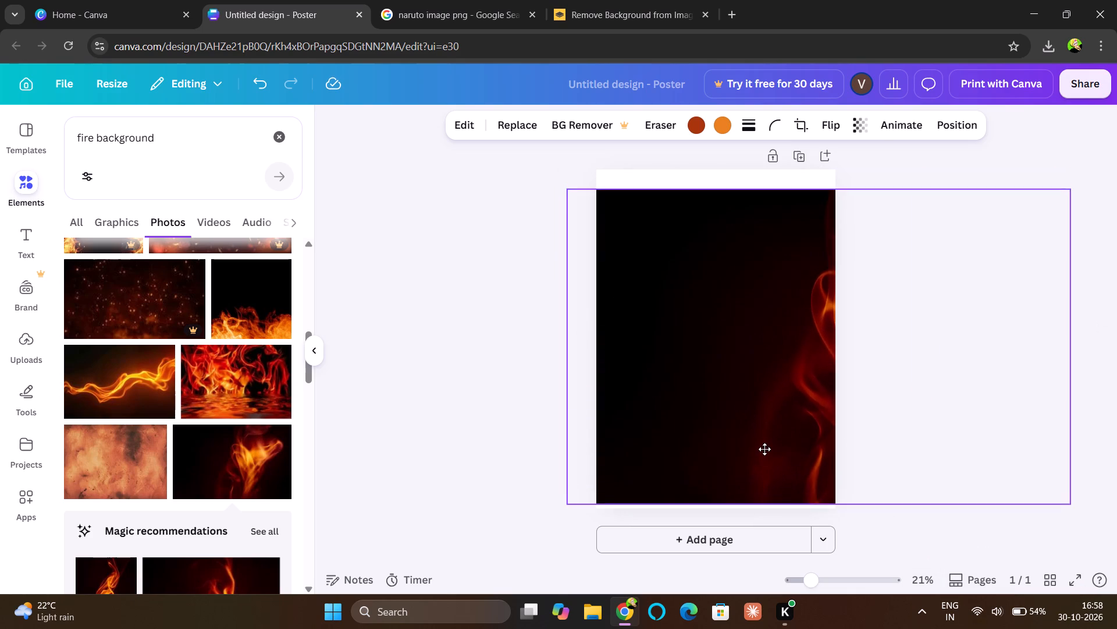
pyautogui.moveTo(764, 449); pyautogui.dragTo(745, 427)
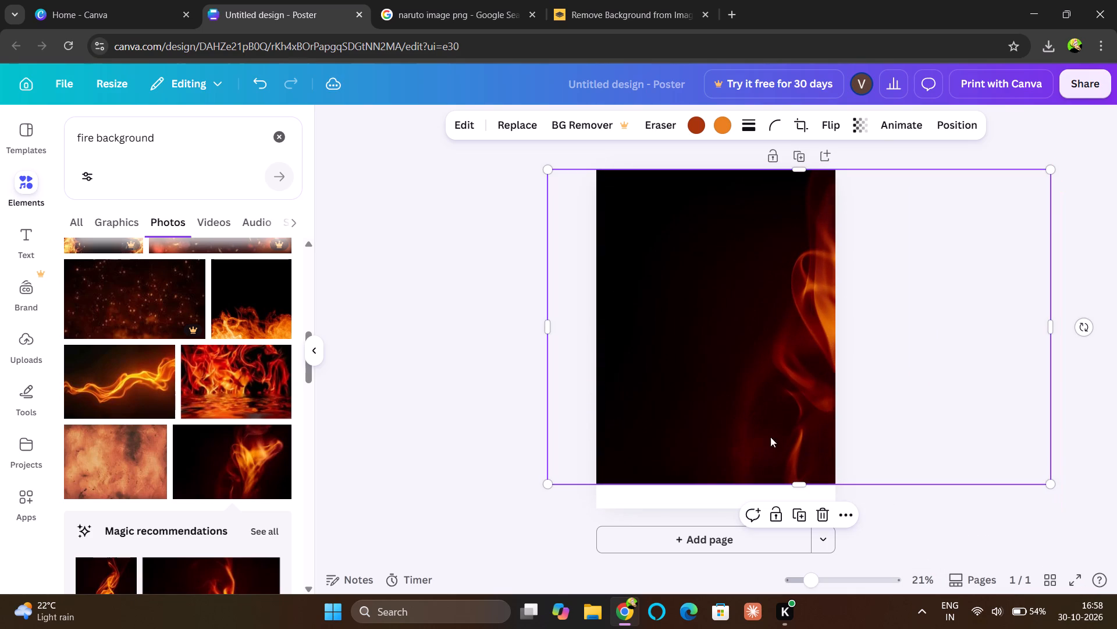
pyautogui.moveTo(807, 489); pyautogui.dragTo(810, 514)
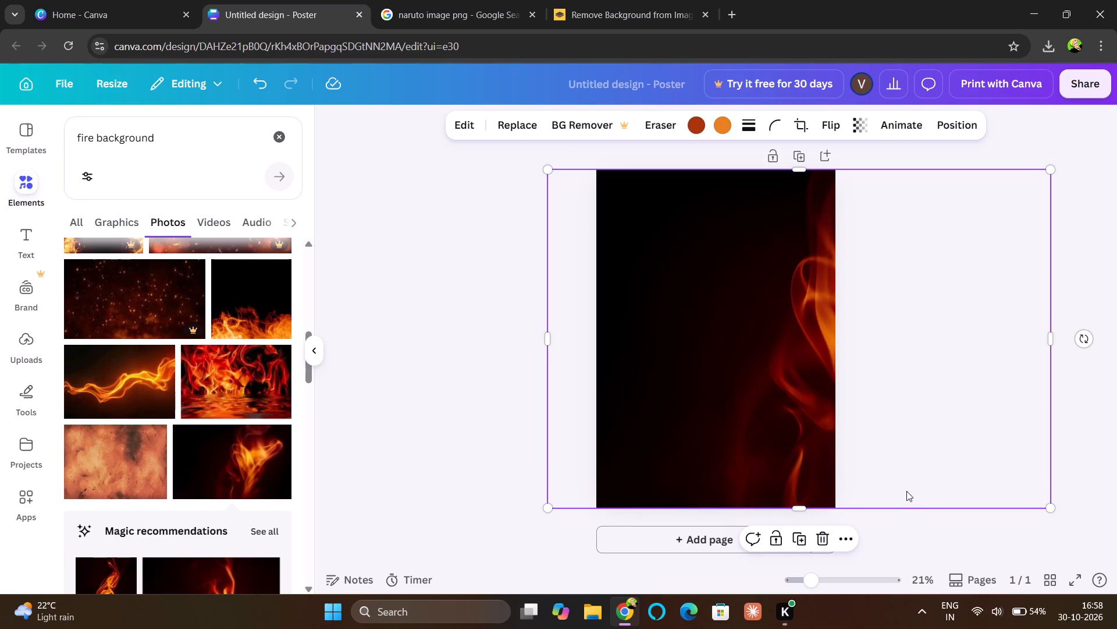
pyautogui.click(910, 468)
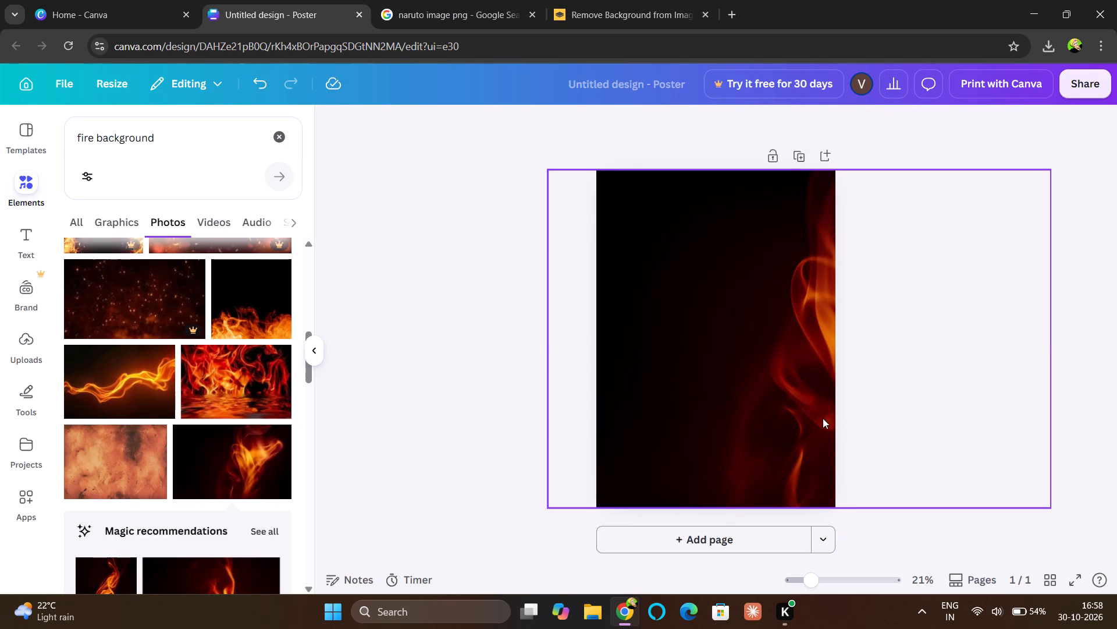
# Align the flame photo to the page, first to the horizontal center and then to the top.
pyautogui.click(823, 418)
pyautogui.rightClick(823, 418)
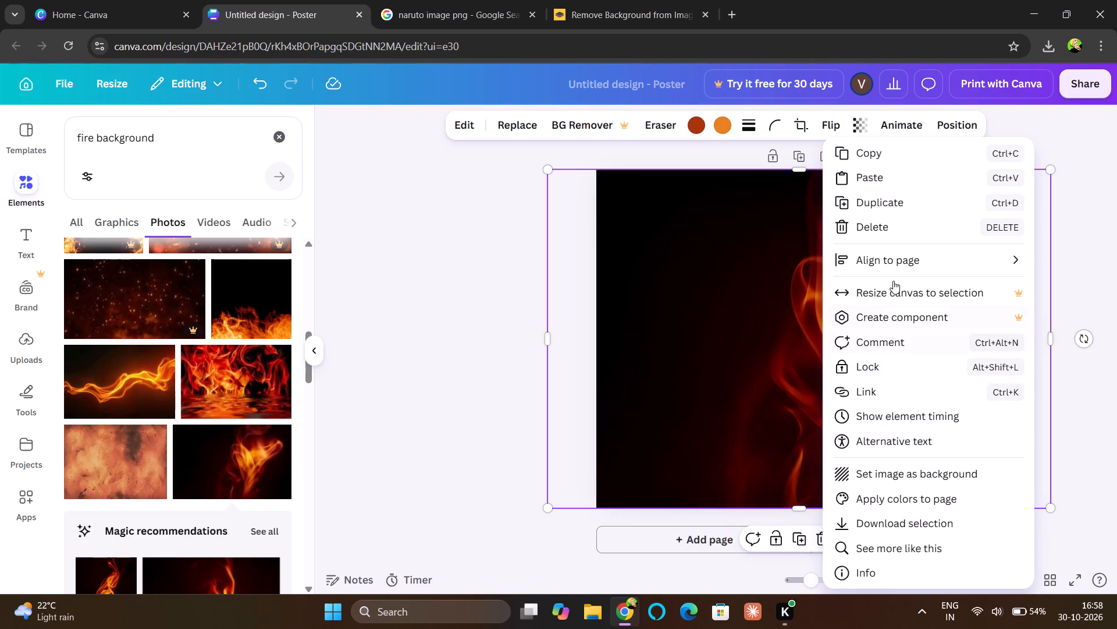
pyautogui.click(895, 258)
pyautogui.click(794, 282)
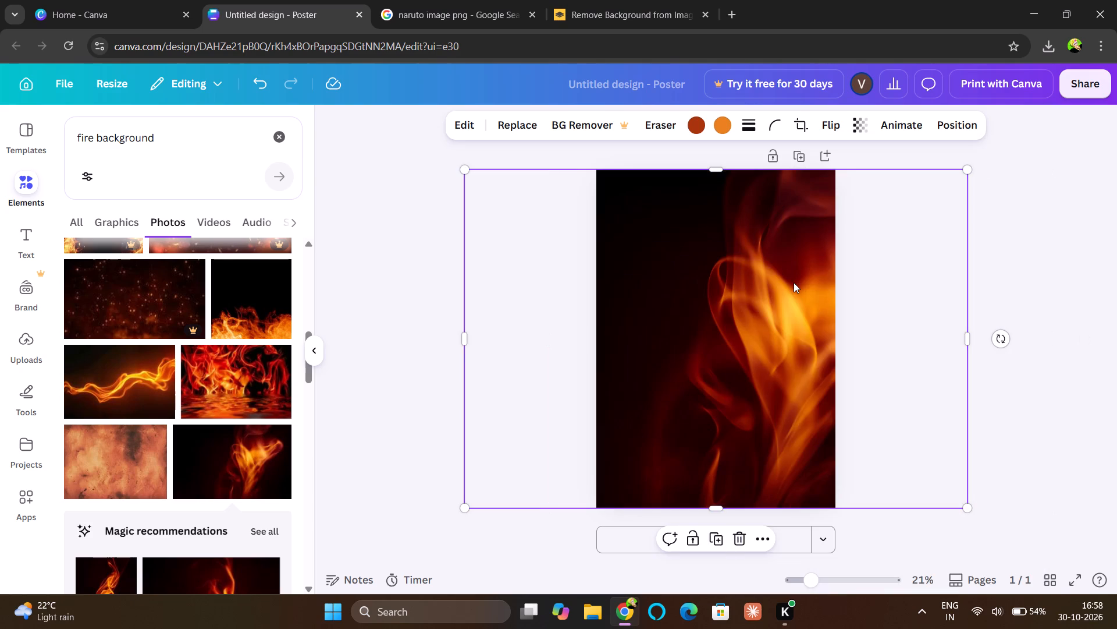
pyautogui.rightClick(750, 310)
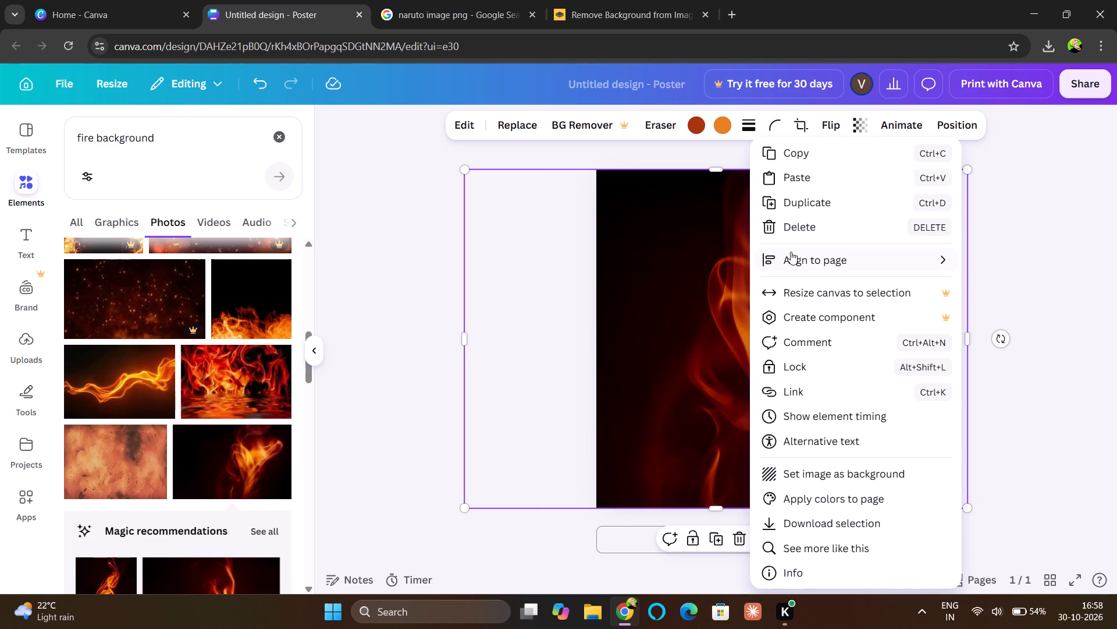
pyautogui.click(791, 252)
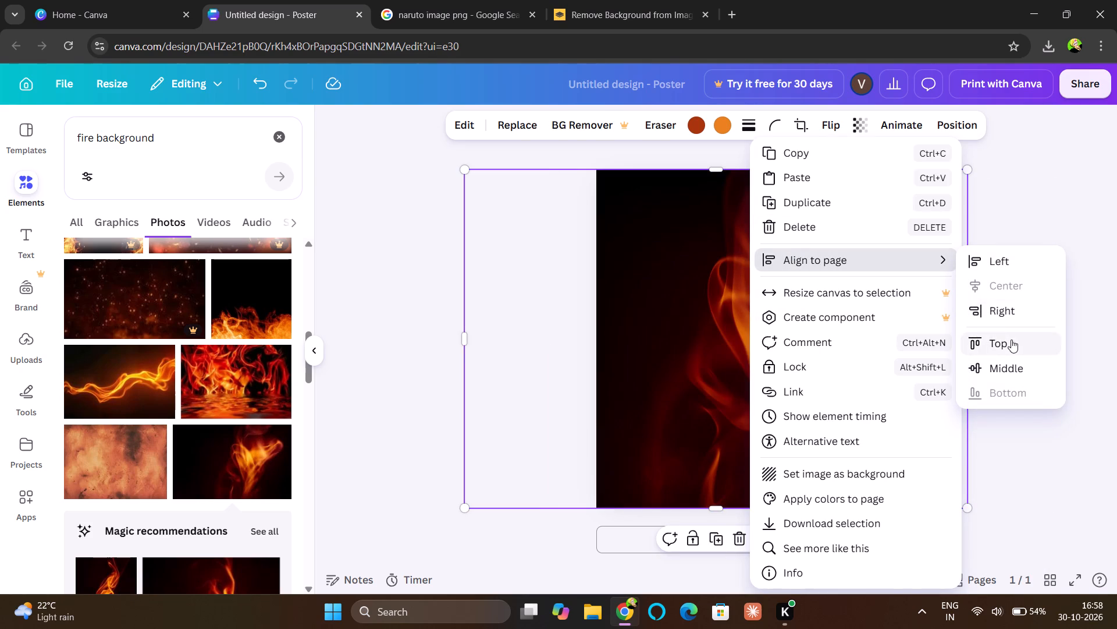
pyautogui.click(1011, 340)
pyautogui.click(944, 347)
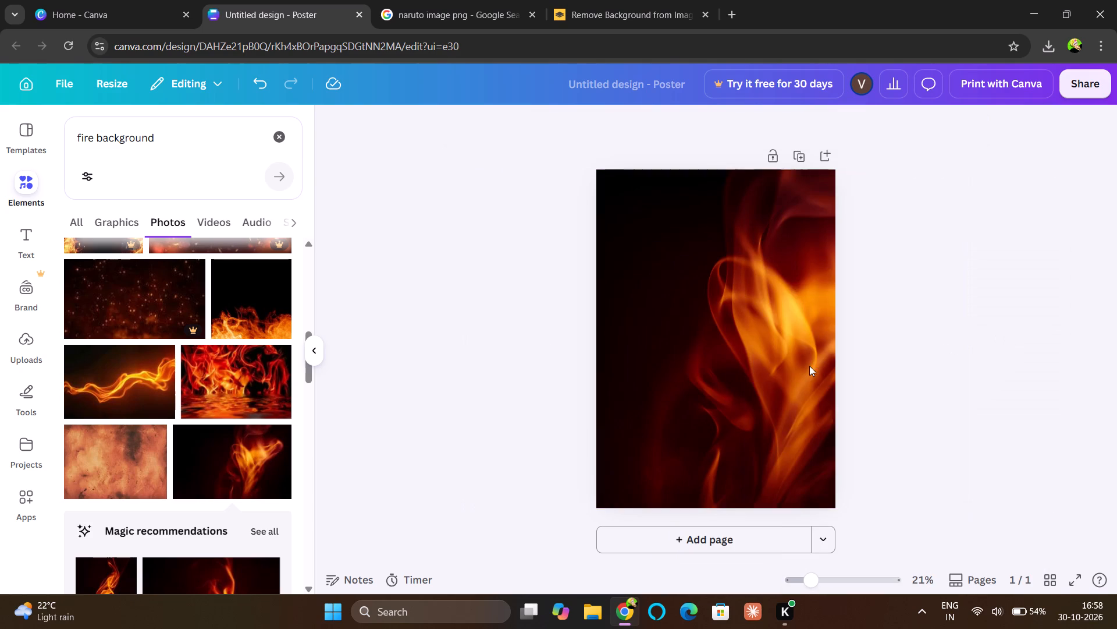
# Upload the images-removebg-preview PNG file from the Downloads folder to the design's uploads.
pyautogui.click(24, 349)
pyautogui.click(129, 165)
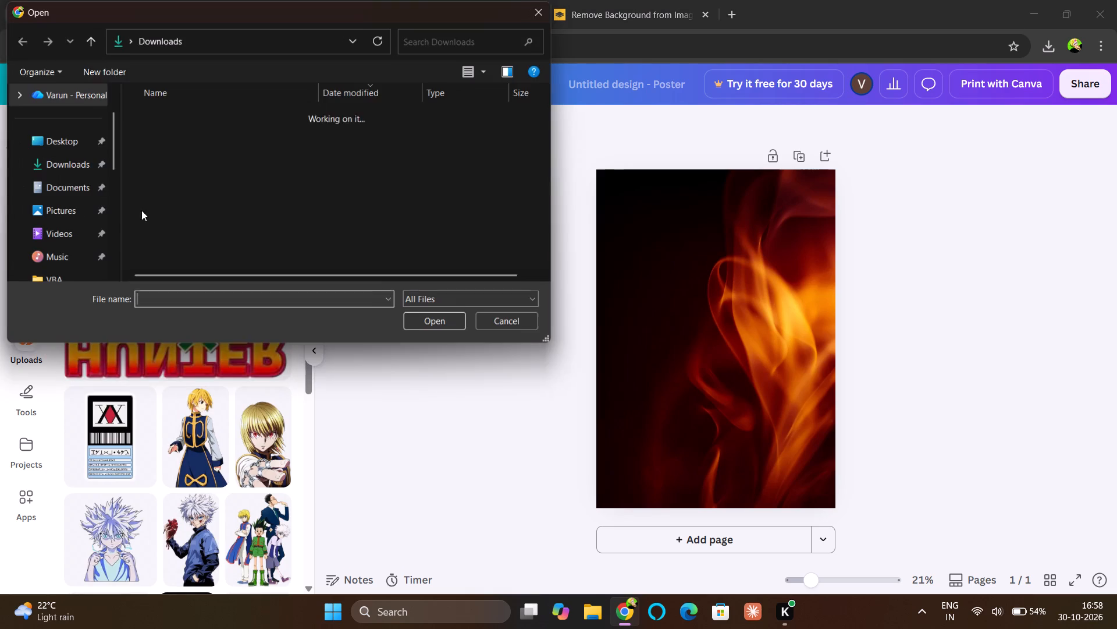
pyautogui.click(182, 137)
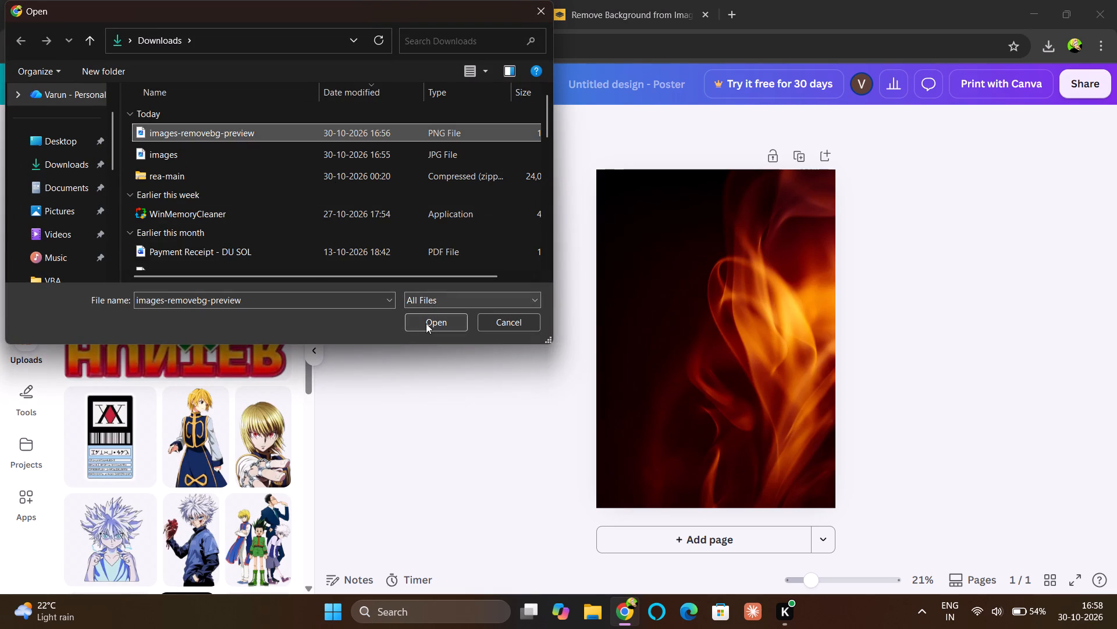
pyautogui.click(426, 323)
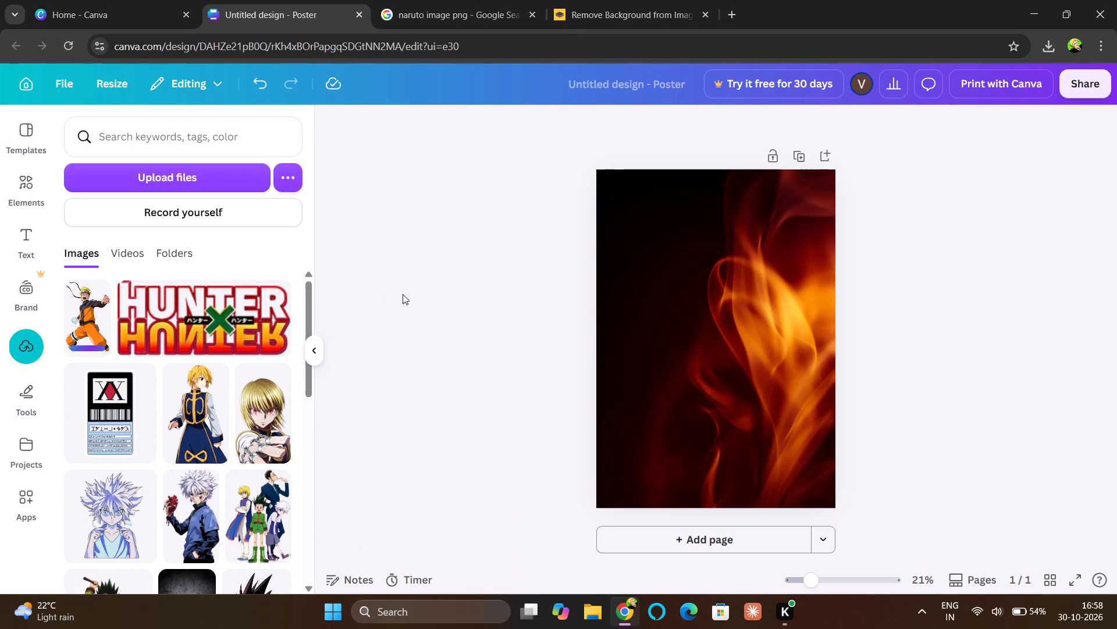
# Add the uploaded Naruto cutout to the poster and place it horizontally centered at the top of the page.
pyautogui.click(94, 316)
pyautogui.moveTo(702, 364); pyautogui.dragTo(709, 305)
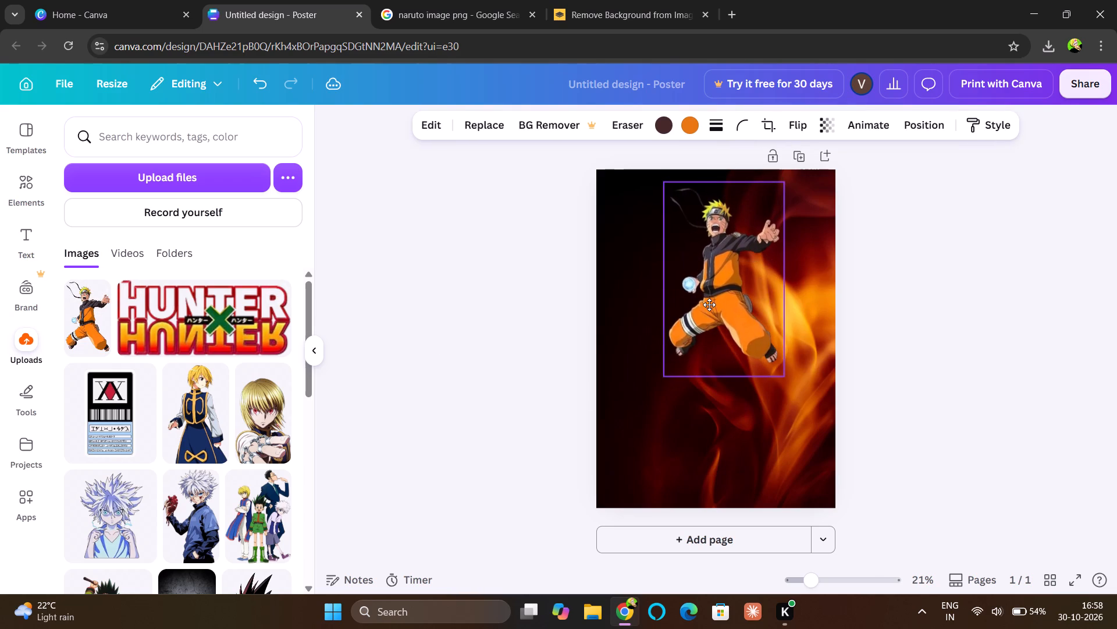
pyautogui.moveTo(709, 305); pyautogui.dragTo(706, 282)
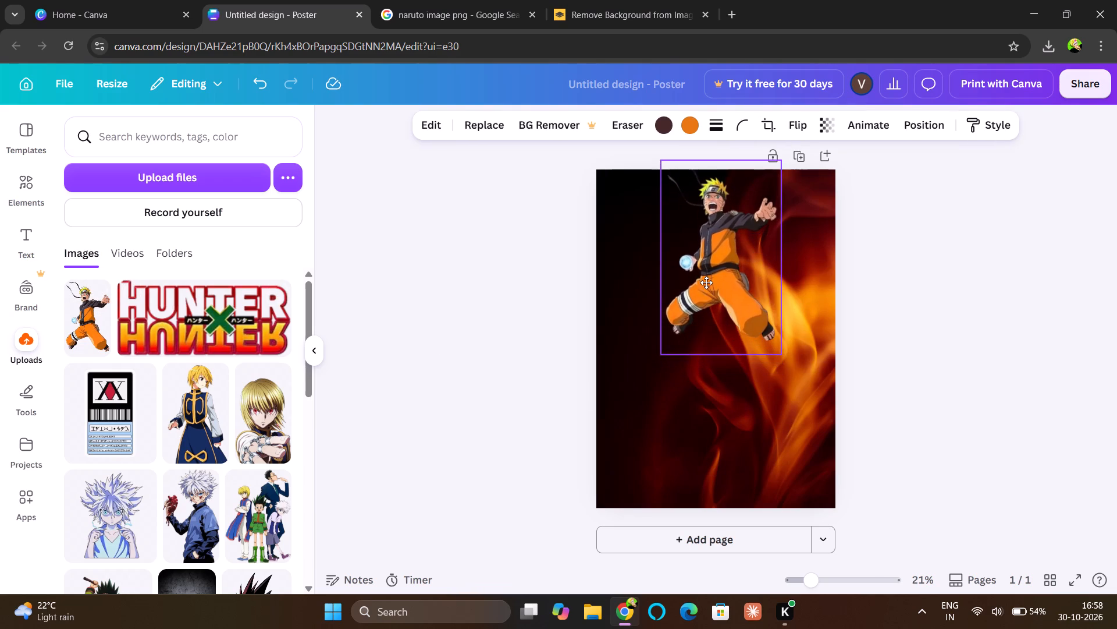
pyautogui.moveTo(706, 282); pyautogui.dragTo(704, 279)
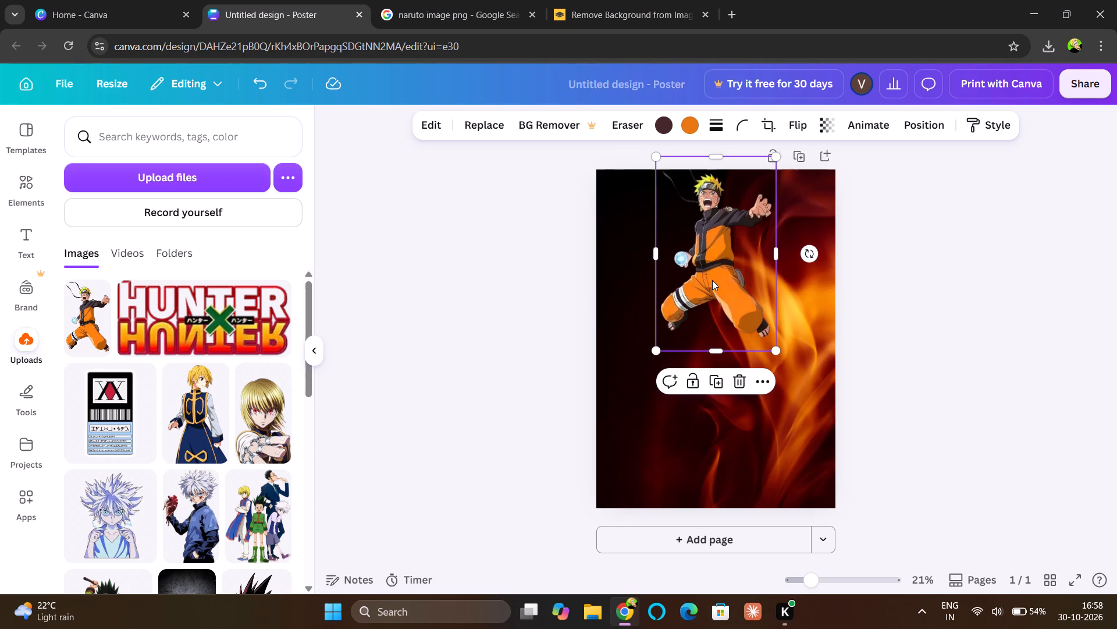
pyautogui.click(883, 316)
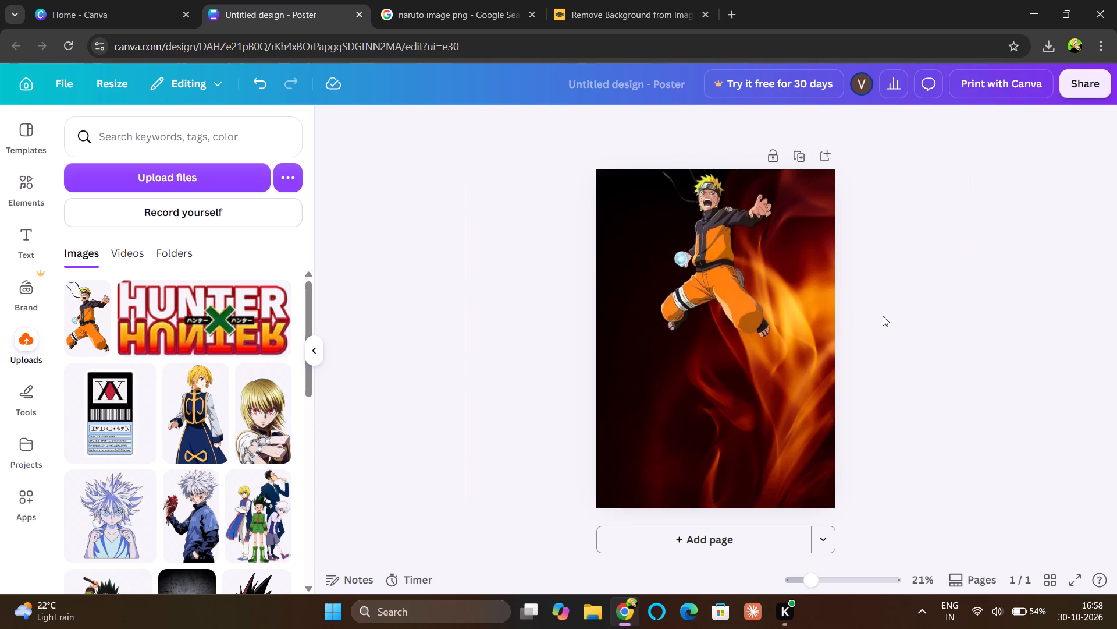
# Save the crouching young Naruto image with the kunai from the Google image results to the Downloads folder.
pyautogui.click(439, 0)
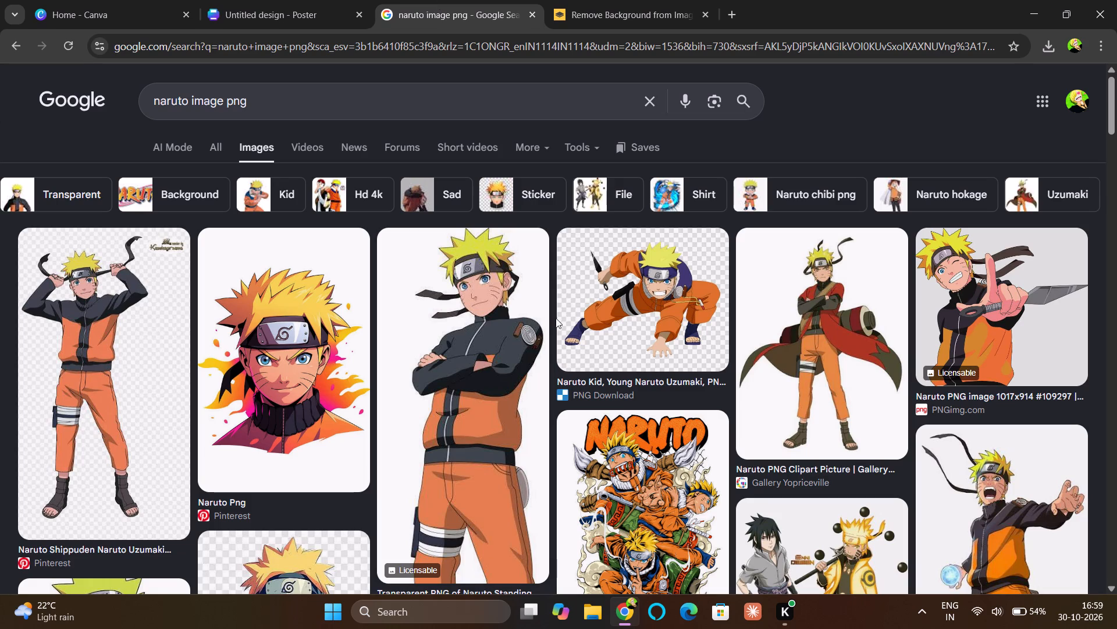
pyautogui.click(607, 325)
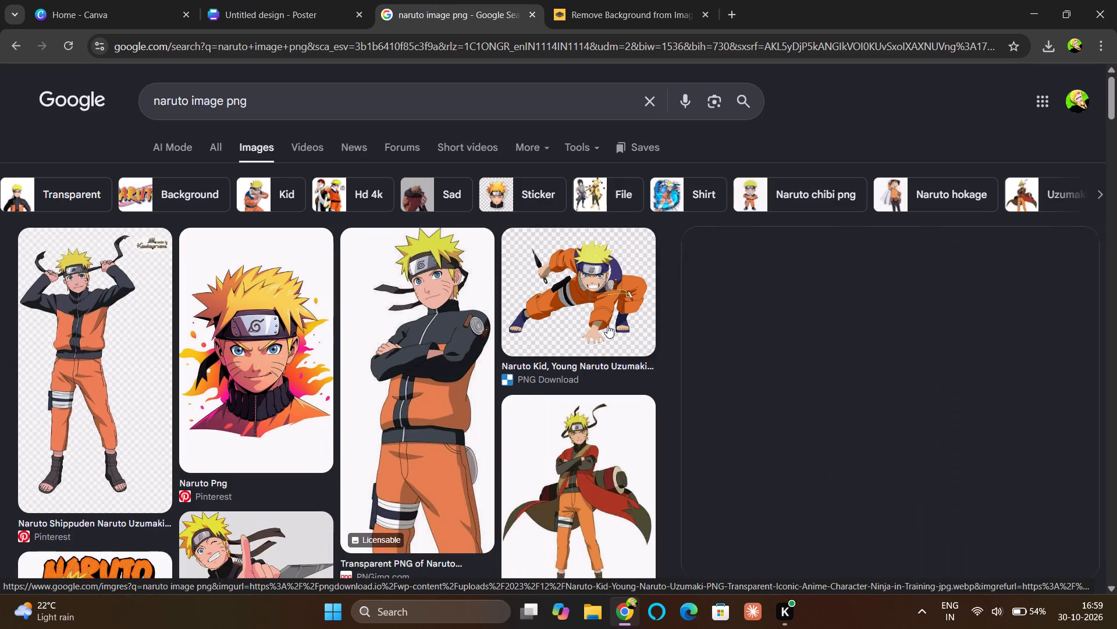
pyautogui.rightClick(607, 325)
pyautogui.click(662, 480)
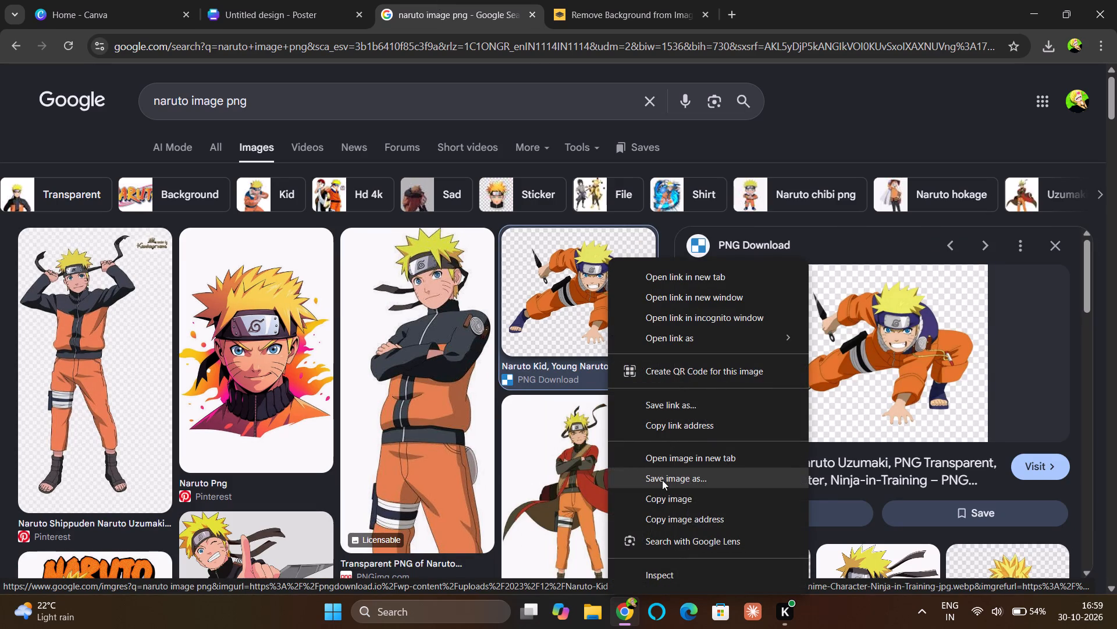
pyautogui.press('Return')
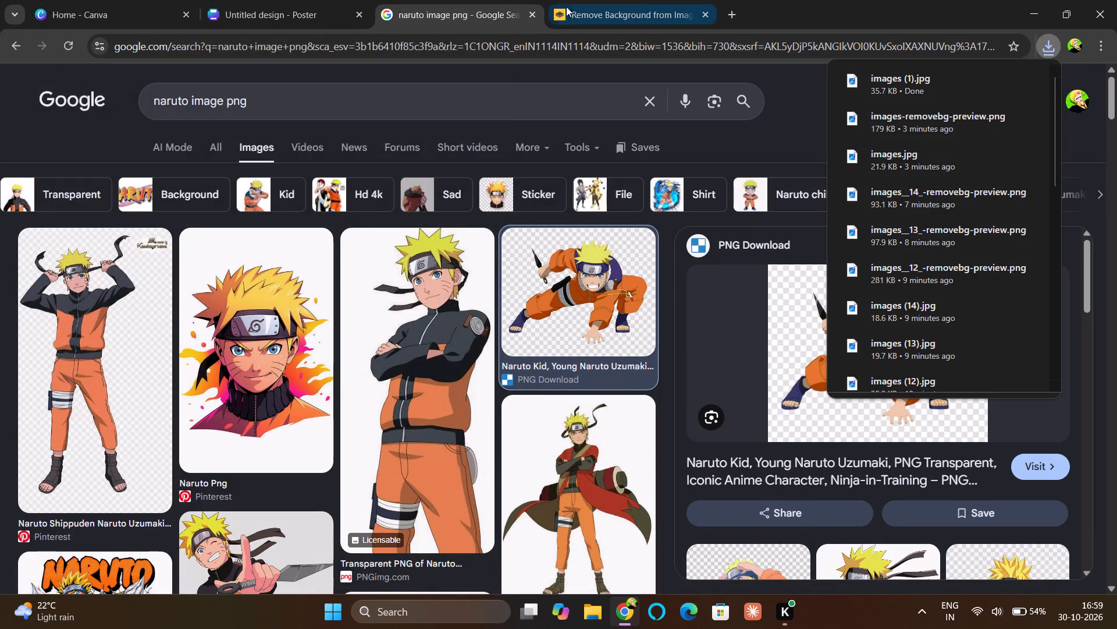
# Switch to remove.bg and upload the images (1) JPG file from Downloads for background removal.
pyautogui.click(573, 16)
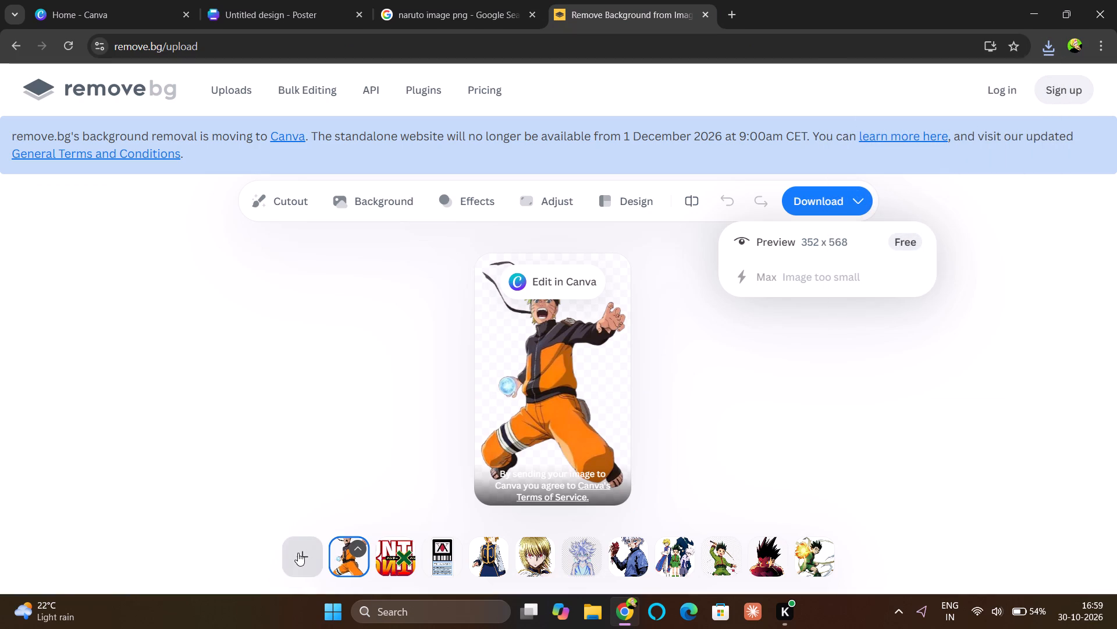
pyautogui.rightClick(298, 553)
pyautogui.click(246, 423)
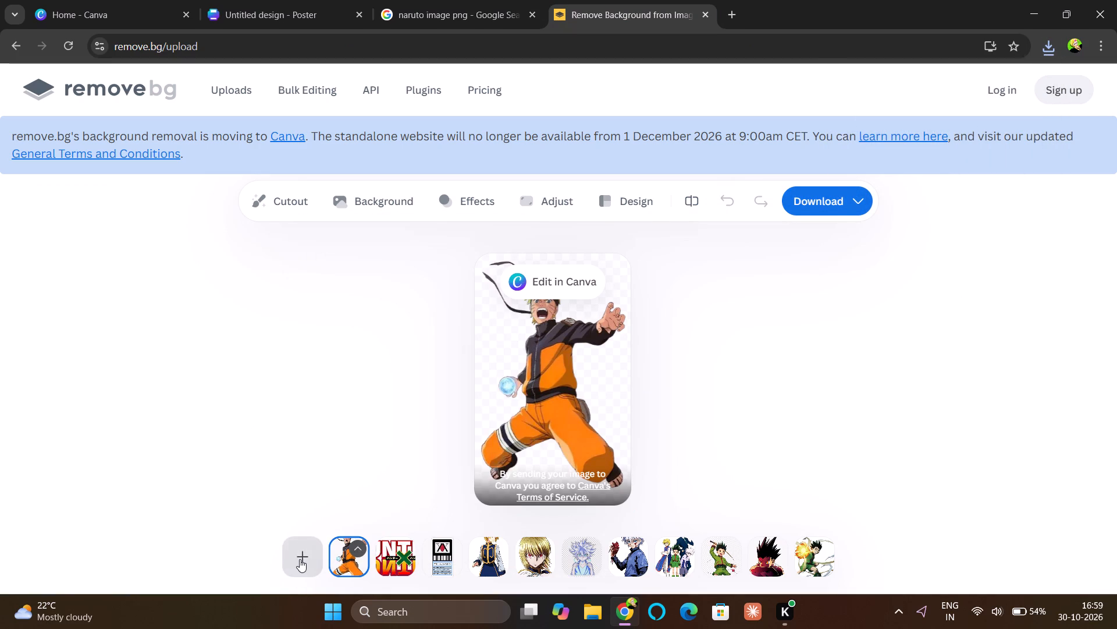
pyautogui.click(300, 559)
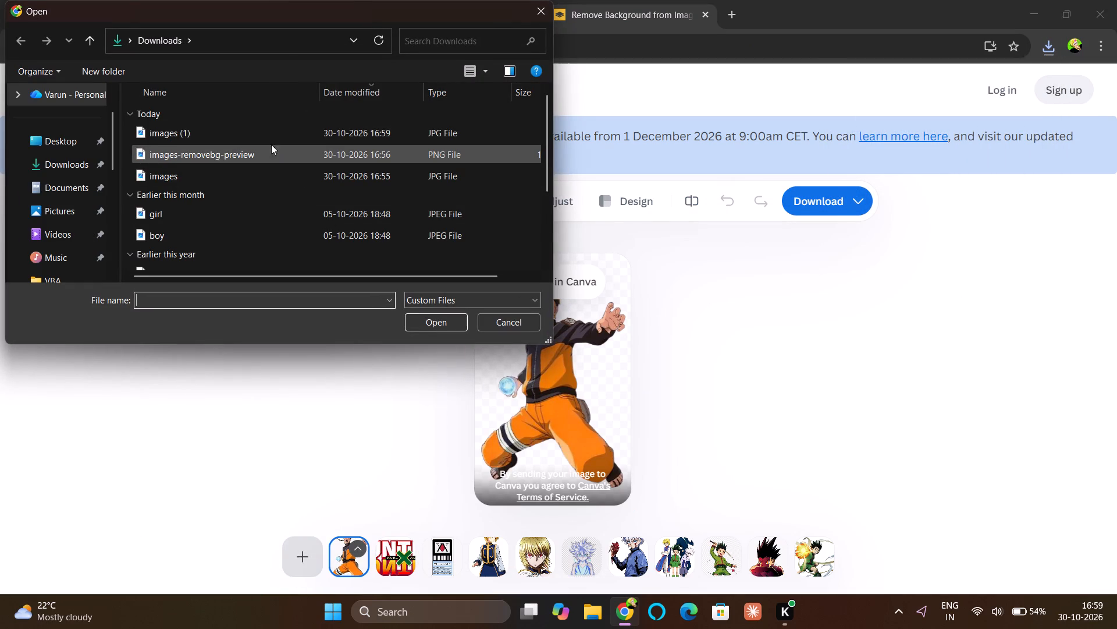
pyautogui.click(268, 135)
pyautogui.press('Return')
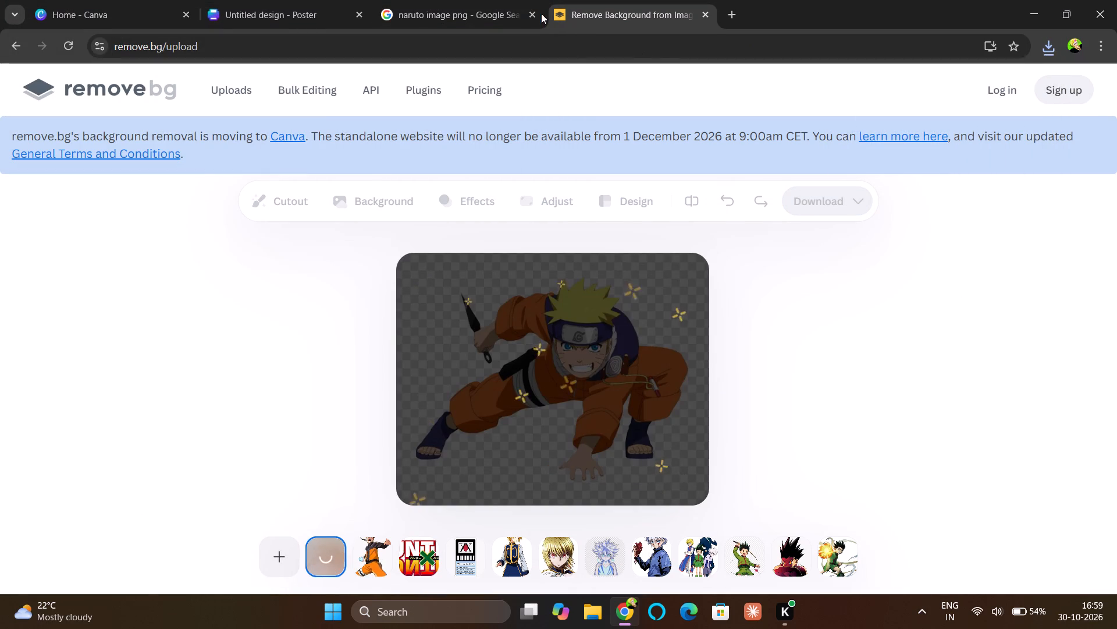
# Return to the Google image results, find the Transparent Naruto Hokage image with the white cape, and save it to Downloads.
pyautogui.click(489, 6)
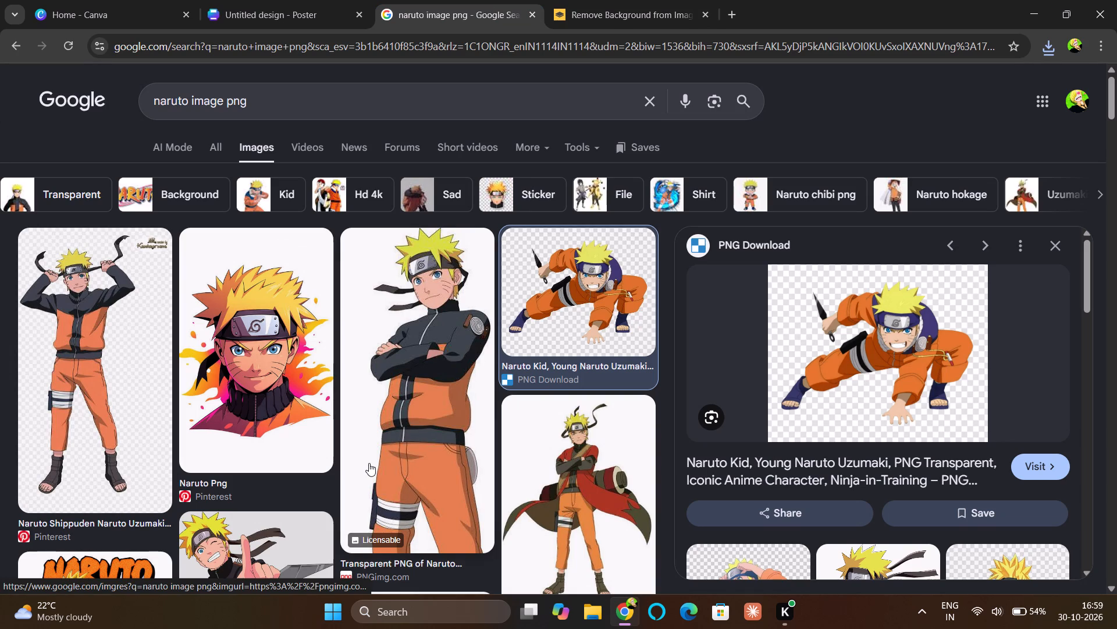
pyautogui.scroll(-7, 369, 463)
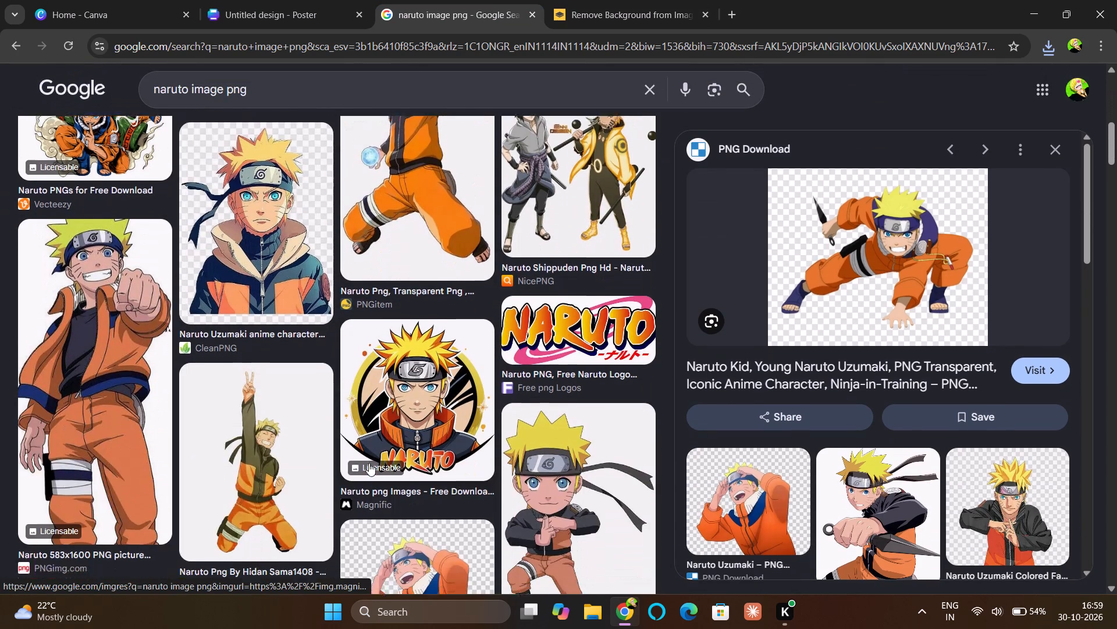
pyautogui.scroll(-5, 369, 463)
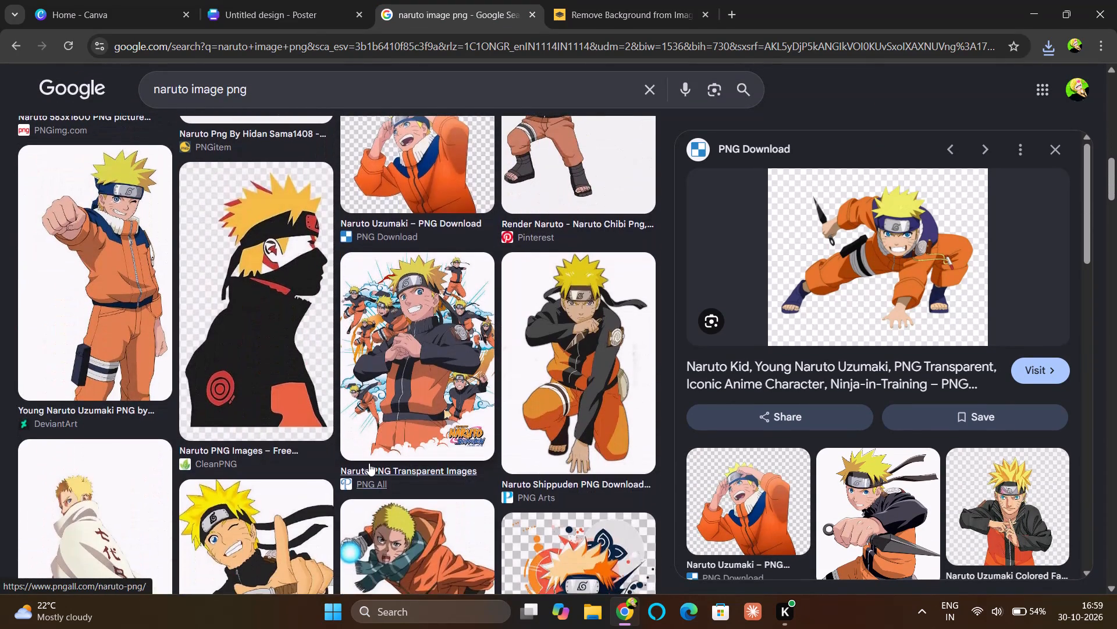
pyautogui.scroll(-4, 369, 463)
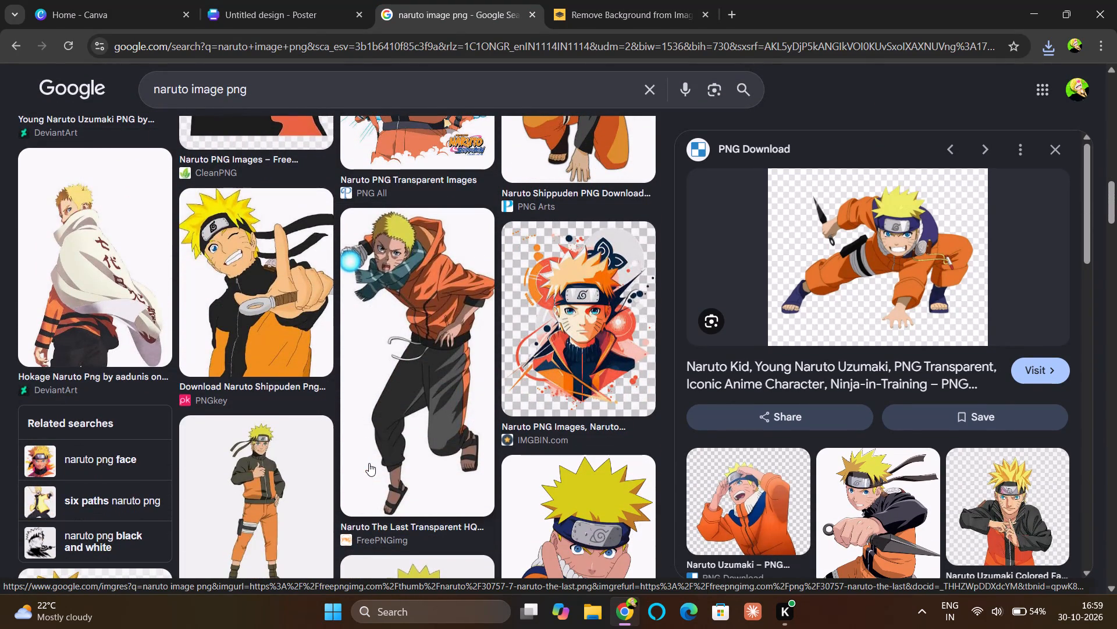
pyautogui.scroll(-3, 404, 438)
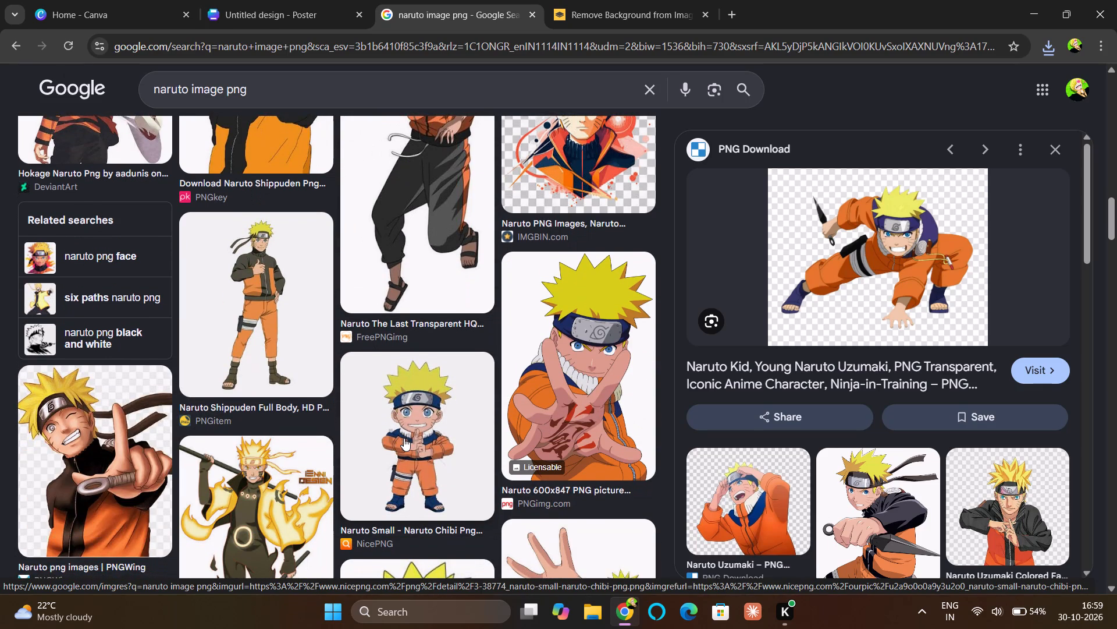
pyautogui.scroll(-4, 404, 438)
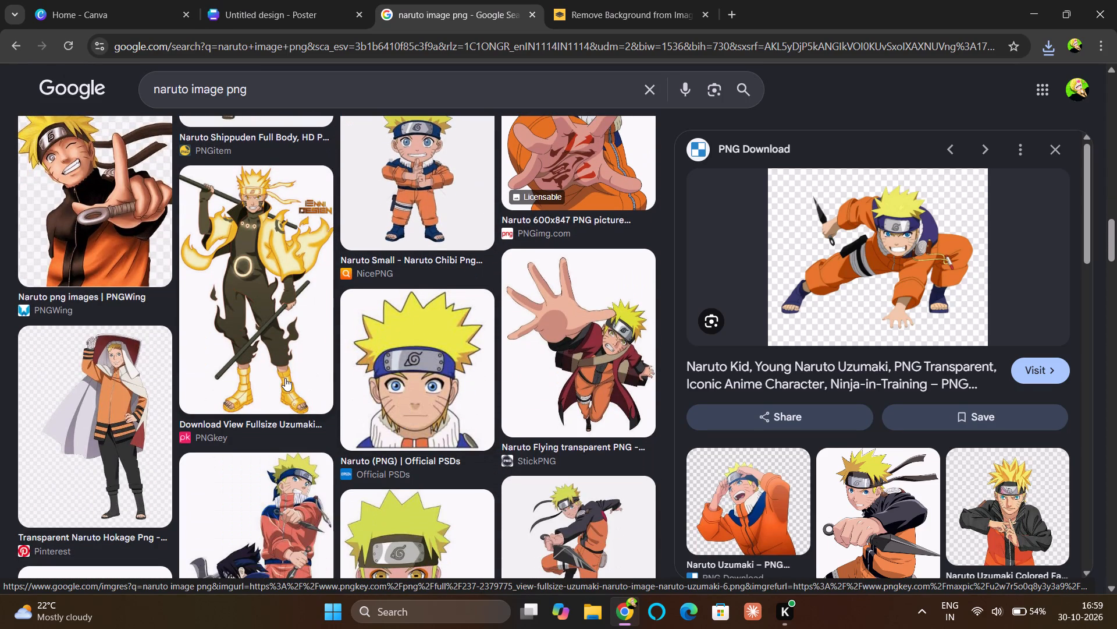
pyautogui.scroll(-2, 285, 378)
pyautogui.scroll(1, 285, 378)
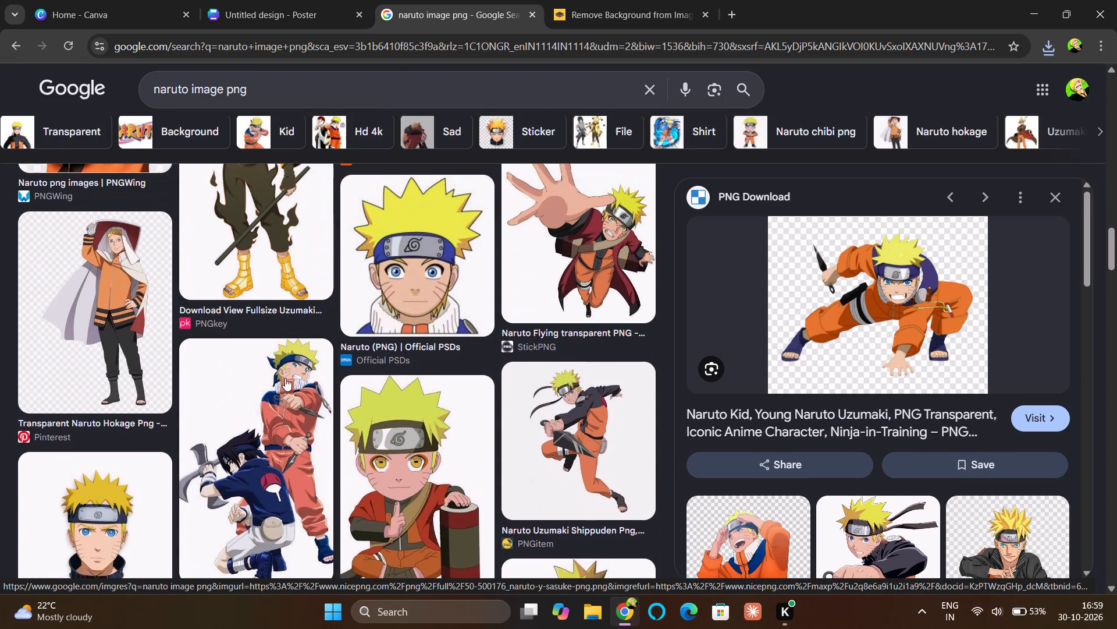
pyautogui.rightClick(108, 320)
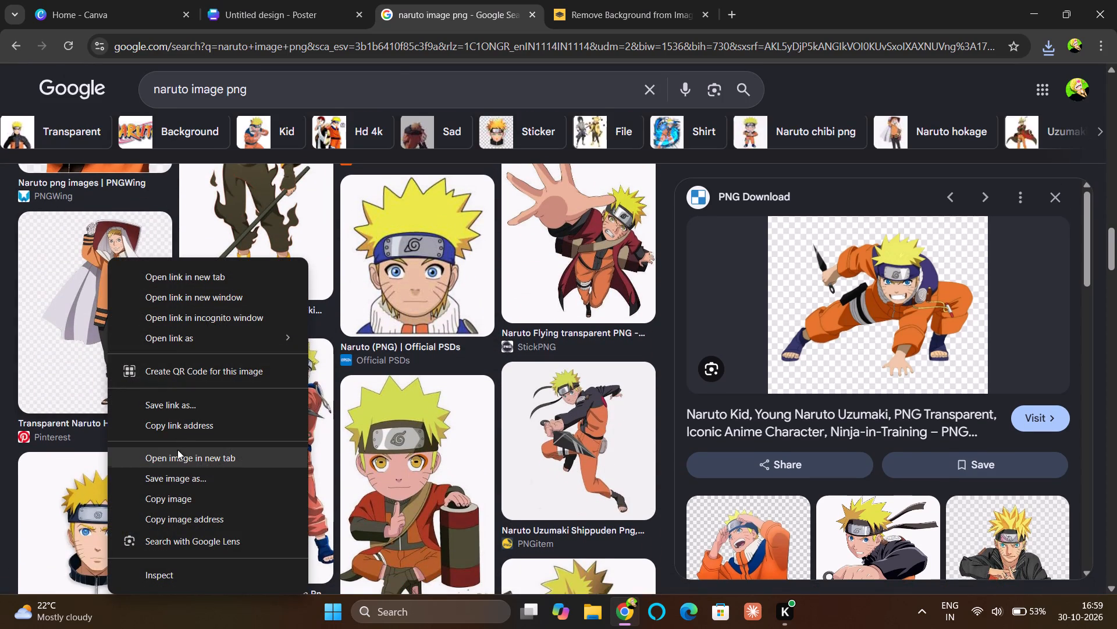
pyautogui.click(187, 487)
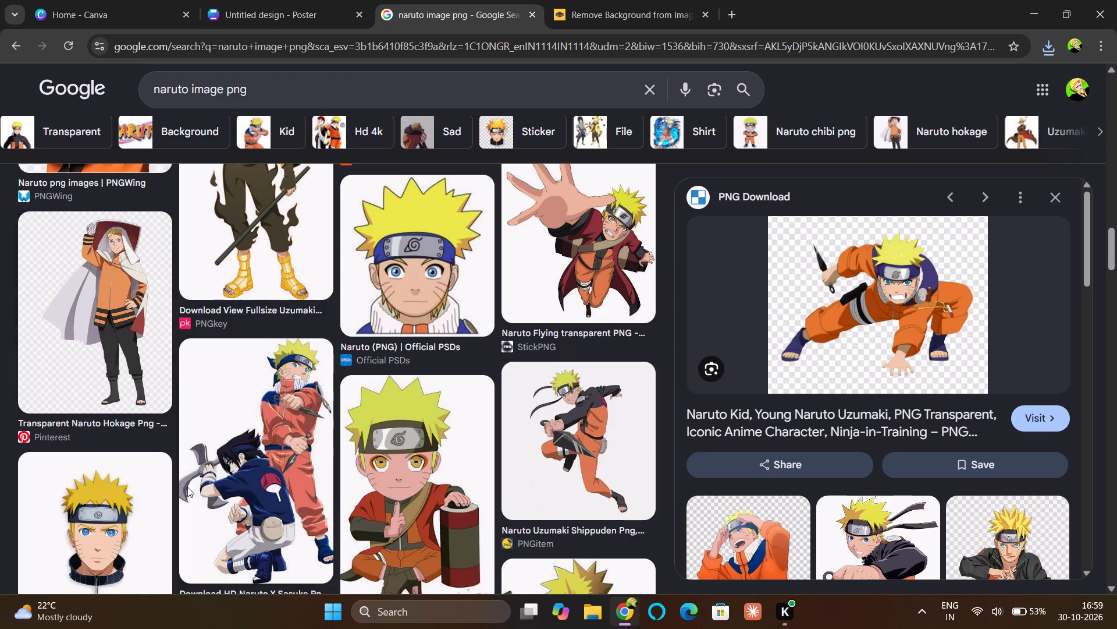
pyautogui.press('Return')
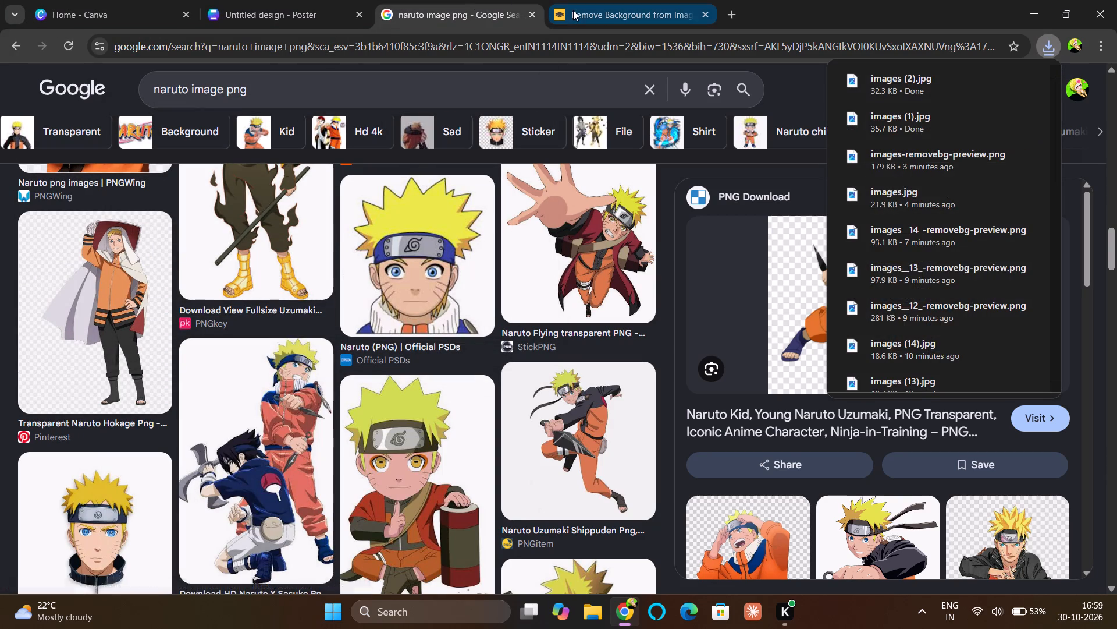
# Switch to remove.bg and download the free preview version of the crouching Naruto cutout.
pyautogui.click(573, 10)
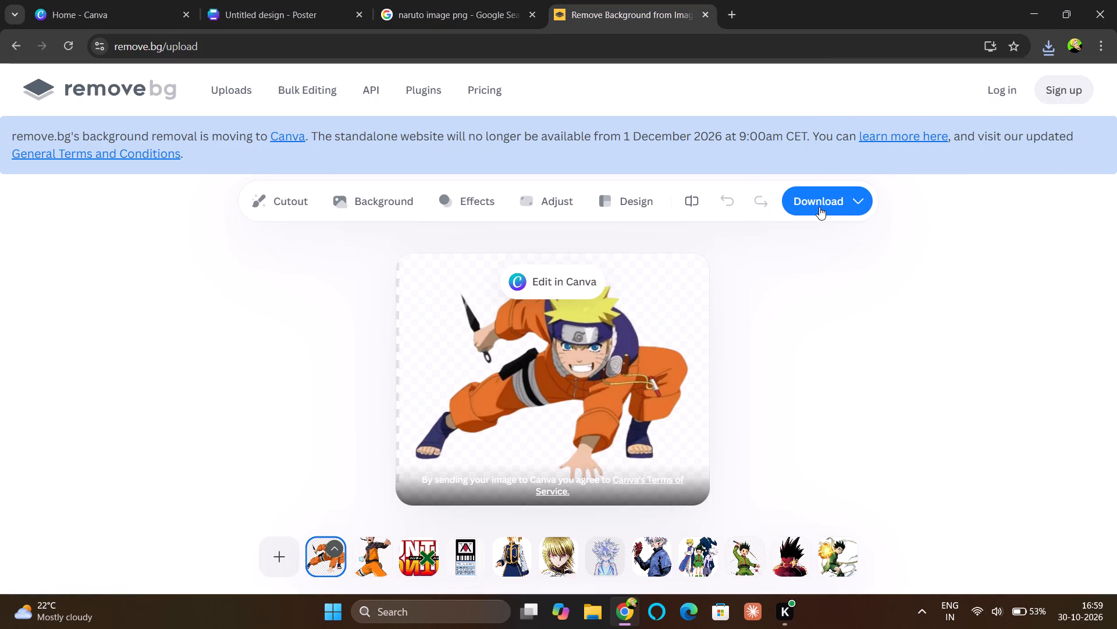
pyautogui.click(819, 207)
pyautogui.click(822, 252)
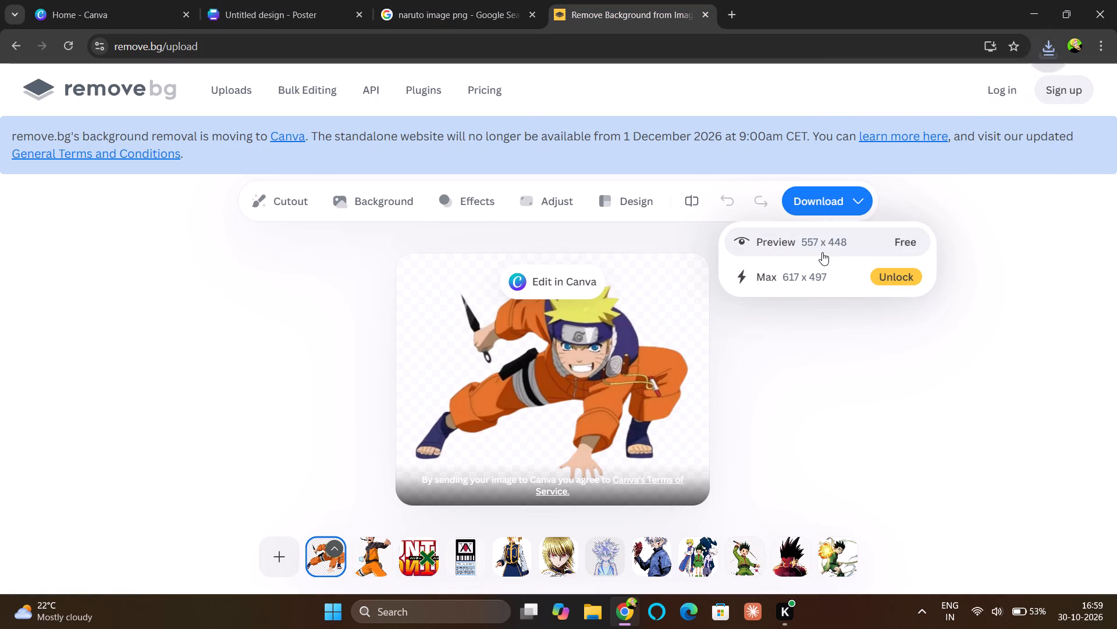
# Switch to the Canva poster and upload the images__1_-removebg-preview PNG file from the Downloads folder.
pyautogui.click(265, 8)
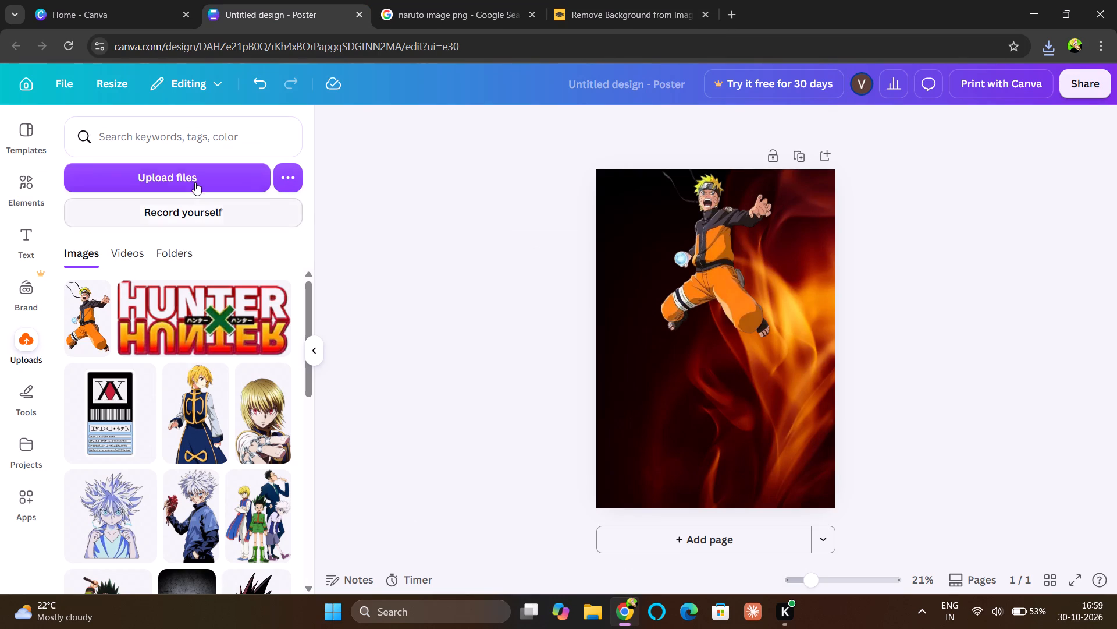
pyautogui.click(197, 181)
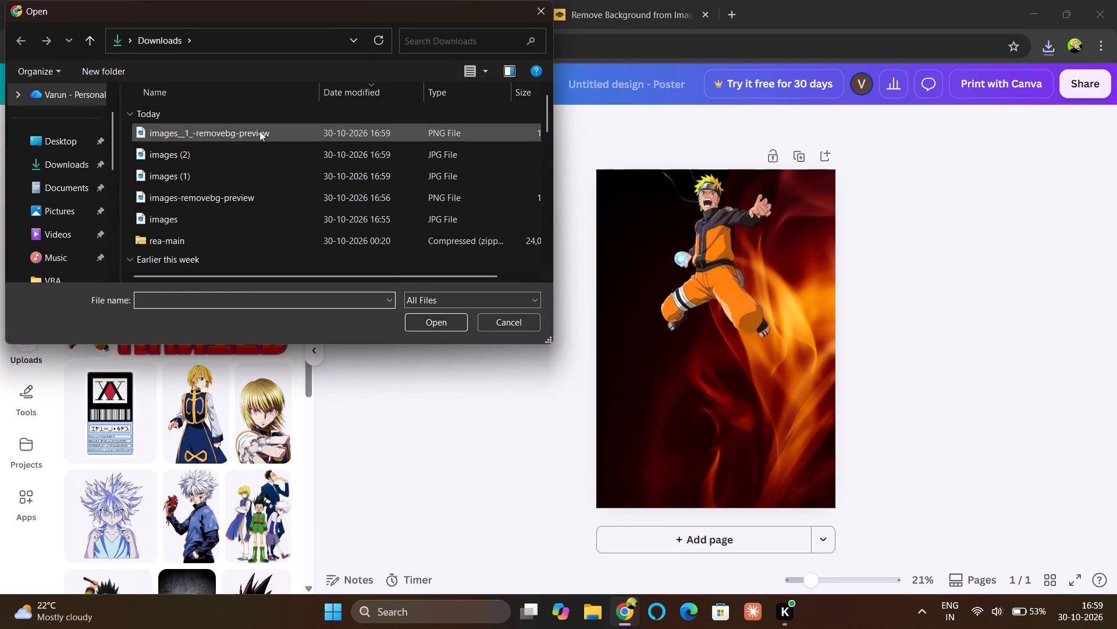
pyautogui.click(259, 131)
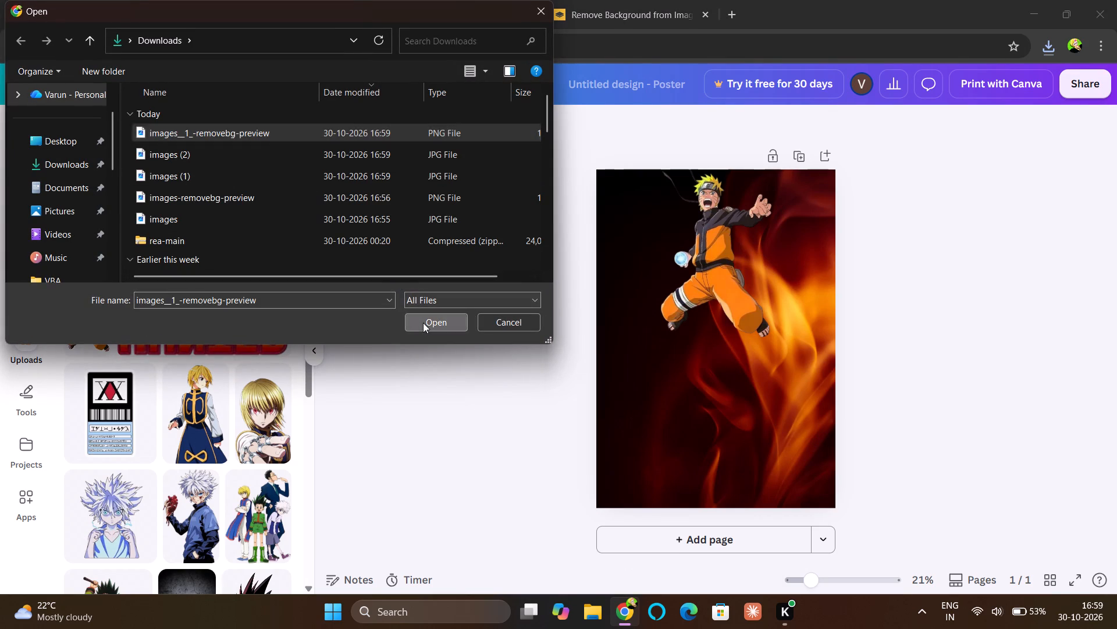
pyautogui.click(423, 323)
# Switch to remove.bg and upload the images (2) JPG file from Downloads for background removal.
pyautogui.click(620, 25)
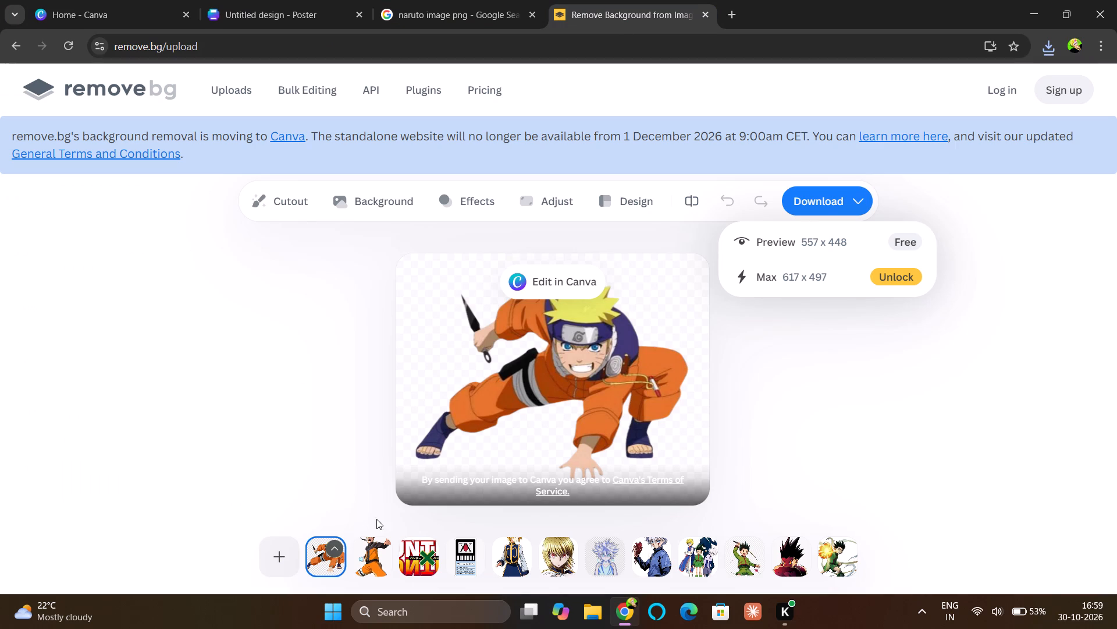
pyautogui.click(277, 556)
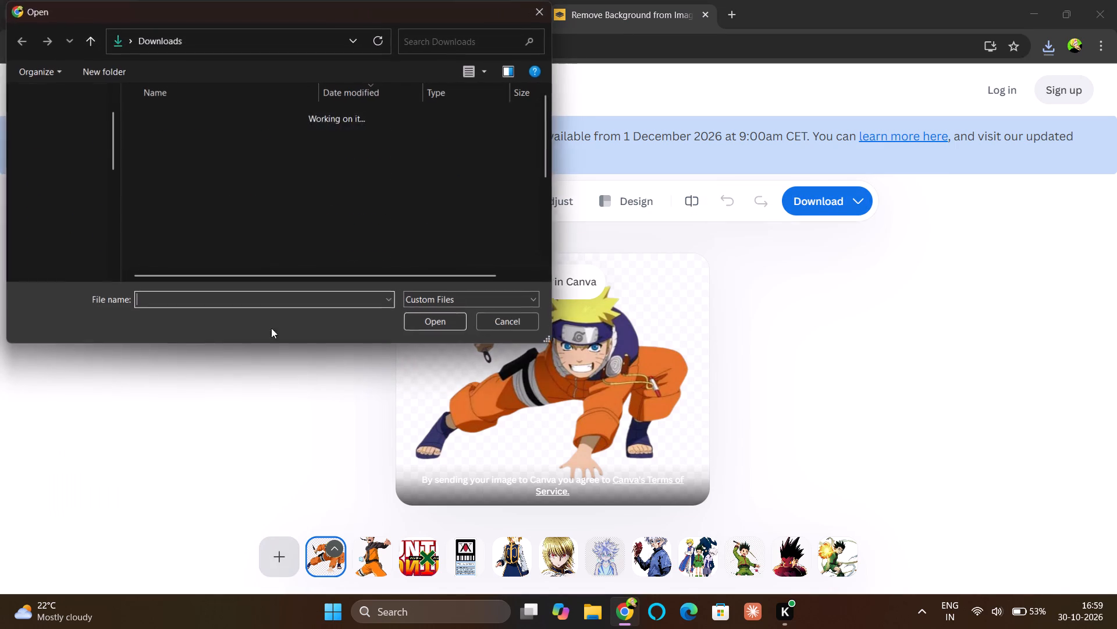
pyautogui.click(231, 160)
pyautogui.click(435, 320)
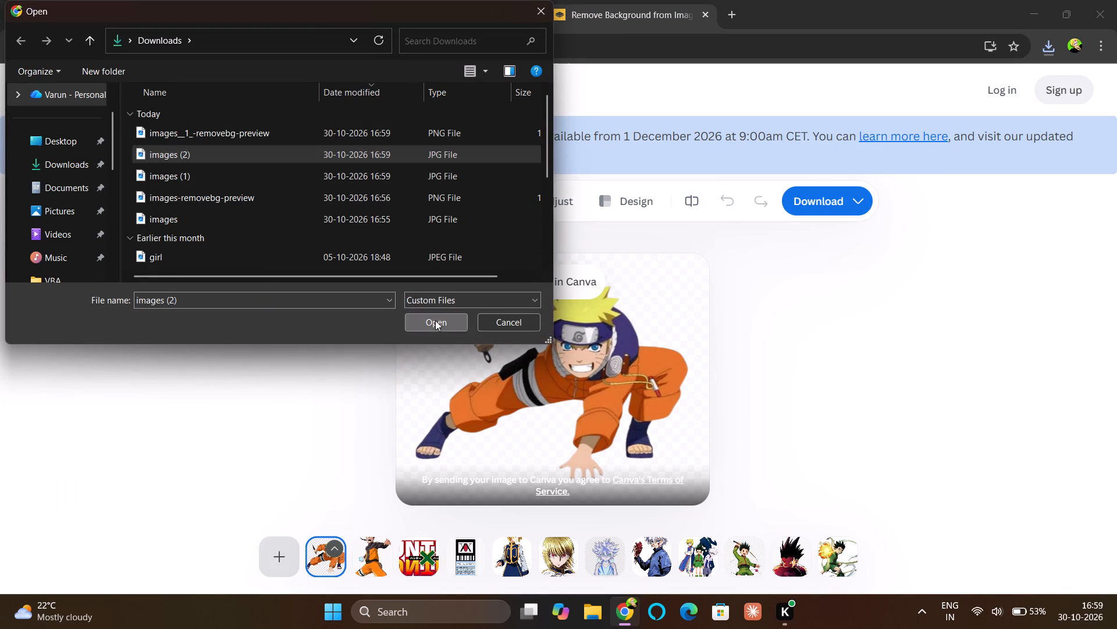
# Add the crouching Naruto cutout to the Canva poster and place it horizontally centered at the bottom edge of the page.
pyautogui.click(318, 17)
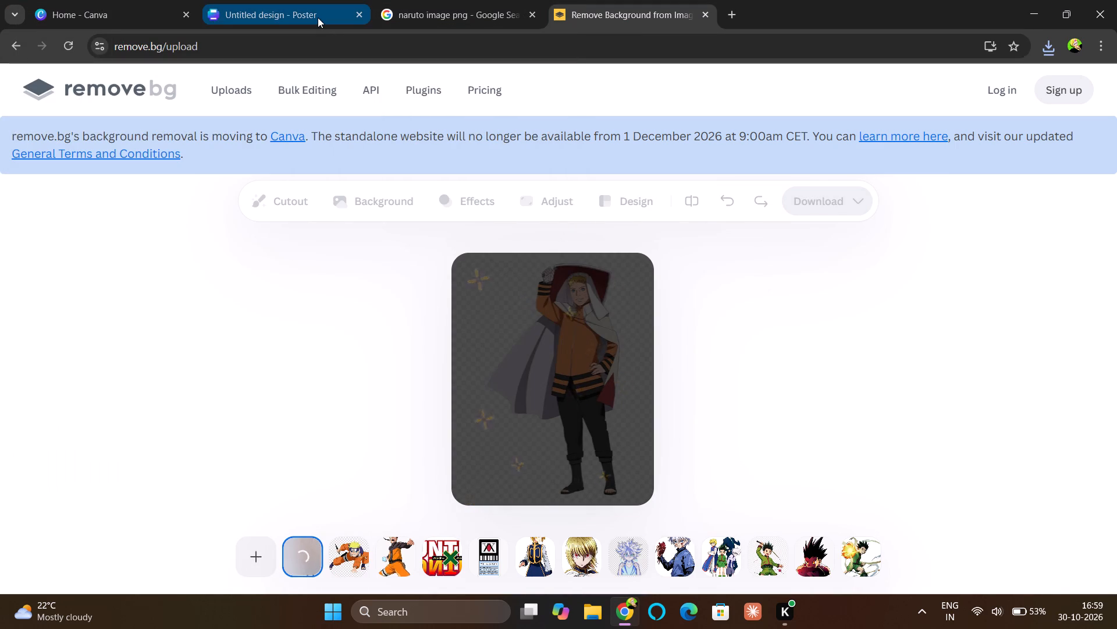
pyautogui.click(144, 323)
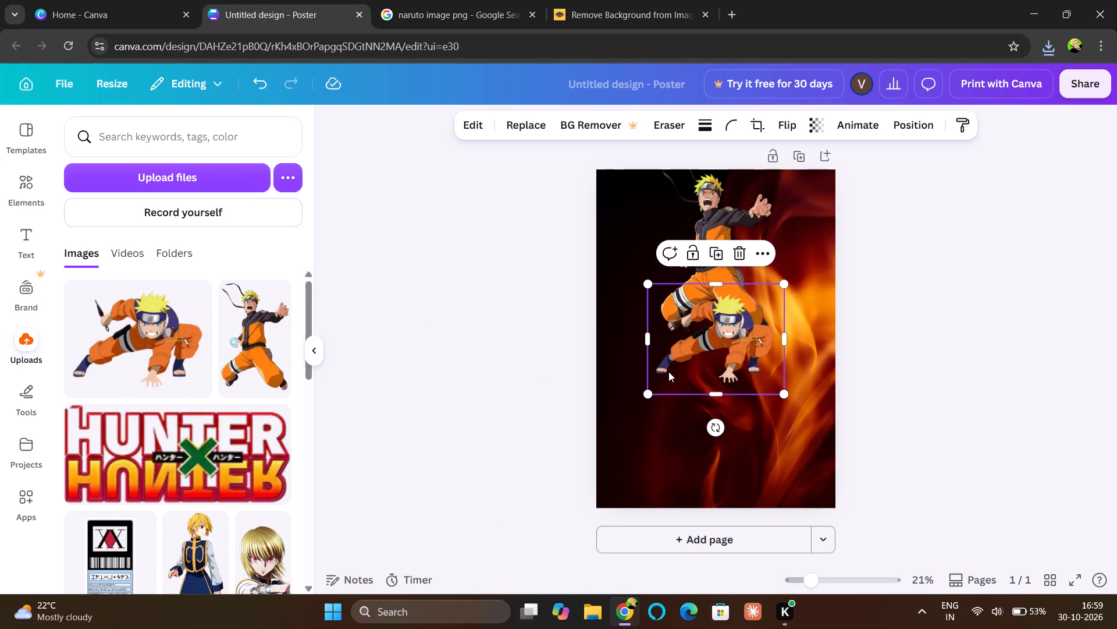
pyautogui.moveTo(741, 328); pyautogui.dragTo(738, 450)
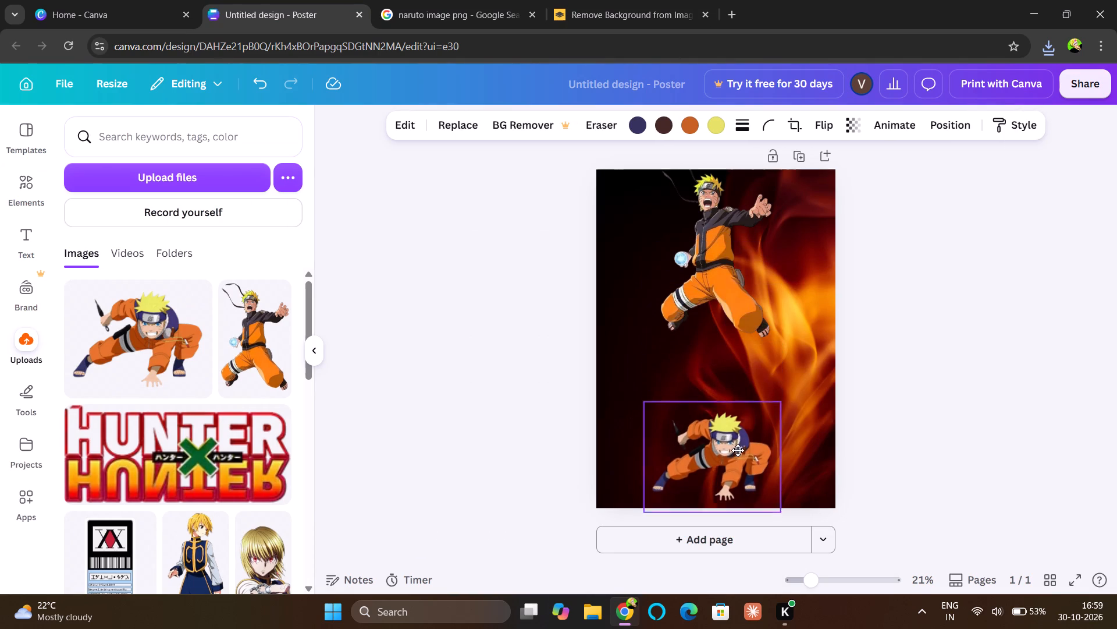
pyautogui.moveTo(738, 450); pyautogui.dragTo(738, 456)
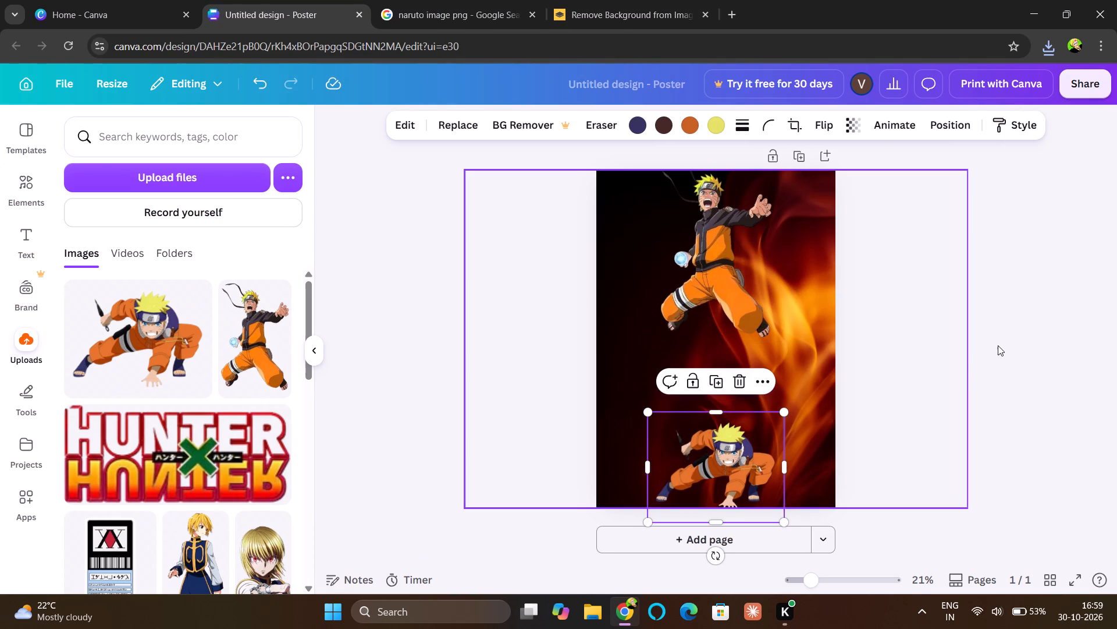
pyautogui.click(998, 345)
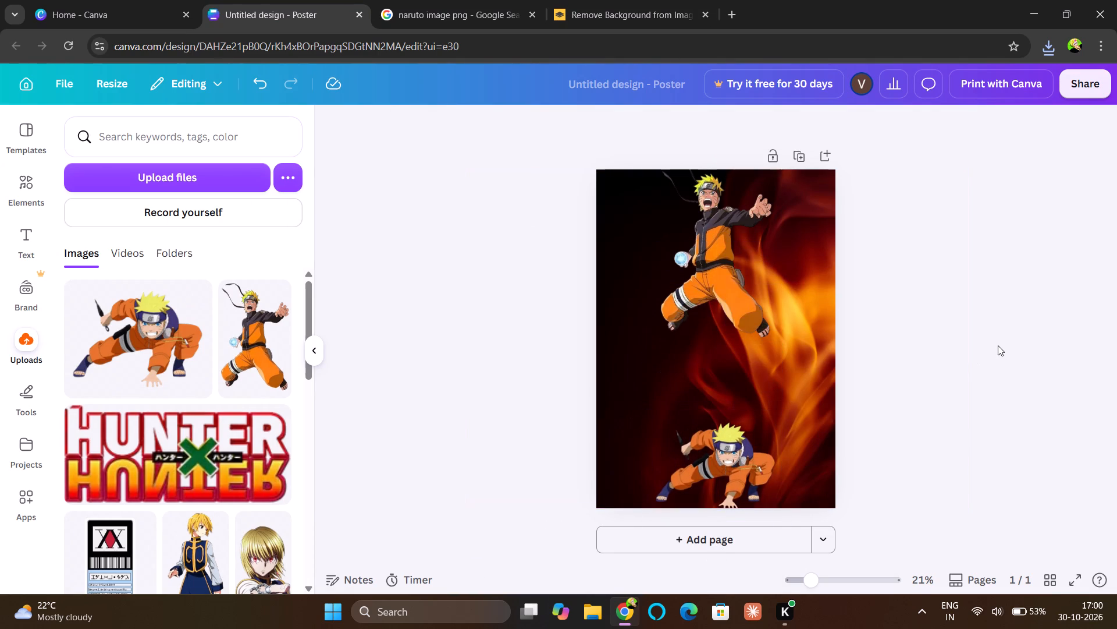
# Switch to remove.bg and download the free preview version of the Hokage Naruto cutout.
pyautogui.click(625, 16)
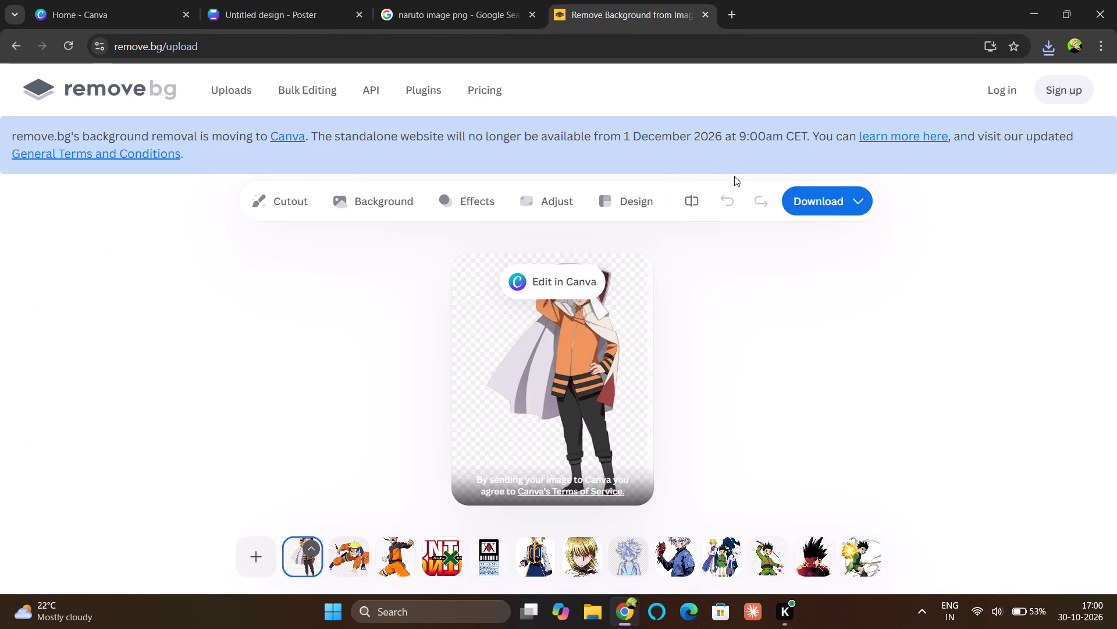
pyautogui.click(814, 211)
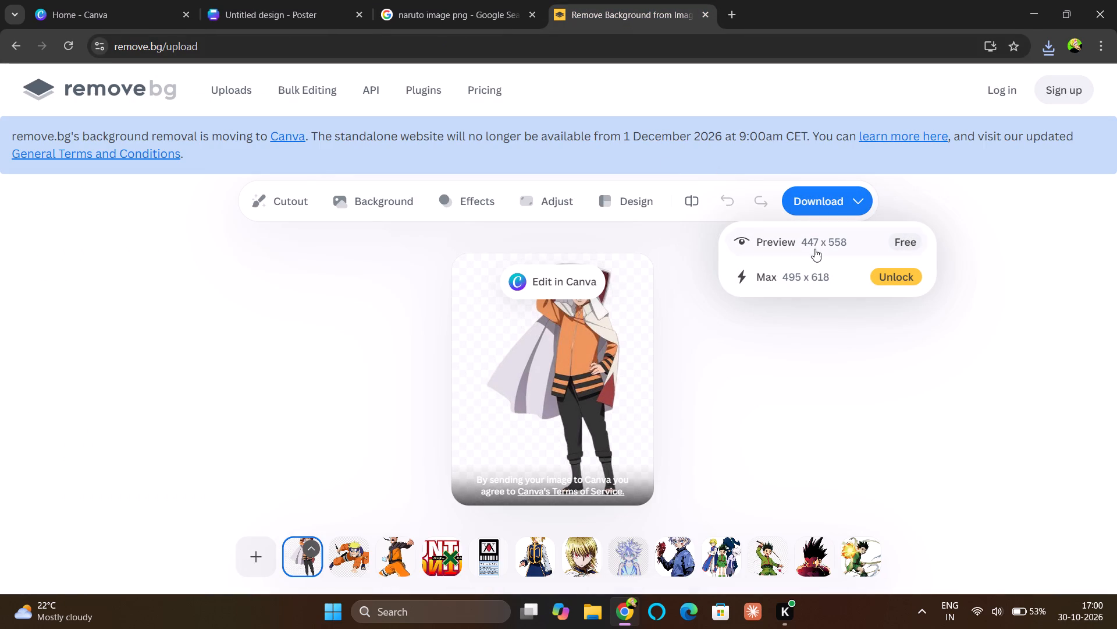
pyautogui.click(814, 248)
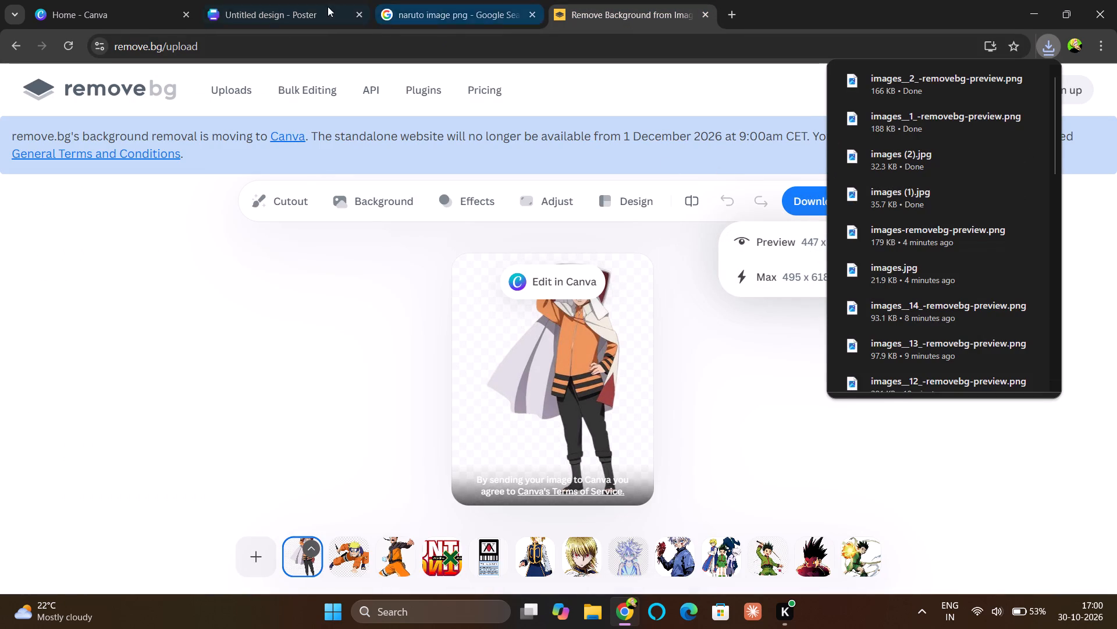
# Switch to the Canva poster and upload the images__2_-removebg-preview PNG file from the Downloads folder.
pyautogui.click(318, 8)
pyautogui.click(195, 179)
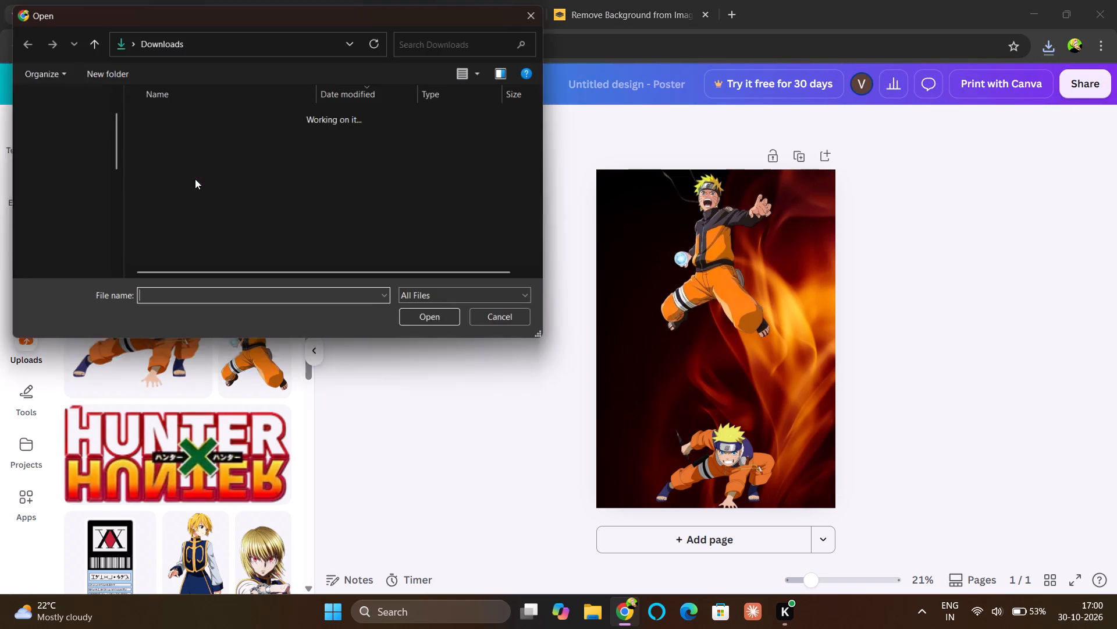
pyautogui.click(200, 141)
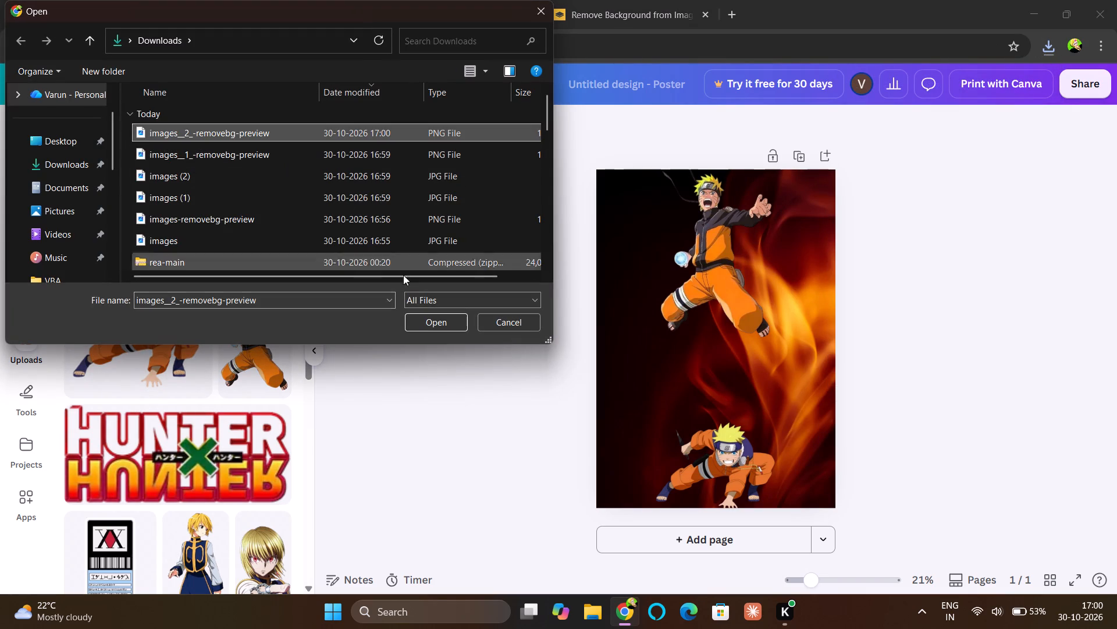
pyautogui.doubleClick(436, 330)
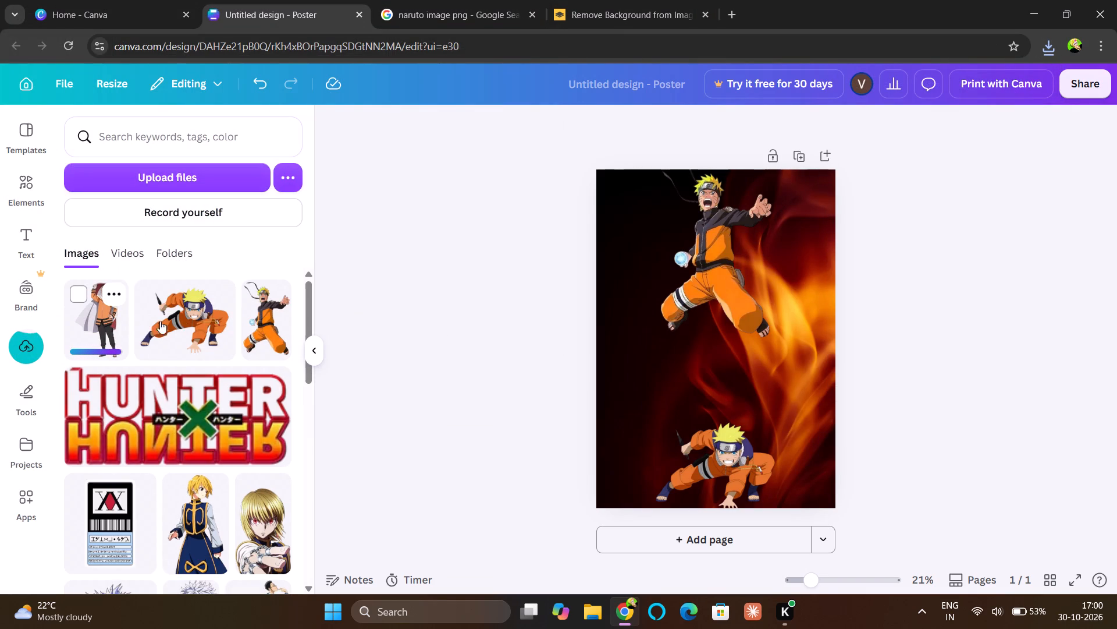
# Add the Hokage Naruto cutout to the poster and place it in the bottom-right corner of the page.
pyautogui.click(100, 326)
pyautogui.moveTo(725, 327); pyautogui.dragTo(804, 418)
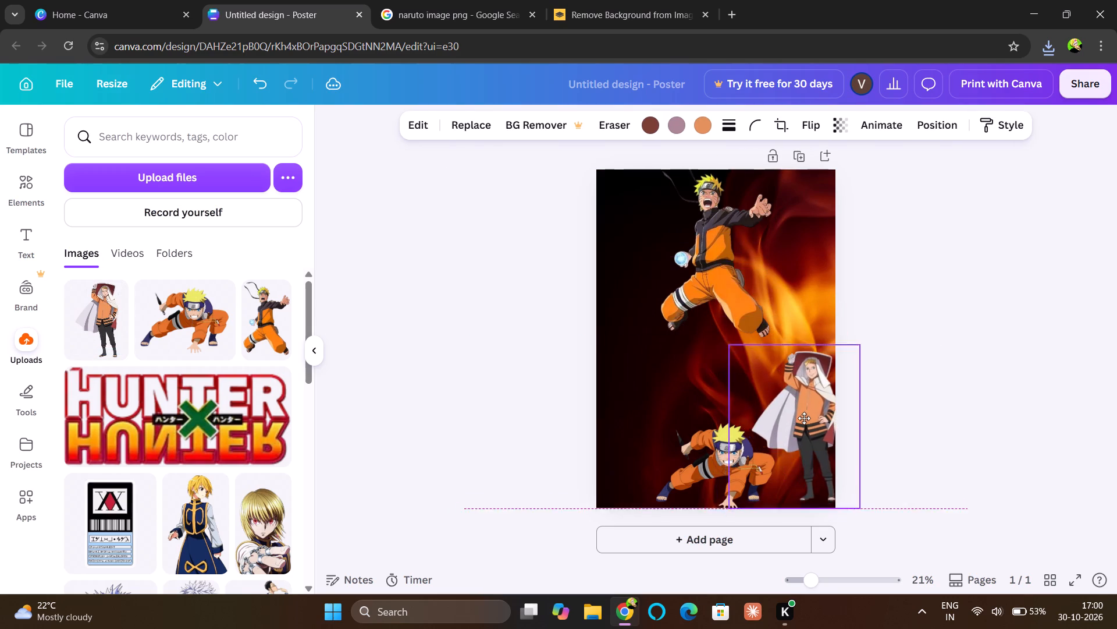
pyautogui.moveTo(804, 418); pyautogui.dragTo(801, 420)
pyautogui.click(905, 404)
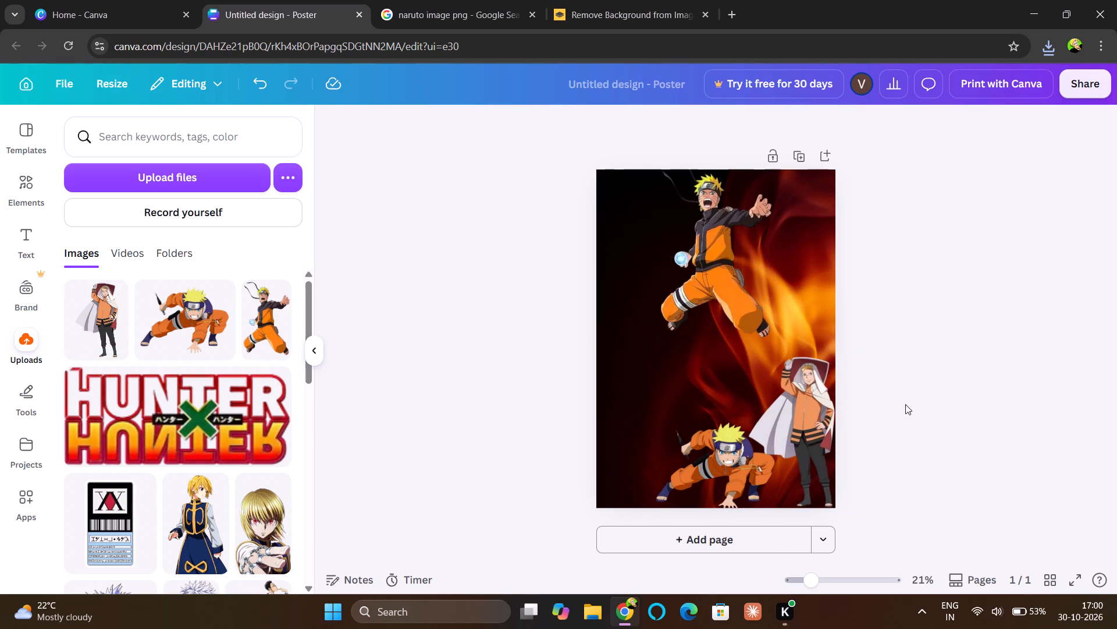
# Switch to the Naruto image search results and save the PNGkey Six Paths Naruto image to Downloads as images (3).
pyautogui.click(493, 11)
pyautogui.scroll(-4, 442, 363)
pyautogui.scroll(1, 442, 363)
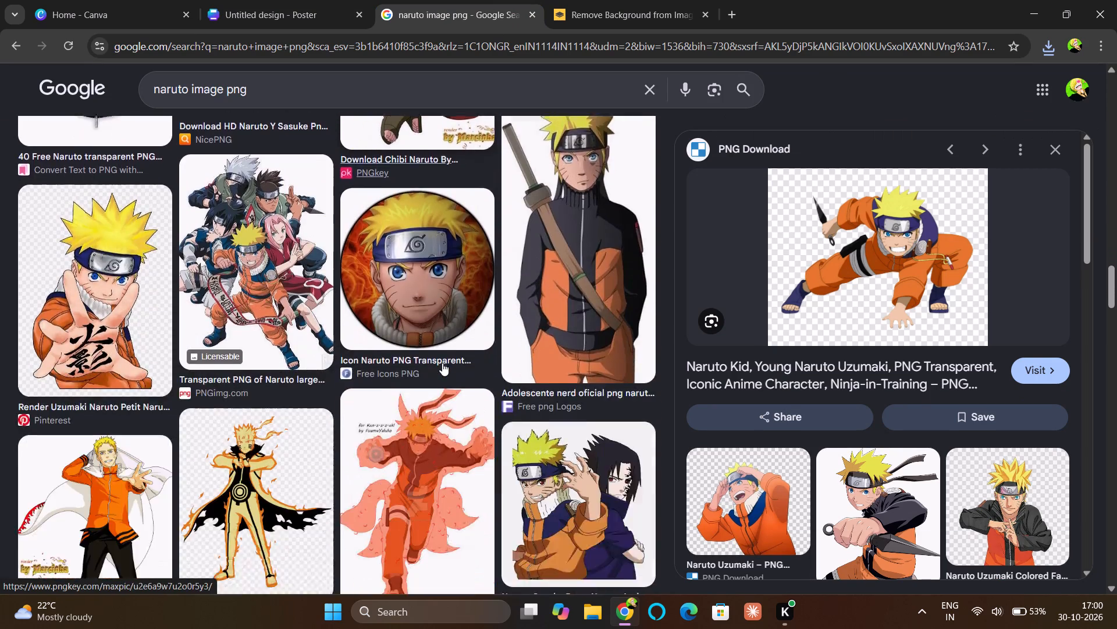
pyautogui.scroll(1, 442, 363)
pyautogui.scroll(-1, 442, 363)
pyautogui.scroll(1, 442, 363)
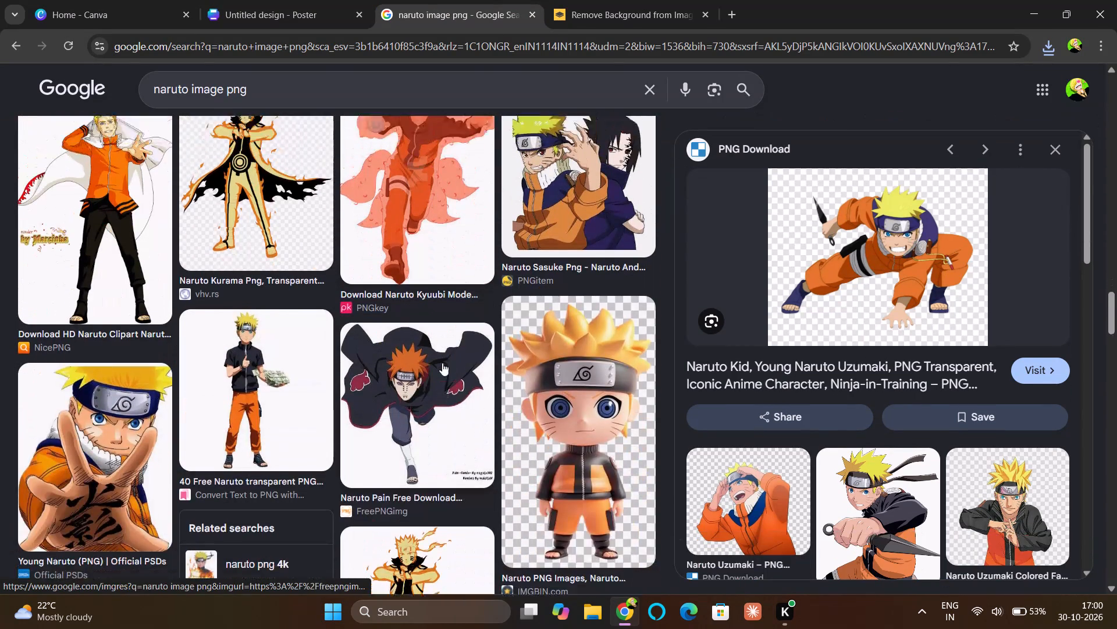
pyautogui.scroll(2, 442, 363)
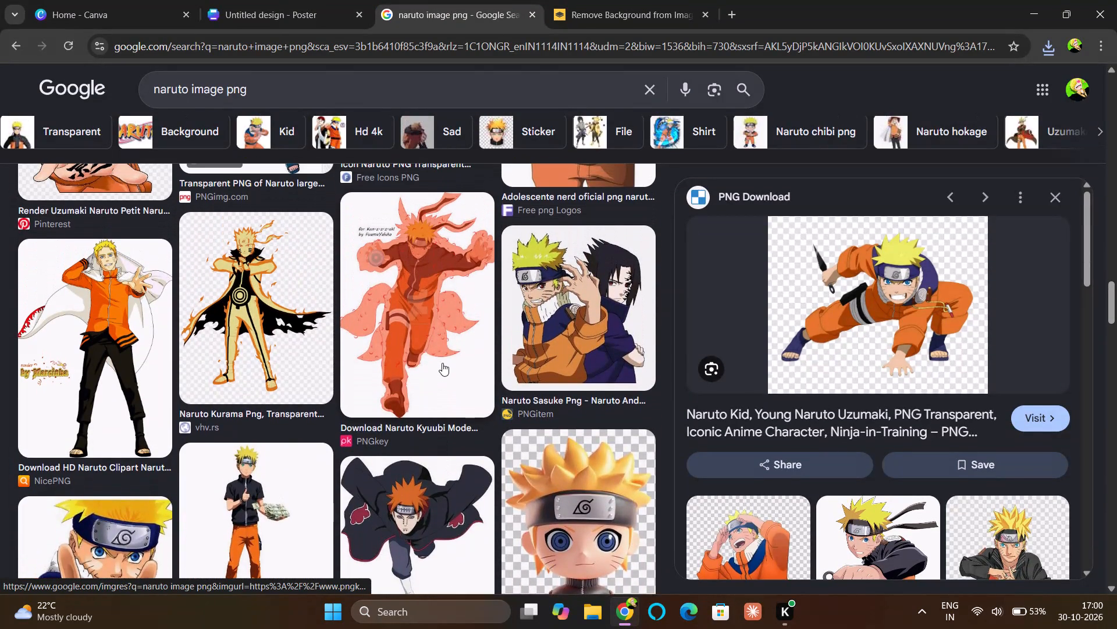
pyautogui.scroll(2, 442, 363)
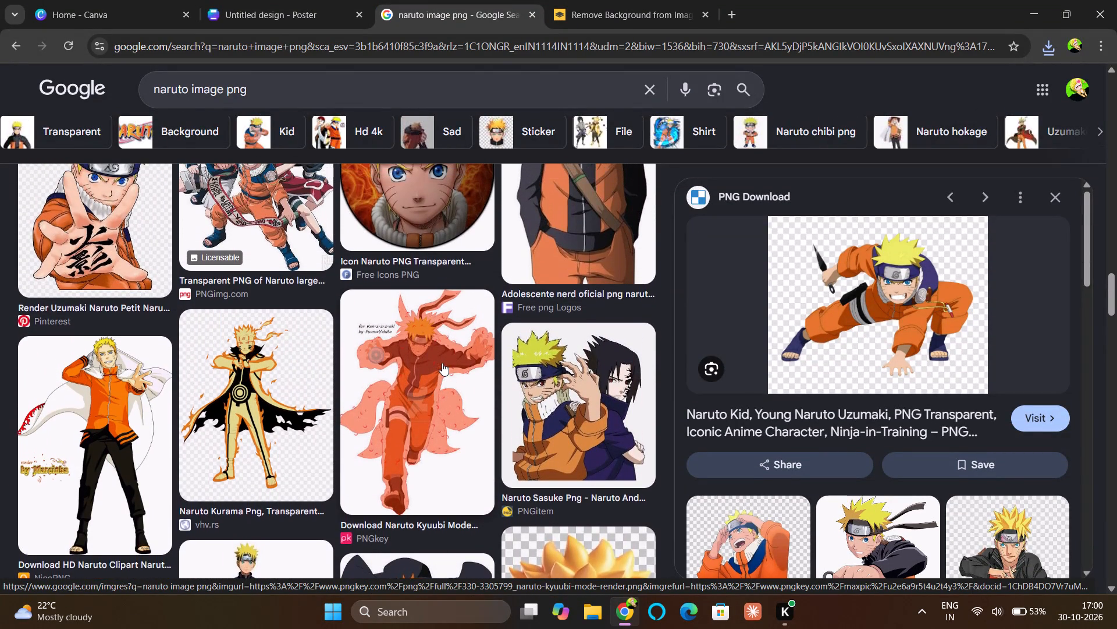
pyautogui.scroll(6, 442, 363)
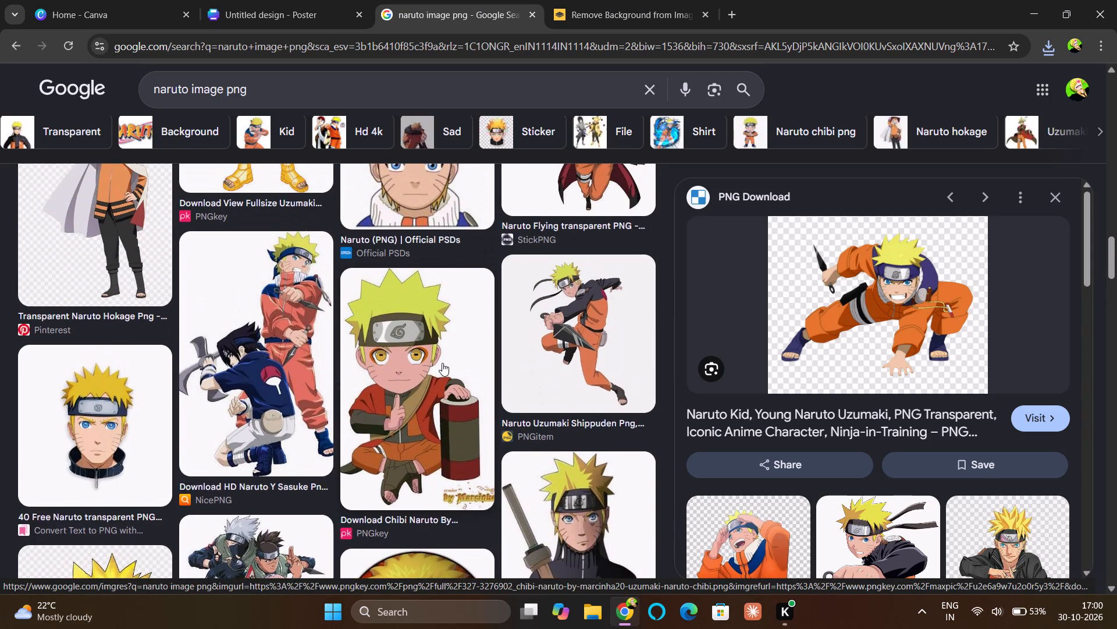
pyautogui.scroll(4, 442, 363)
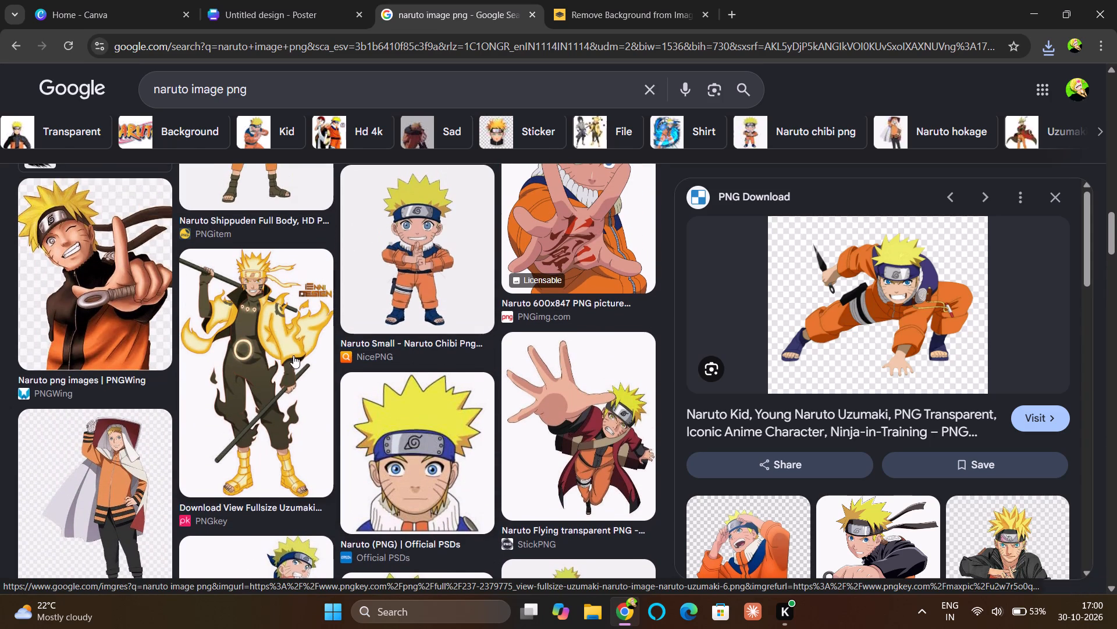
pyautogui.click(280, 353)
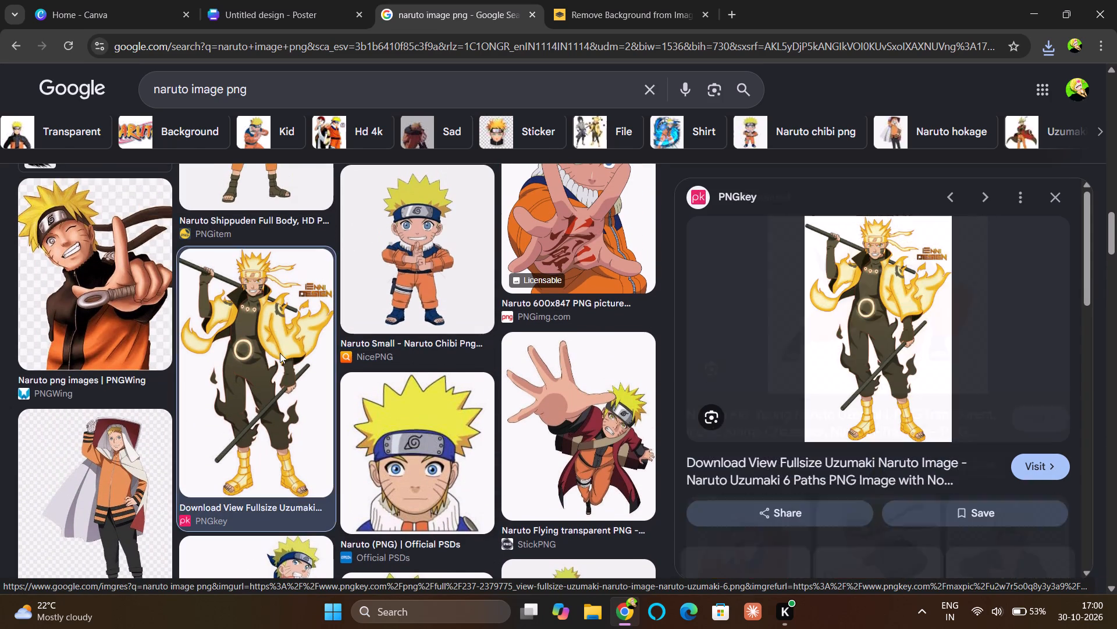
pyautogui.rightClick(280, 353)
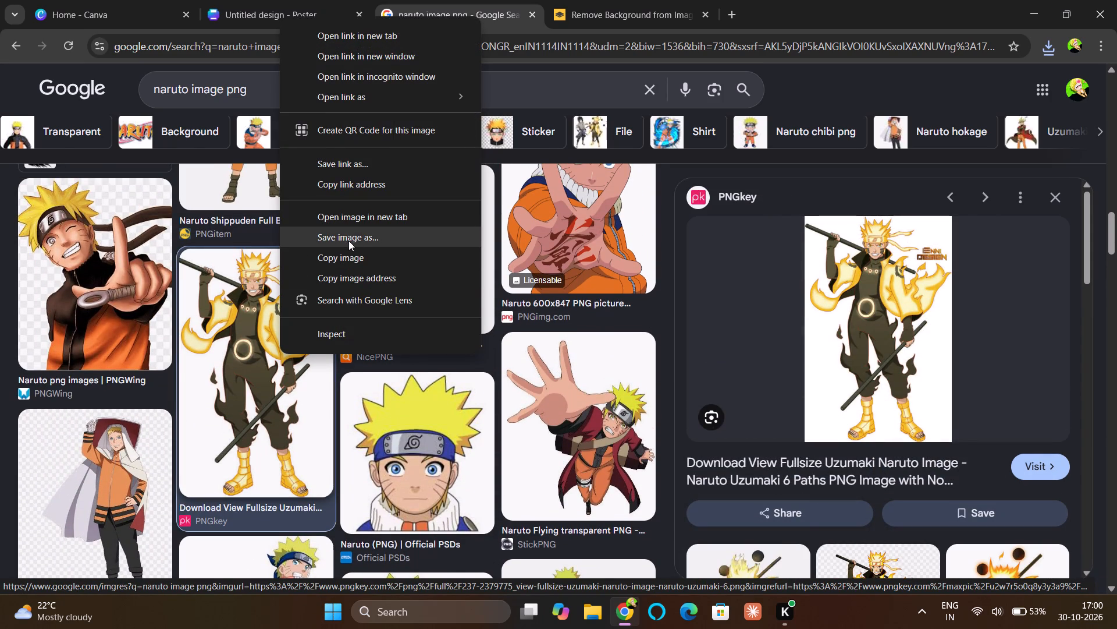
pyautogui.click(348, 241)
pyautogui.press('Return')
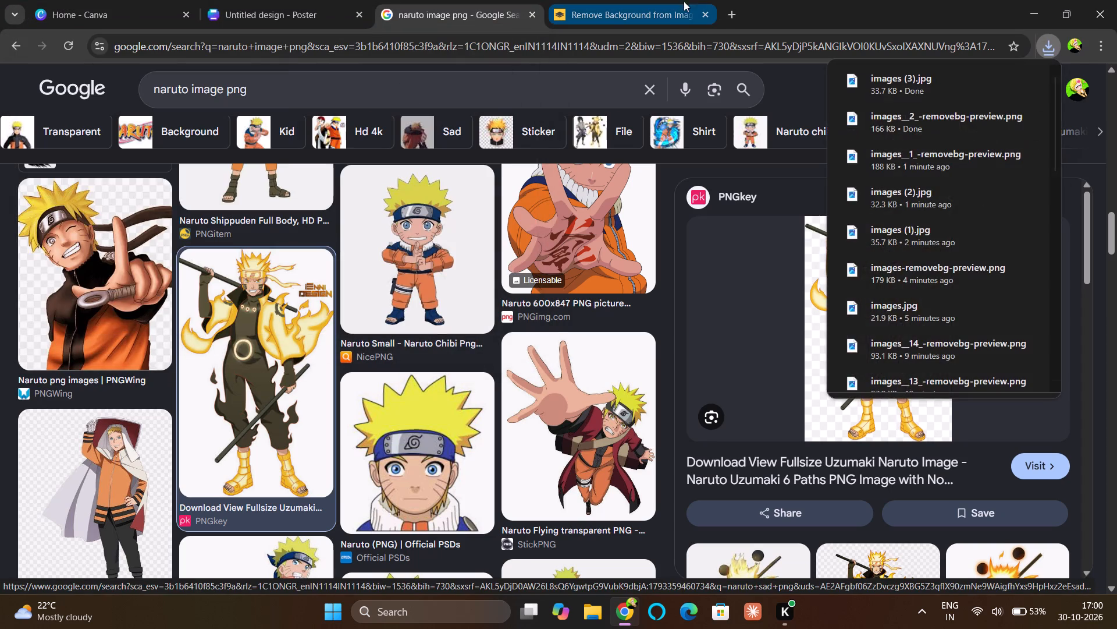
# Switch to remove.bg and upload the images (3) JPG file from Downloads for background removal.
pyautogui.click(664, 19)
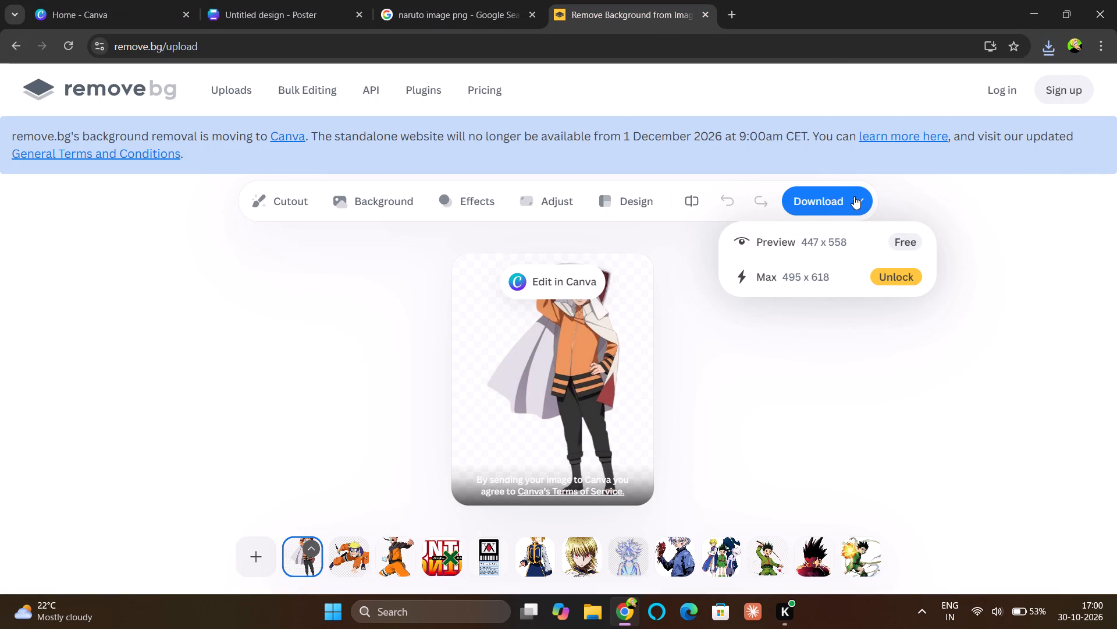
pyautogui.click(250, 570)
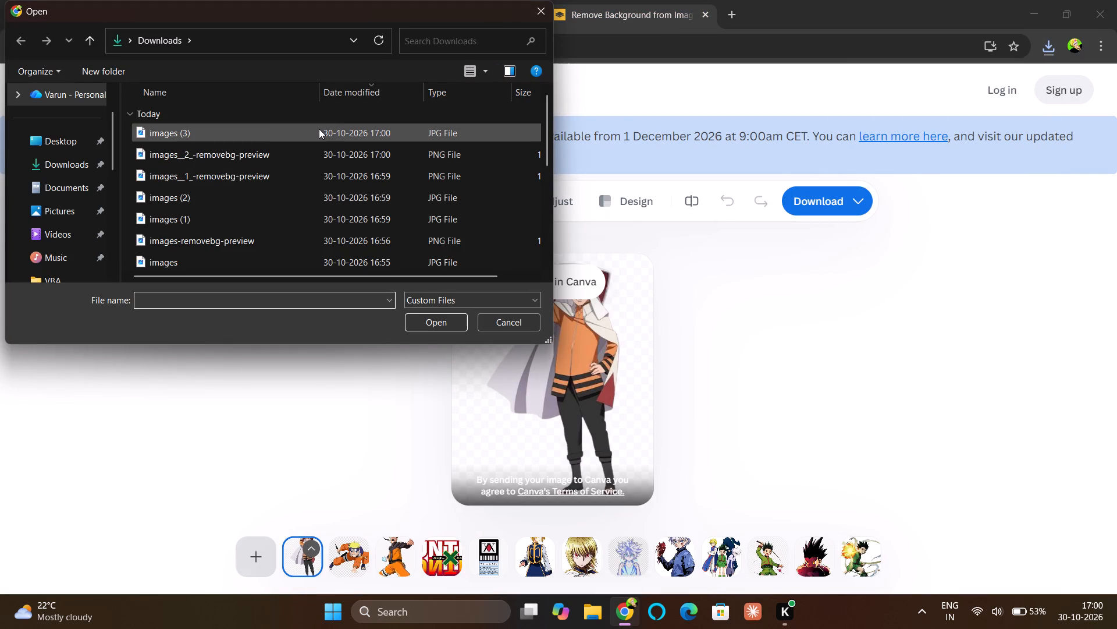
pyautogui.click(319, 129)
pyautogui.press('Return')
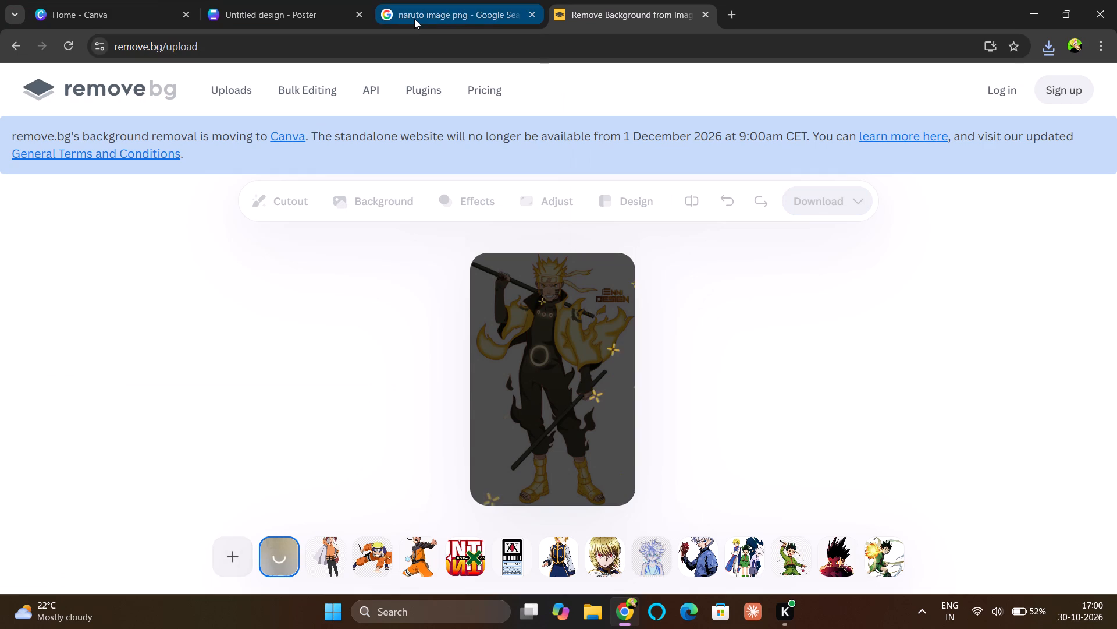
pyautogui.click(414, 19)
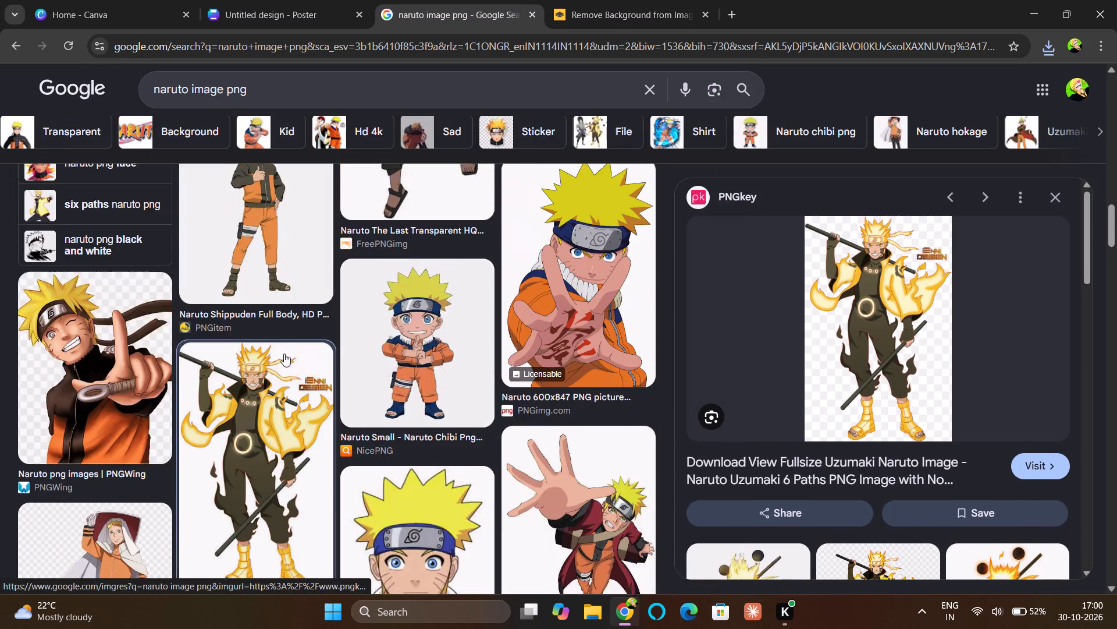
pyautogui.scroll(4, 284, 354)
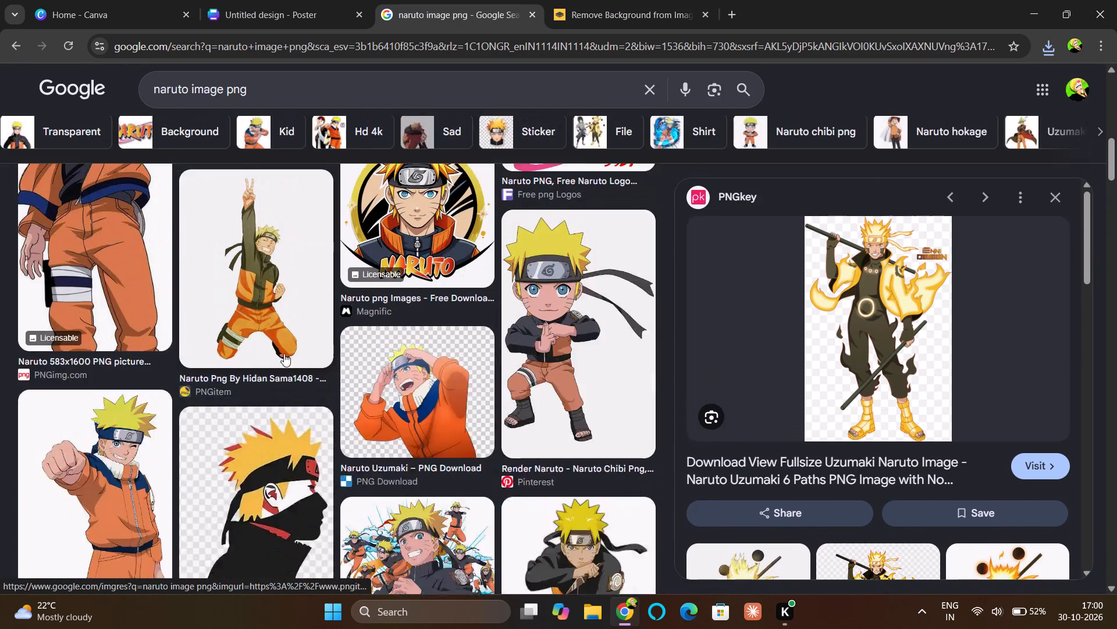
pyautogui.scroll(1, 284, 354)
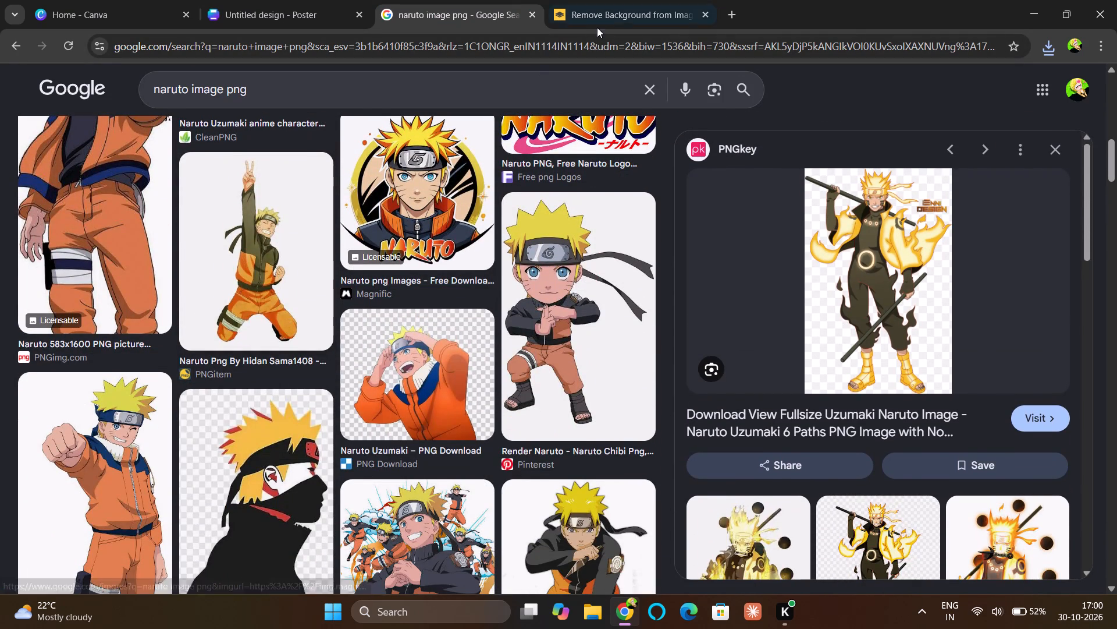
# Switch to remove.bg and download the free preview version of the Six Paths Naruto cutout.
pyautogui.click(602, 22)
pyautogui.click(839, 204)
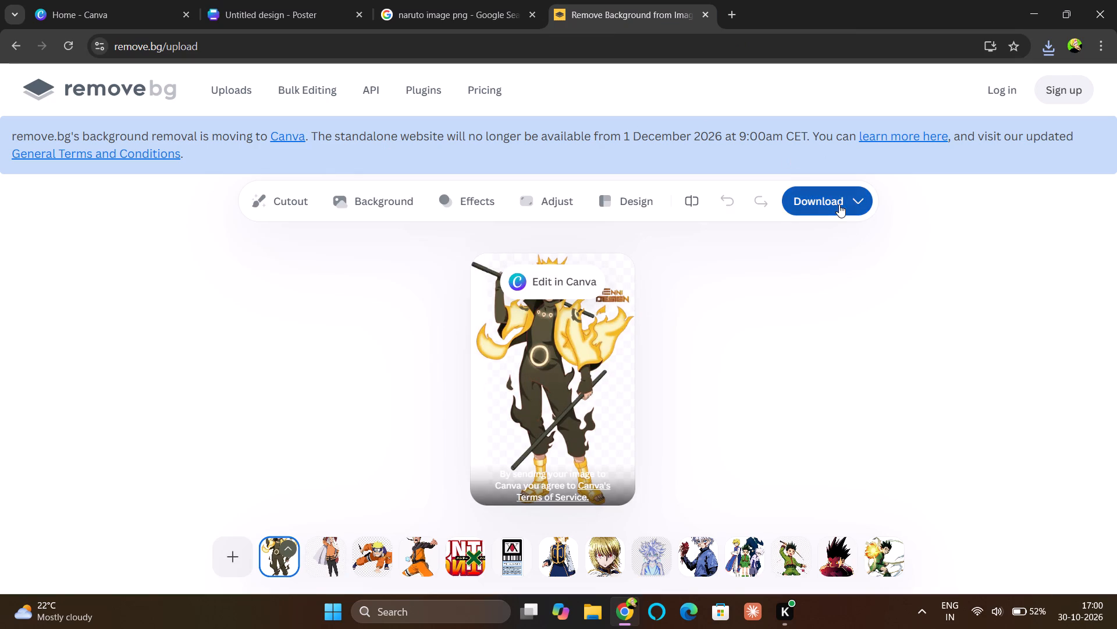
pyautogui.click(781, 238)
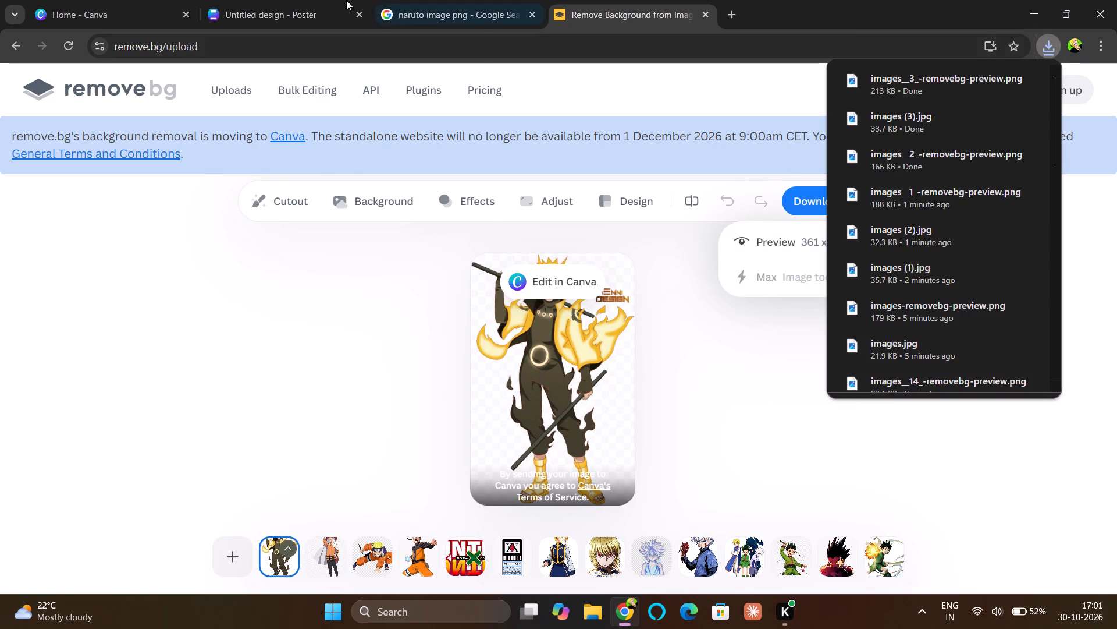
# Switch to the Canva poster and upload the images__3_-removebg-preview PNG file from the Downloads folder.
pyautogui.click(292, 3)
pyautogui.click(192, 180)
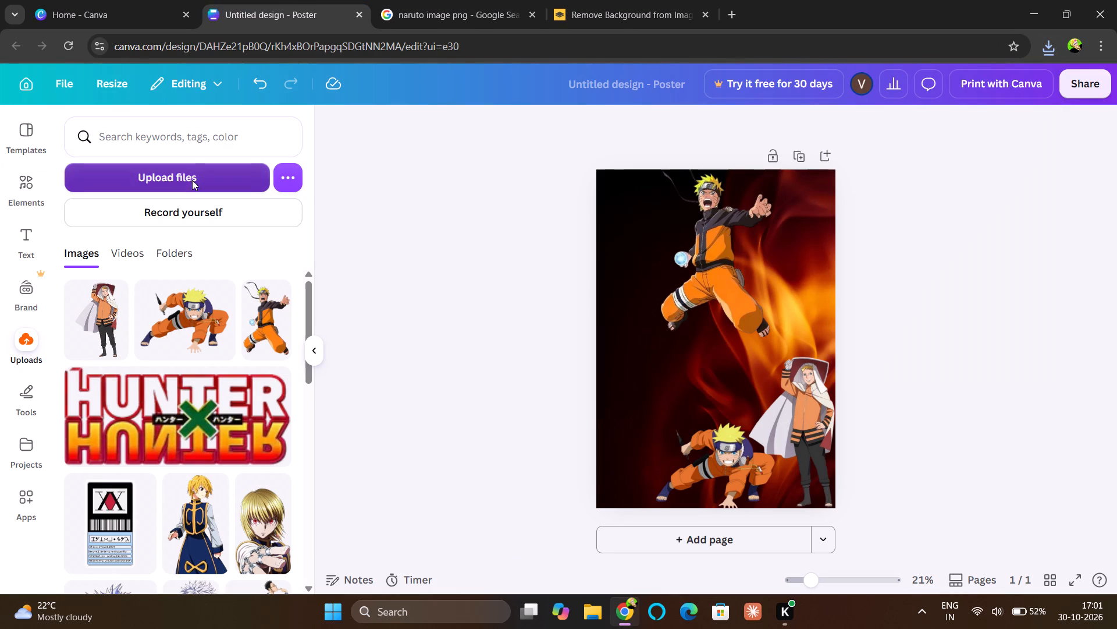
pyautogui.click(198, 127)
pyautogui.press('Return')
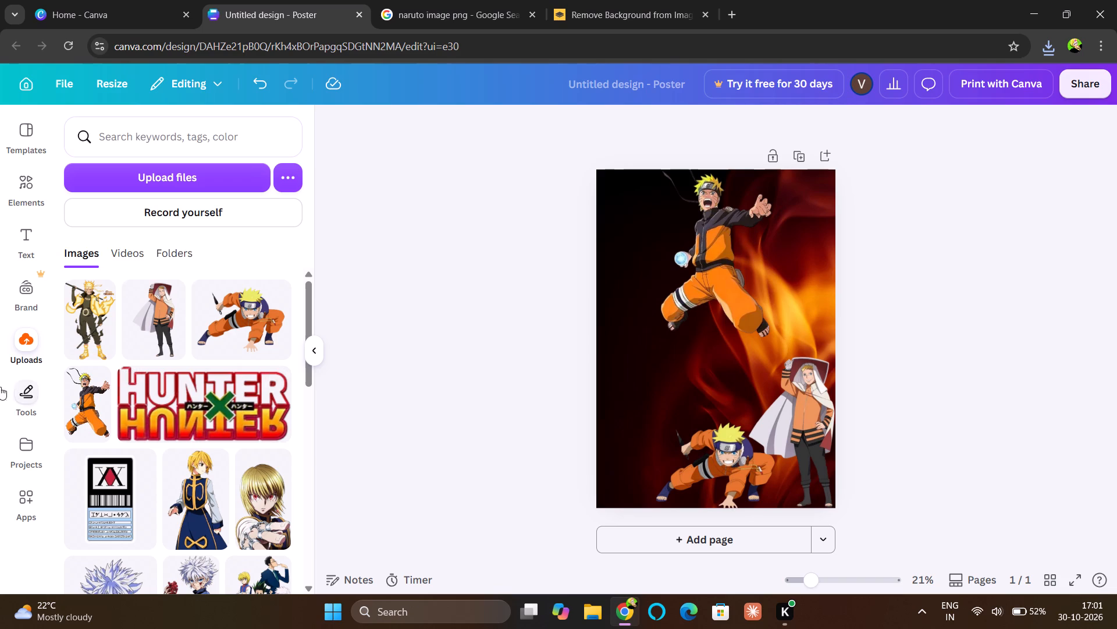
# Add the Six Paths Naruto cutout to the poster, shrink it, and place it in the bottom-left corner of the page.
pyautogui.click(82, 322)
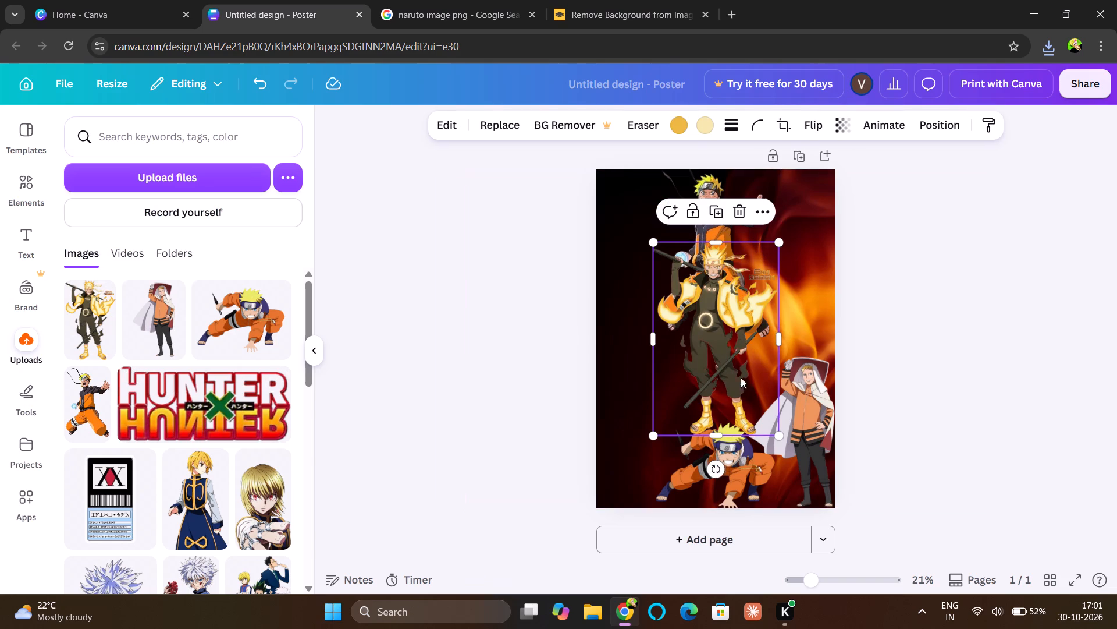
pyautogui.moveTo(778, 436); pyautogui.dragTo(727, 393)
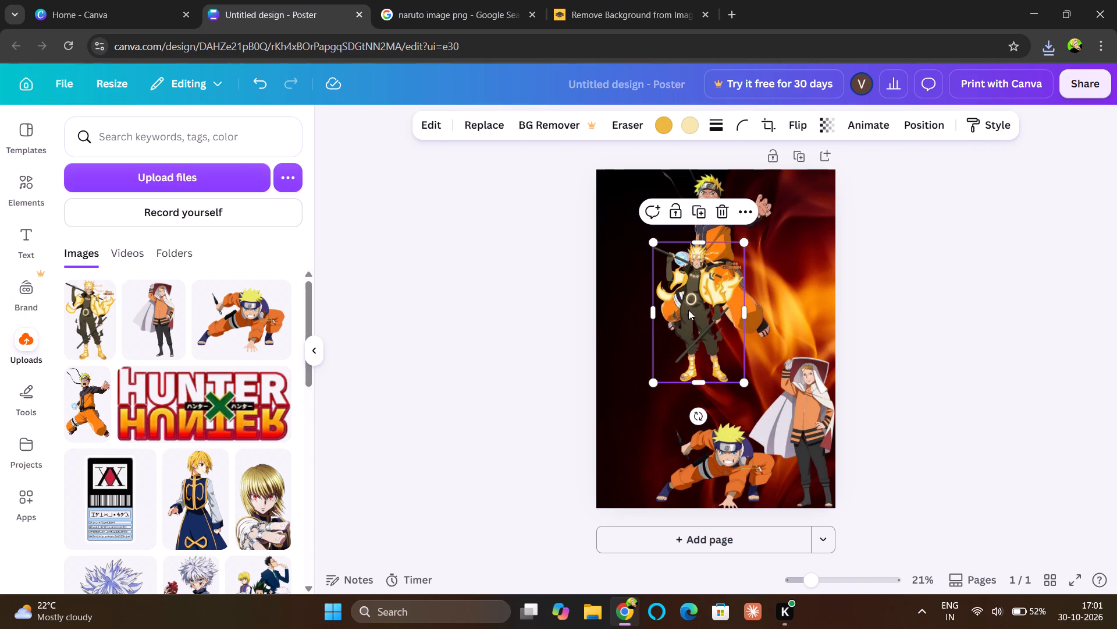
pyautogui.moveTo(688, 310); pyautogui.dragTo(620, 425)
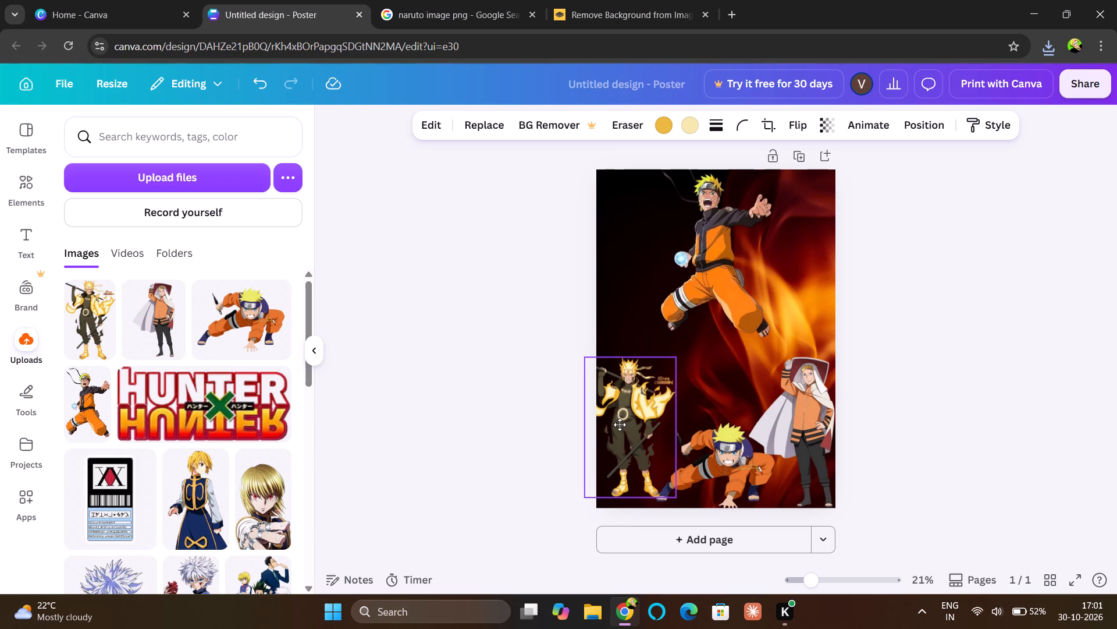
pyautogui.moveTo(620, 425); pyautogui.dragTo(625, 430)
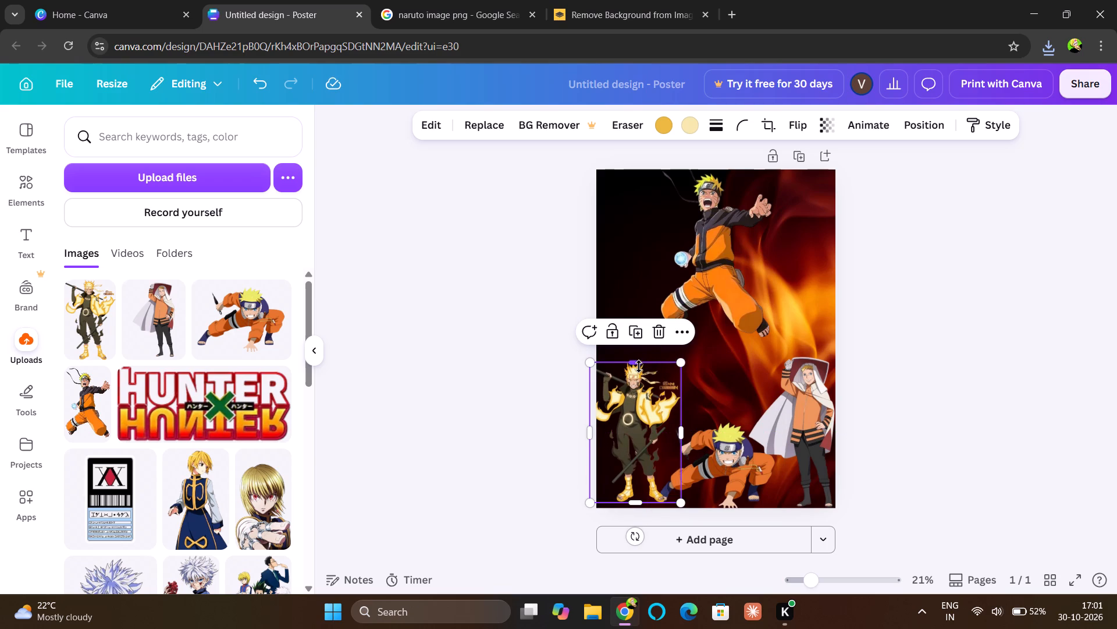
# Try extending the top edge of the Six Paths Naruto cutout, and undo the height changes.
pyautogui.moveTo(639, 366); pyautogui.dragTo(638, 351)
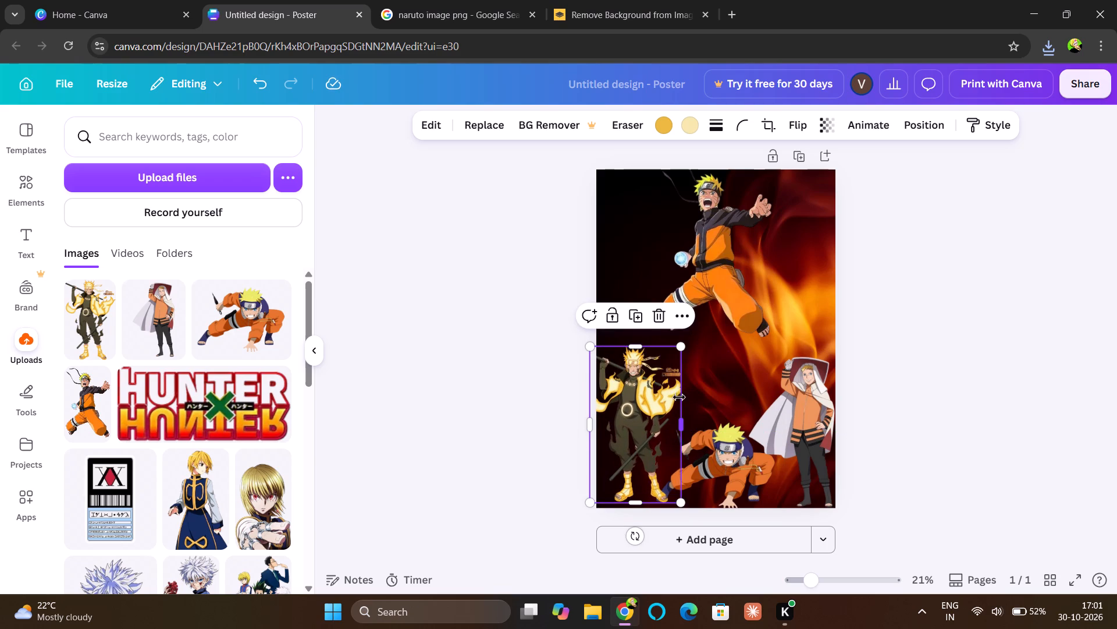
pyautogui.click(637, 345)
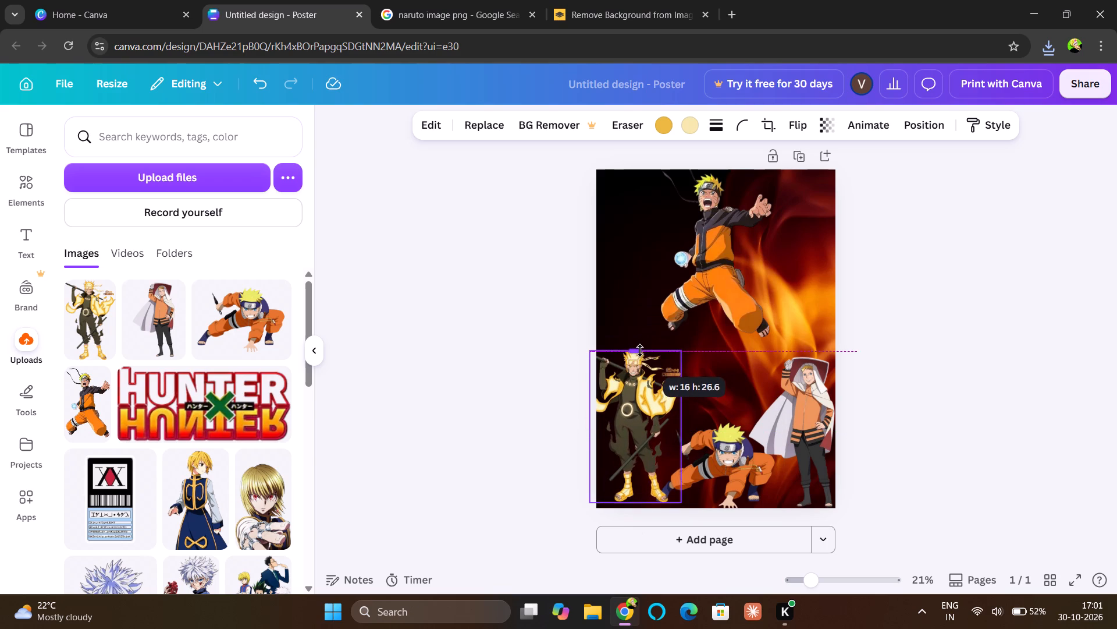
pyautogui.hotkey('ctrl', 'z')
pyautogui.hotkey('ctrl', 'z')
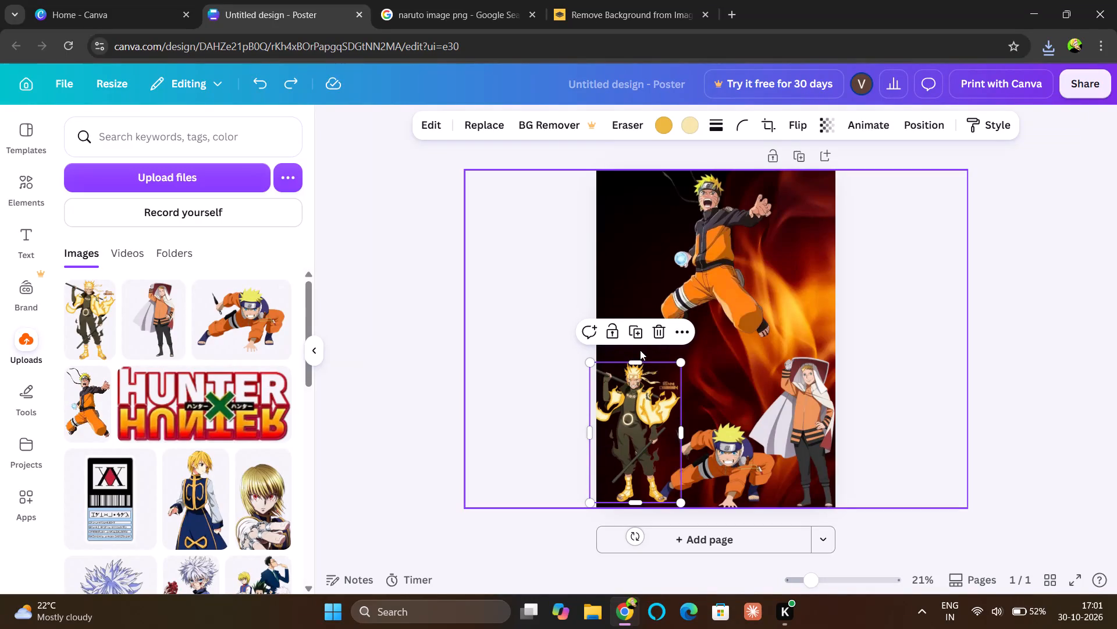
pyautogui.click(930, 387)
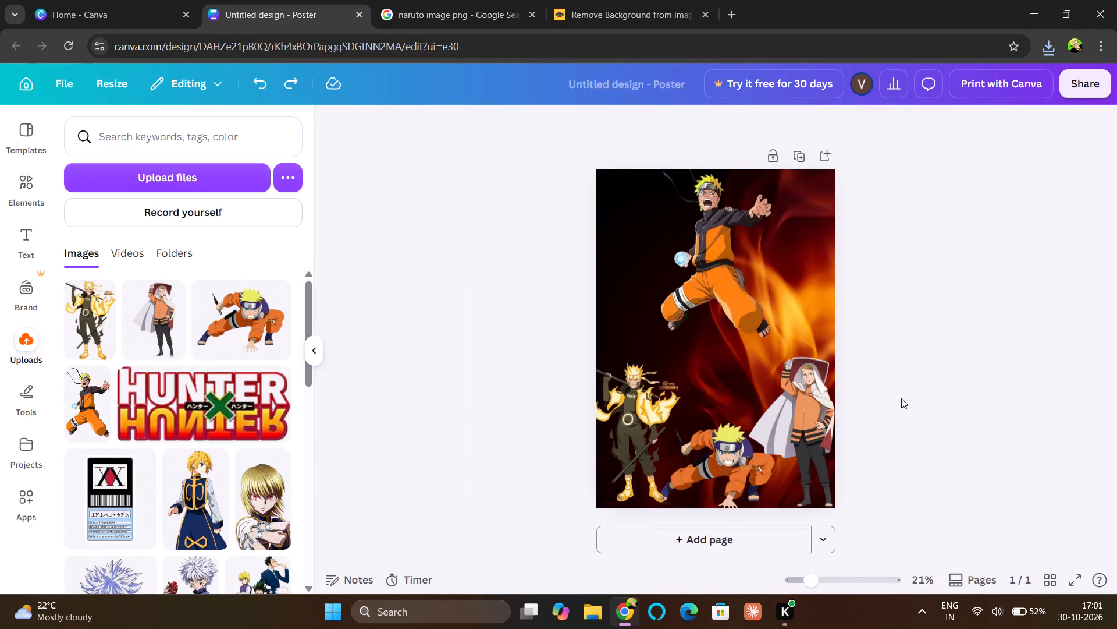
# Crop the empty left side of the Hokage Naruto cutout to a width of about 19.
pyautogui.click(744, 460)
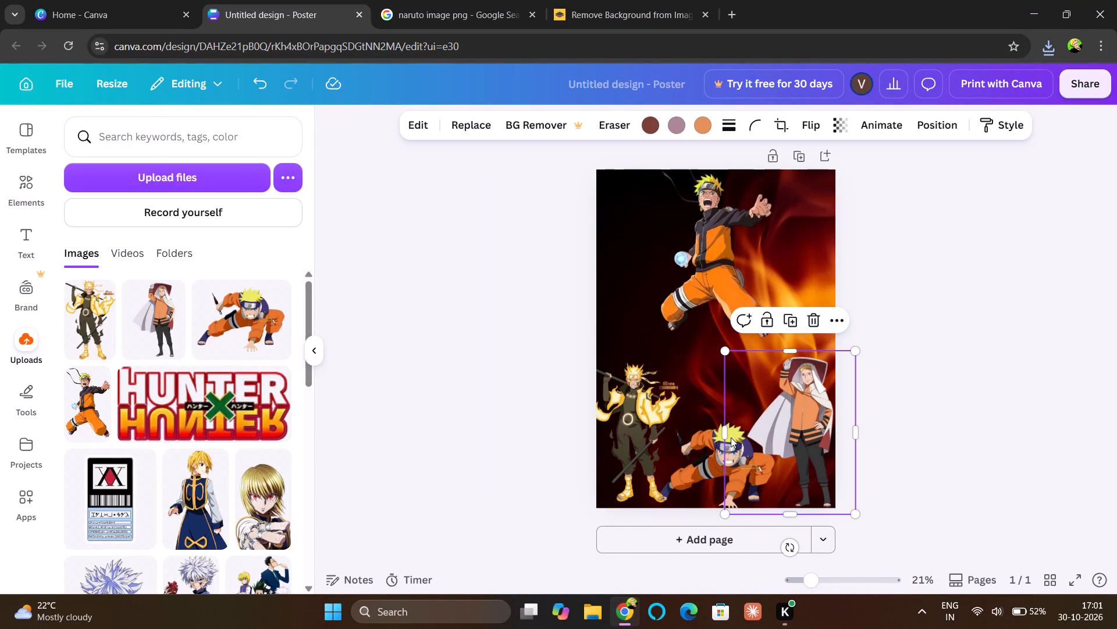
pyautogui.moveTo(727, 435); pyautogui.dragTo(749, 435)
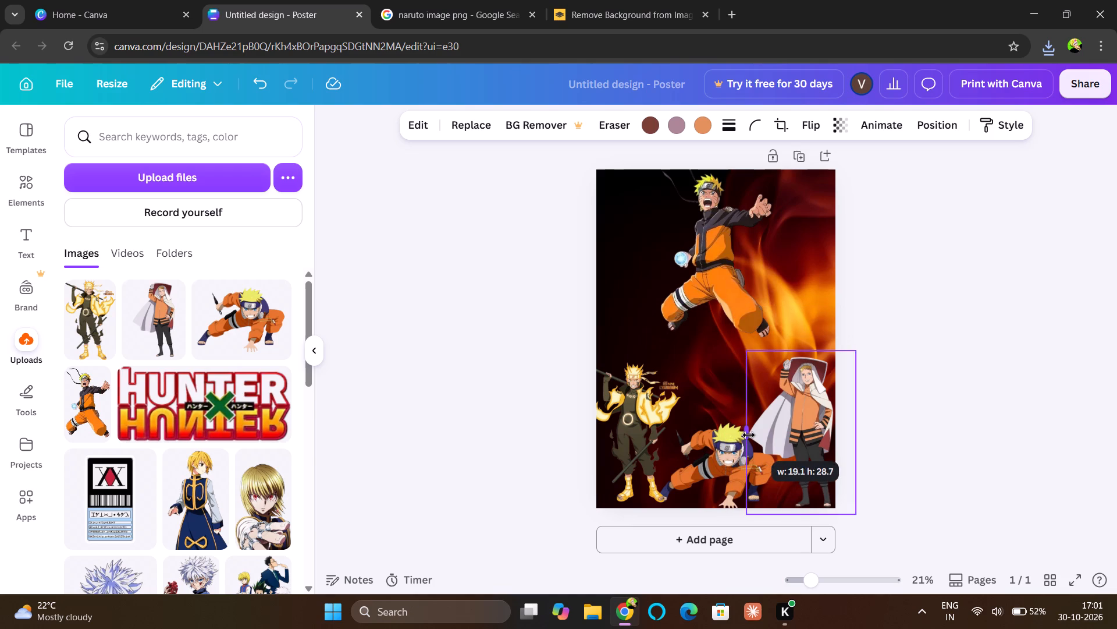
pyautogui.moveTo(749, 435); pyautogui.dragTo(750, 436)
# Shift the crouching Naruto cutout slightly right along the page's bottom edge, toward the Hokage figure.
pyautogui.click(721, 444)
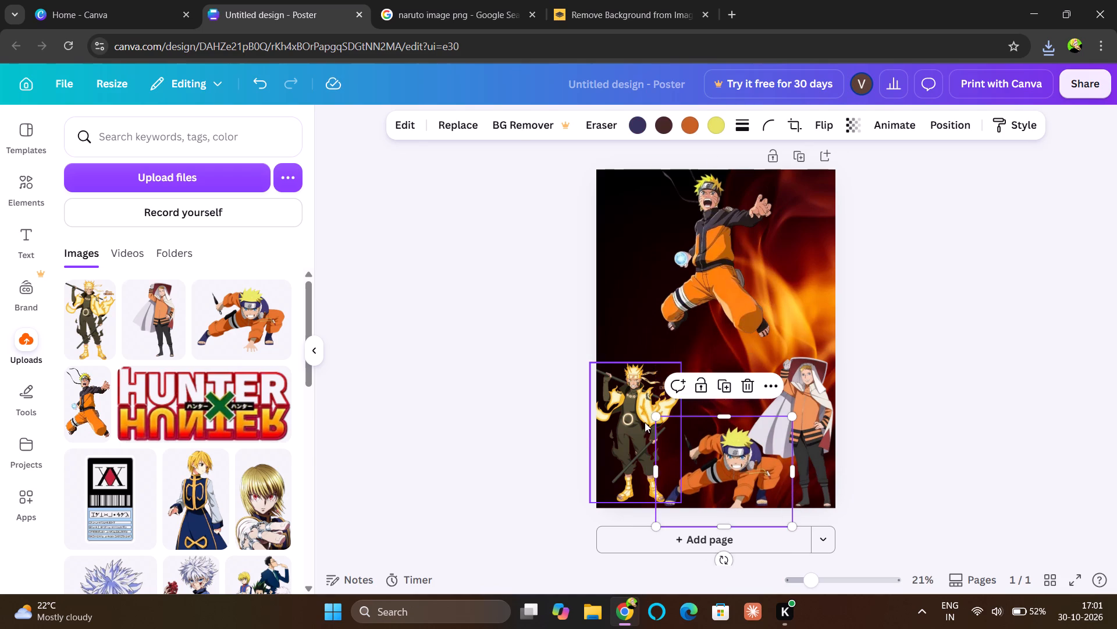
# Nudge the Six Paths and Hokage Naruto cutouts and move the crouching Naruto cutout slightly left, spacing the bottom row of figures.
pyautogui.moveTo(645, 422); pyautogui.dragTo(647, 427)
pyautogui.click(951, 436)
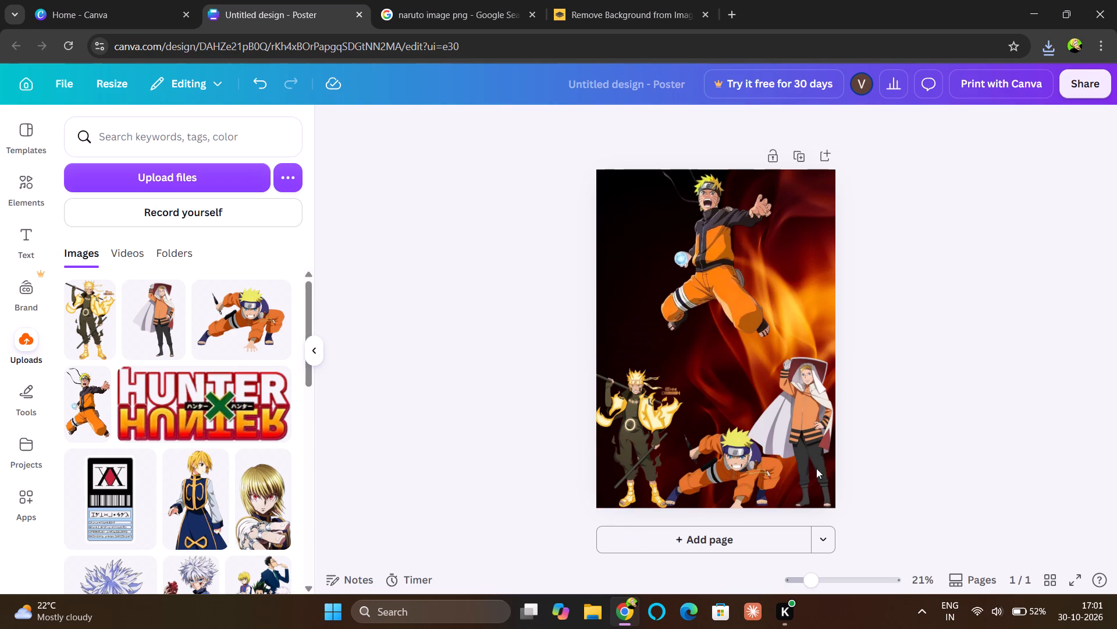
pyautogui.click(804, 450)
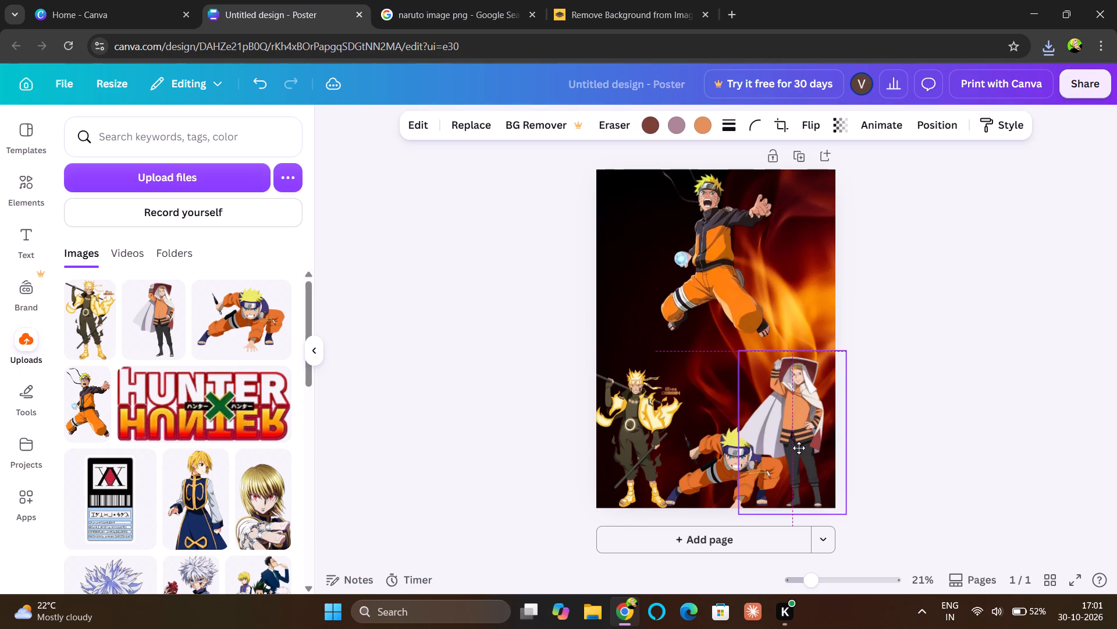
pyautogui.moveTo(731, 469); pyautogui.dragTo(718, 471)
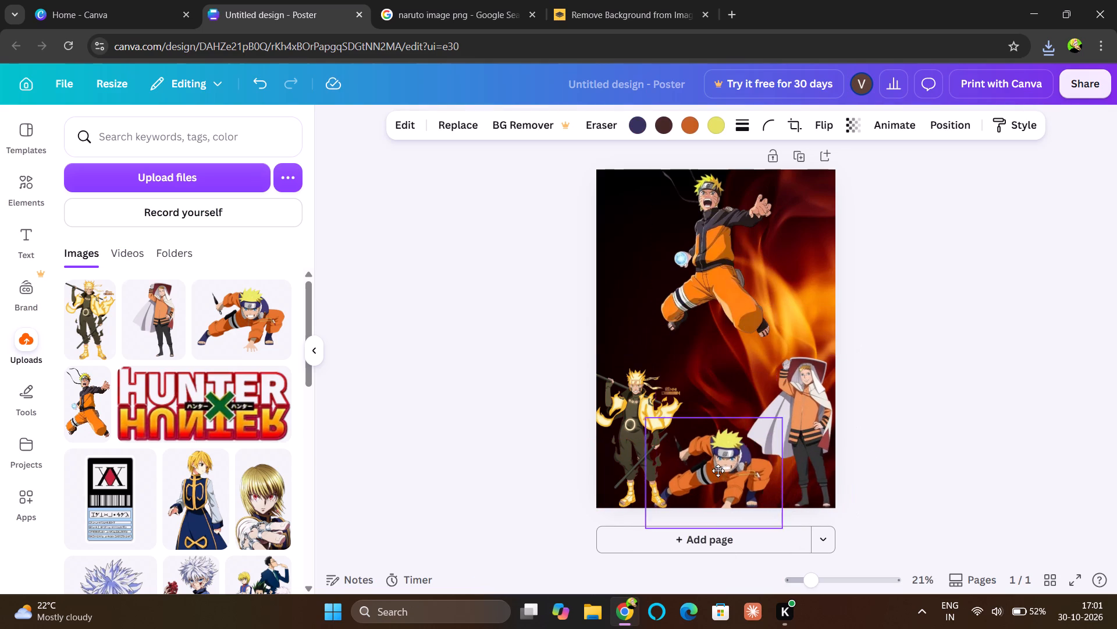
pyautogui.moveTo(718, 471); pyautogui.dragTo(719, 470)
pyautogui.click(886, 395)
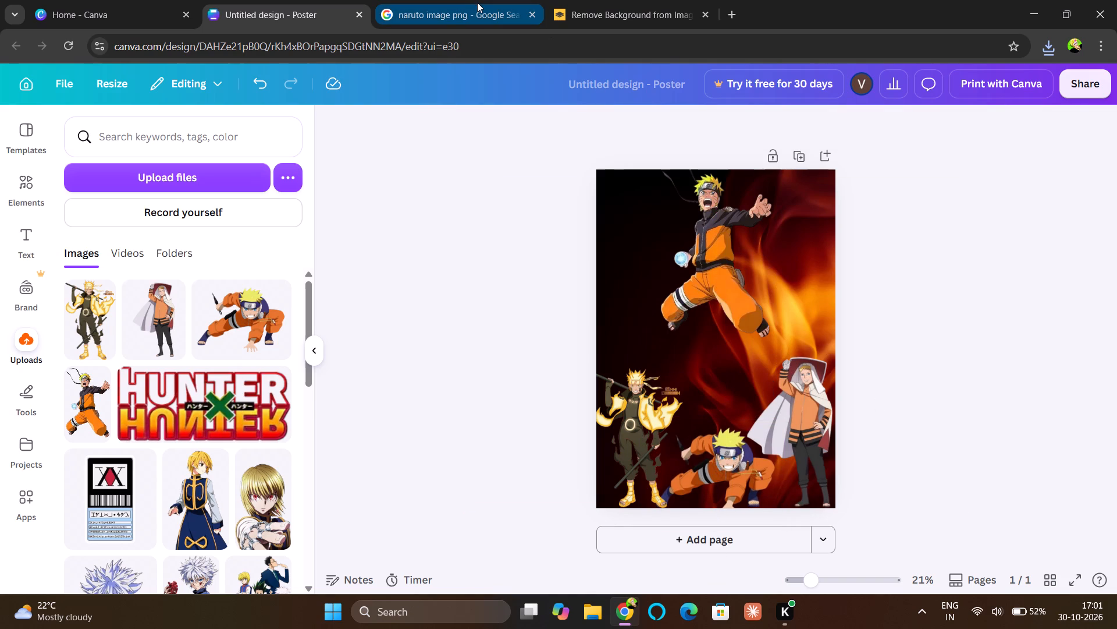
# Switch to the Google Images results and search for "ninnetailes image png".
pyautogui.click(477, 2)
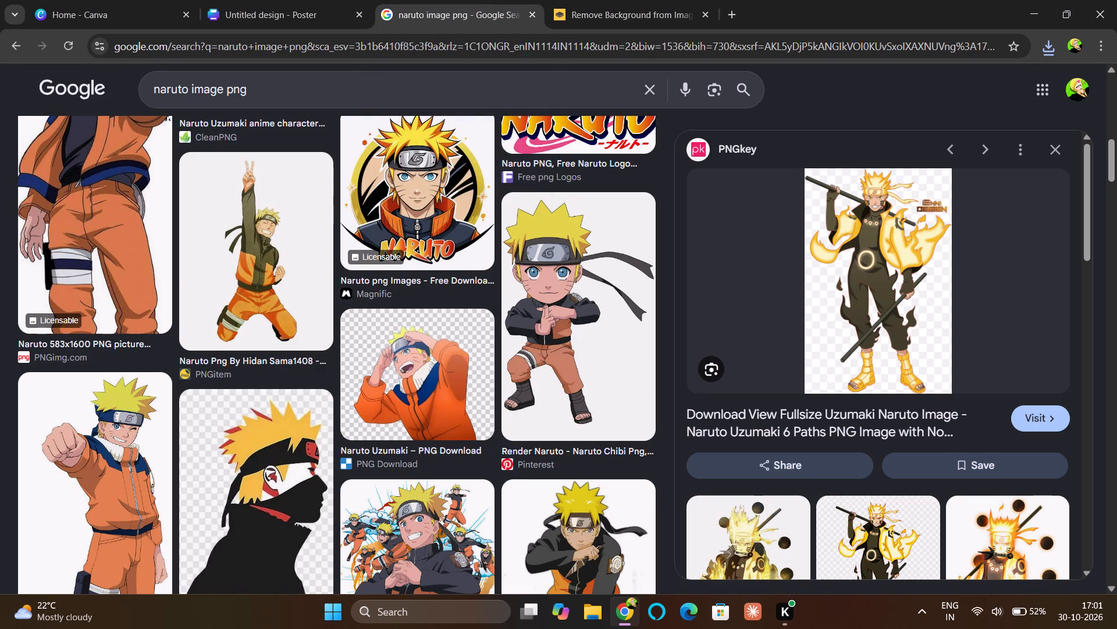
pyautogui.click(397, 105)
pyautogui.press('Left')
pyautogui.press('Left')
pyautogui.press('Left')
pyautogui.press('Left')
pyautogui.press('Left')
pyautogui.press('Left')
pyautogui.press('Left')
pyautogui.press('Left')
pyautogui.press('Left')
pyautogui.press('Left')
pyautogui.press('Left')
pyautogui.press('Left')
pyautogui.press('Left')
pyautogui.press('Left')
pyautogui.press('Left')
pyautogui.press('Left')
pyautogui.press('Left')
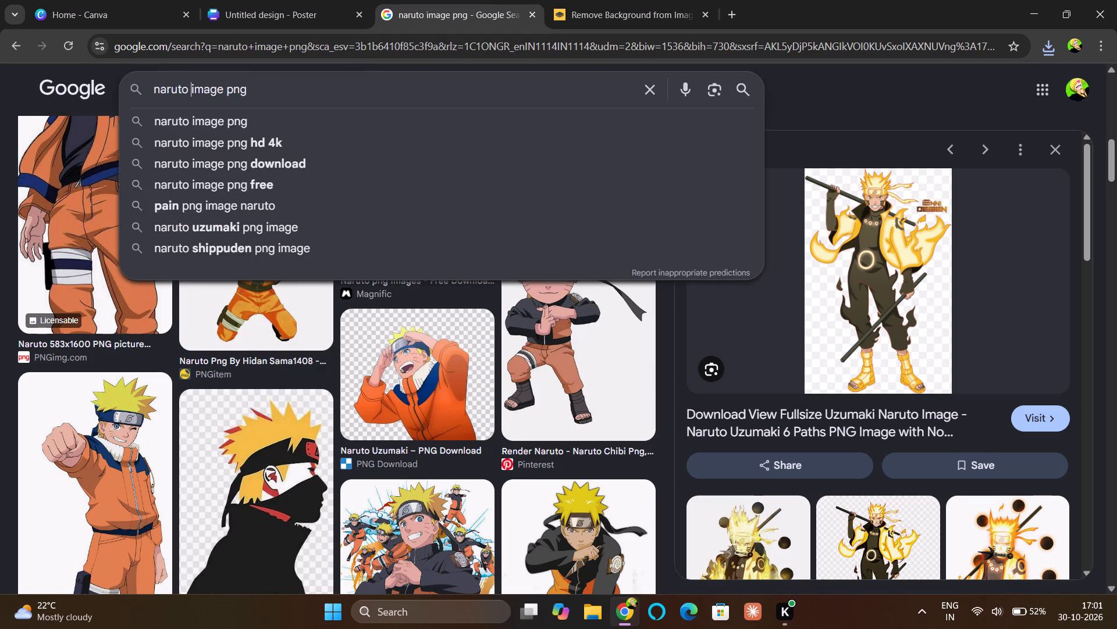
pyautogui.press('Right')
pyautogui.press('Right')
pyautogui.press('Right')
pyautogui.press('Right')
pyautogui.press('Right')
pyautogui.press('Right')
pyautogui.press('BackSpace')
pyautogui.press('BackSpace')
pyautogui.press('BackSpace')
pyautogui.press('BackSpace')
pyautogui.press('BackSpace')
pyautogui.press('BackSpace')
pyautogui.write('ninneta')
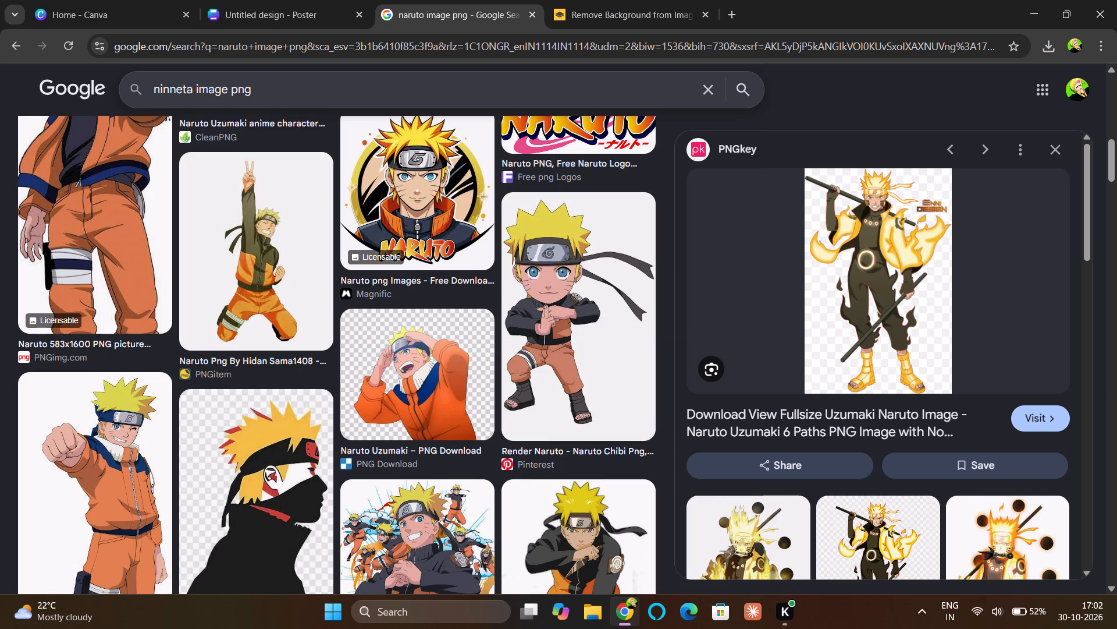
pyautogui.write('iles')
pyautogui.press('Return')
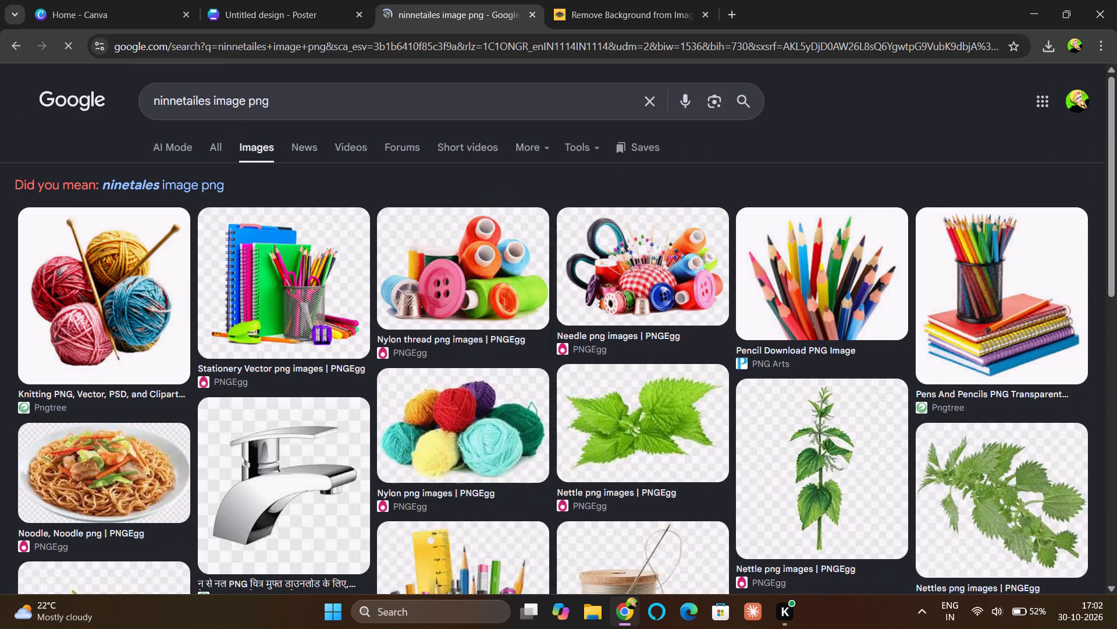
# Correct the image search query to "nine tails image png" and run it.
pyautogui.click(210, 103)
pyautogui.press('BackSpace')
pyautogui.press('BackSpace')
pyautogui.press('BackSpace')
pyautogui.press('BackSpace')
pyautogui.press('BackSpace')
pyautogui.press('BackSpace')
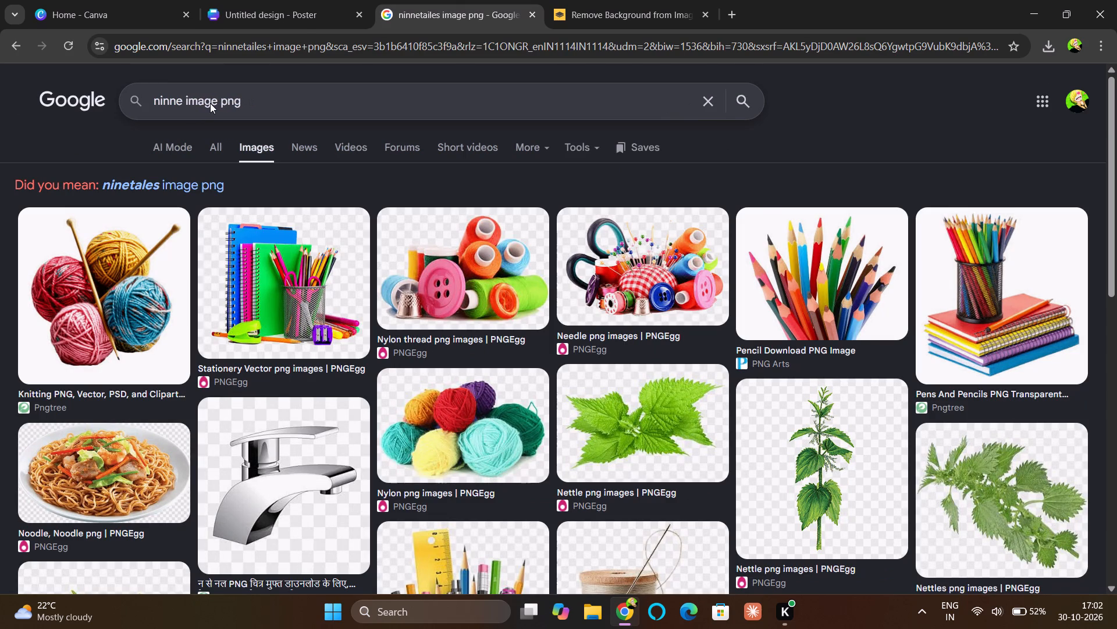
pyautogui.press('BackSpace')
pyautogui.press('BackSpace')
pyautogui.write('e tails')
pyautogui.press('Return')
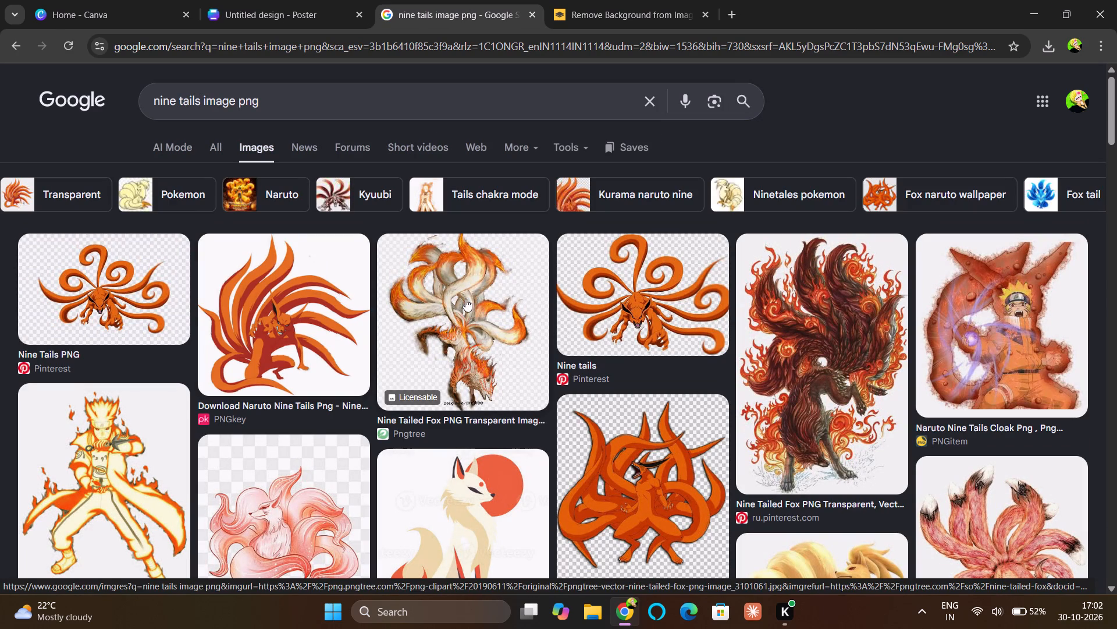
# Find the NicePNG image of orange-and-black slashes over a black spiral seal and save it under its default file name.
pyautogui.scroll(-1, 610, 432)
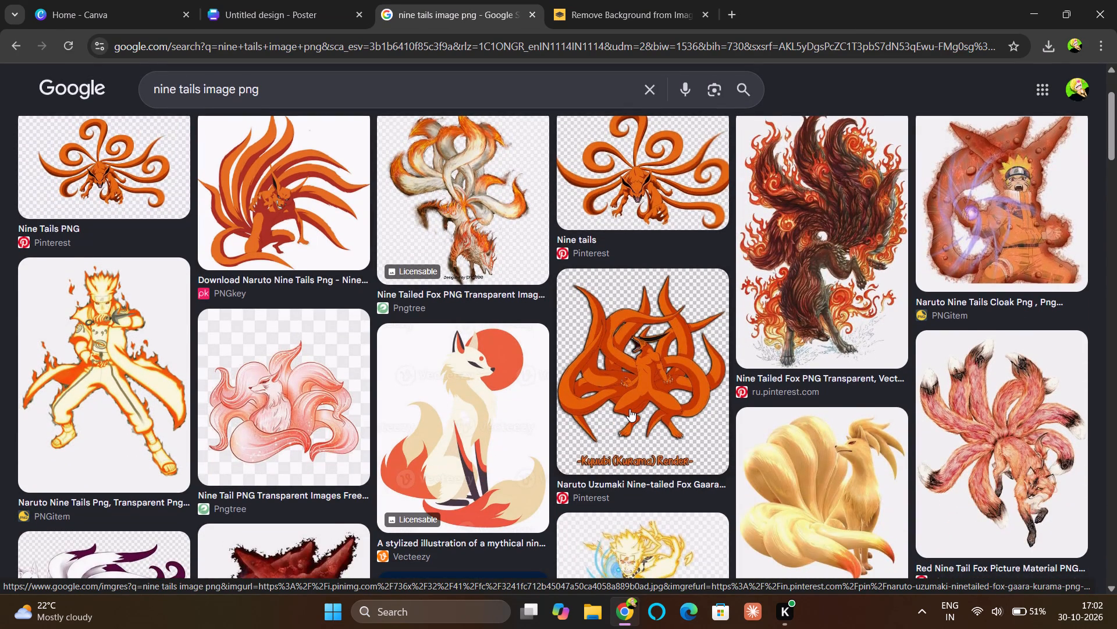
pyautogui.scroll(-2, 629, 409)
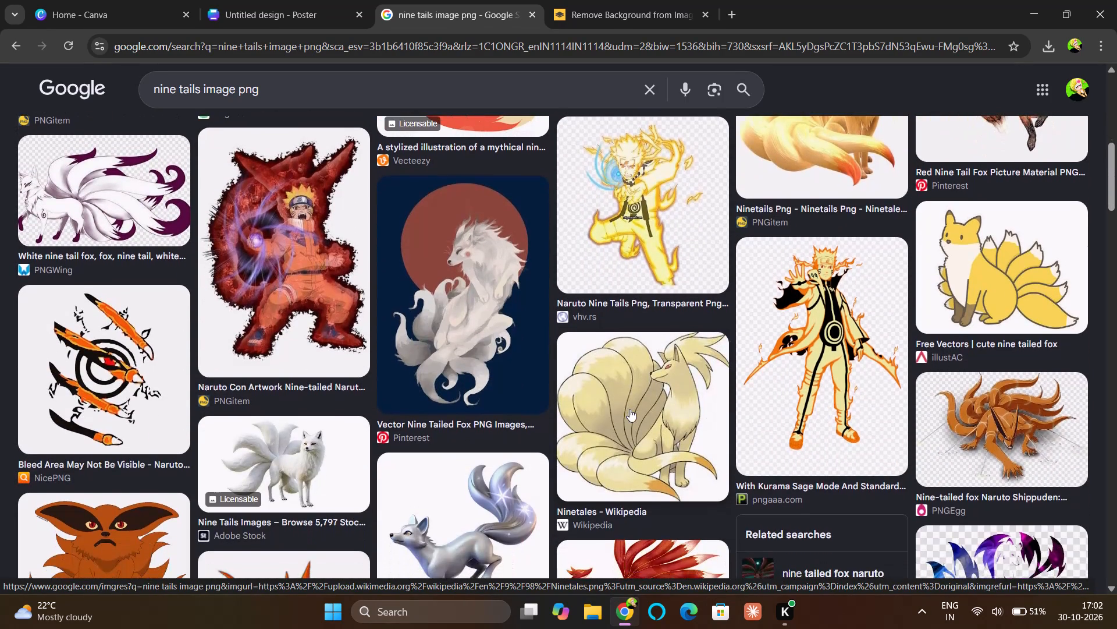
pyautogui.scroll(-2, 629, 409)
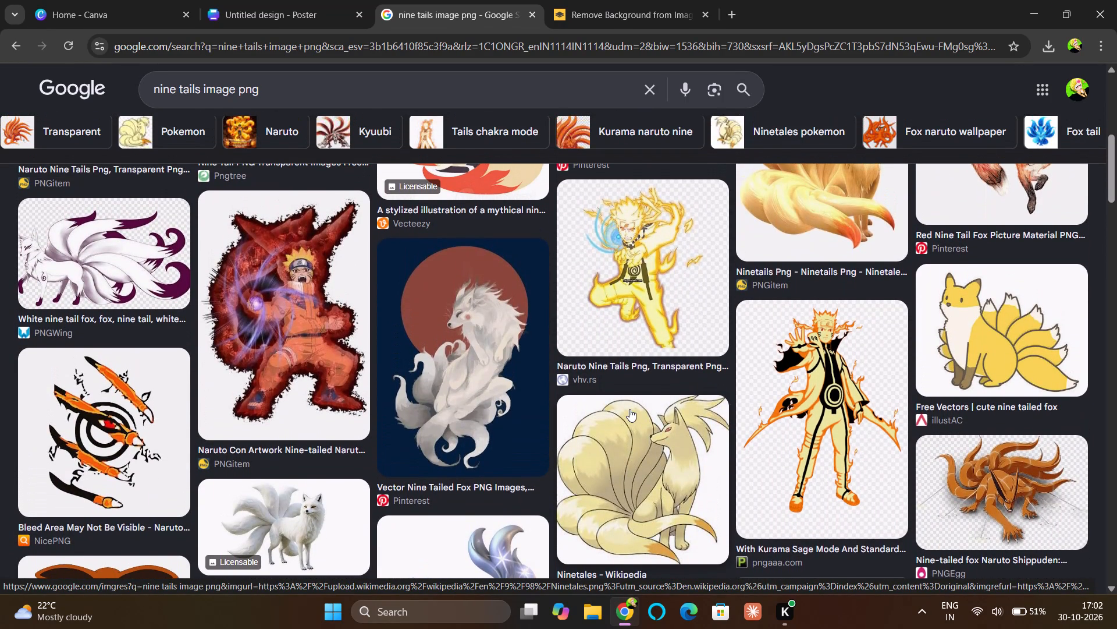
pyautogui.scroll(-1, 476, 414)
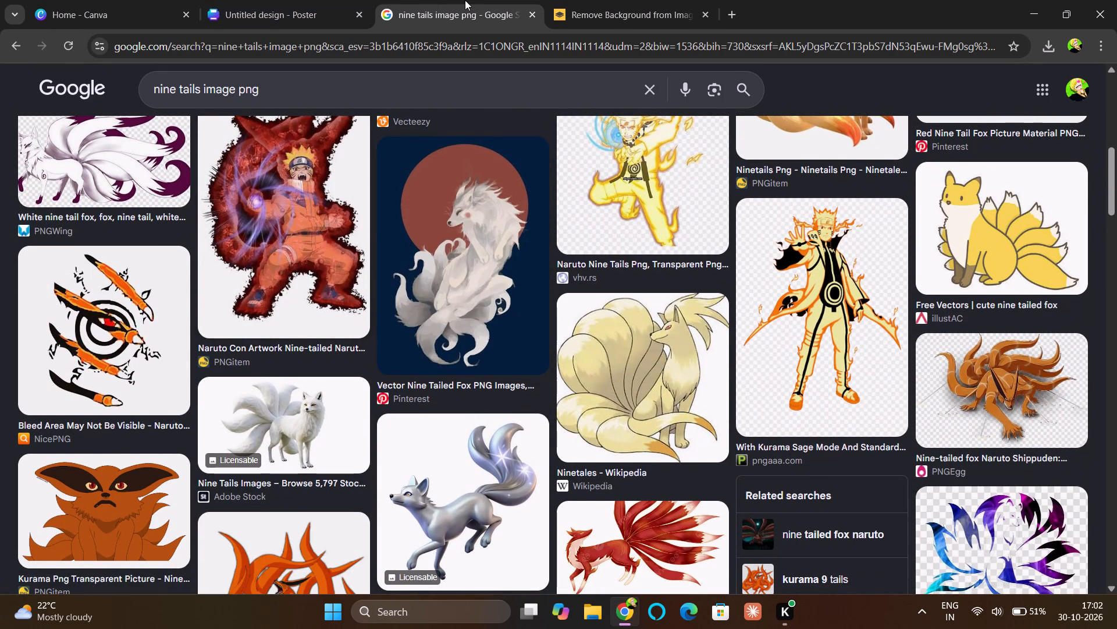
pyautogui.click(286, 16)
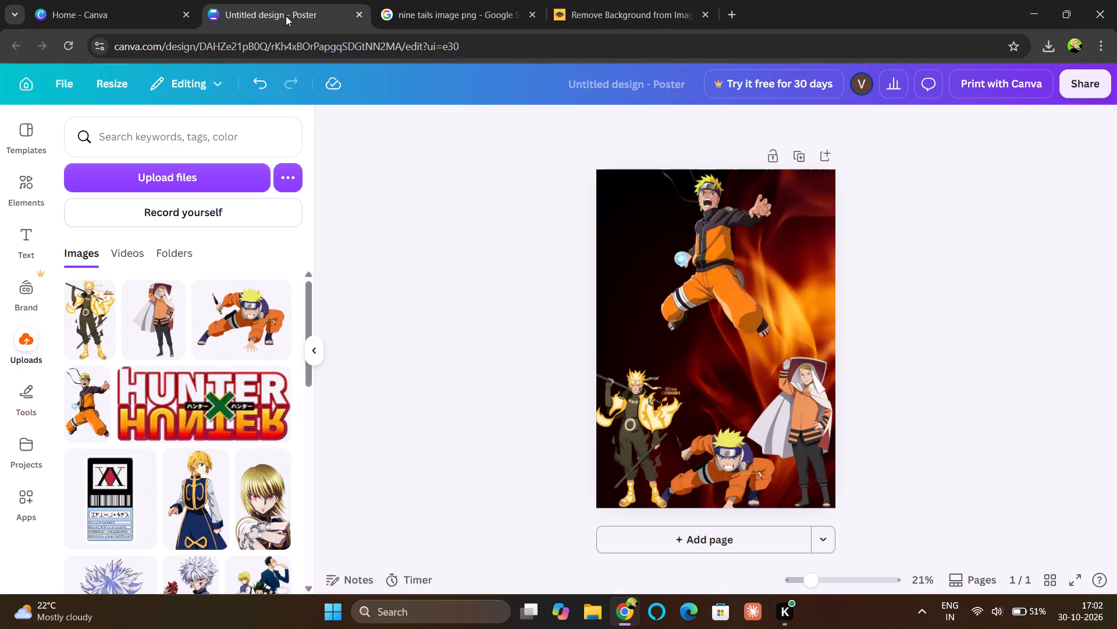
pyautogui.click(441, 5)
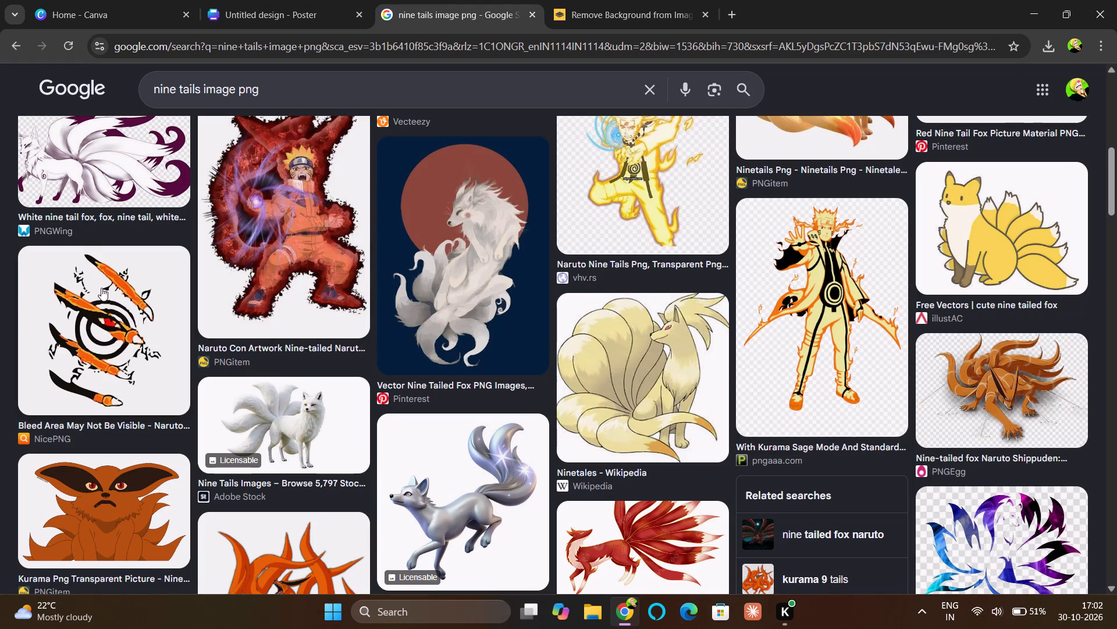
pyautogui.rightClick(120, 347)
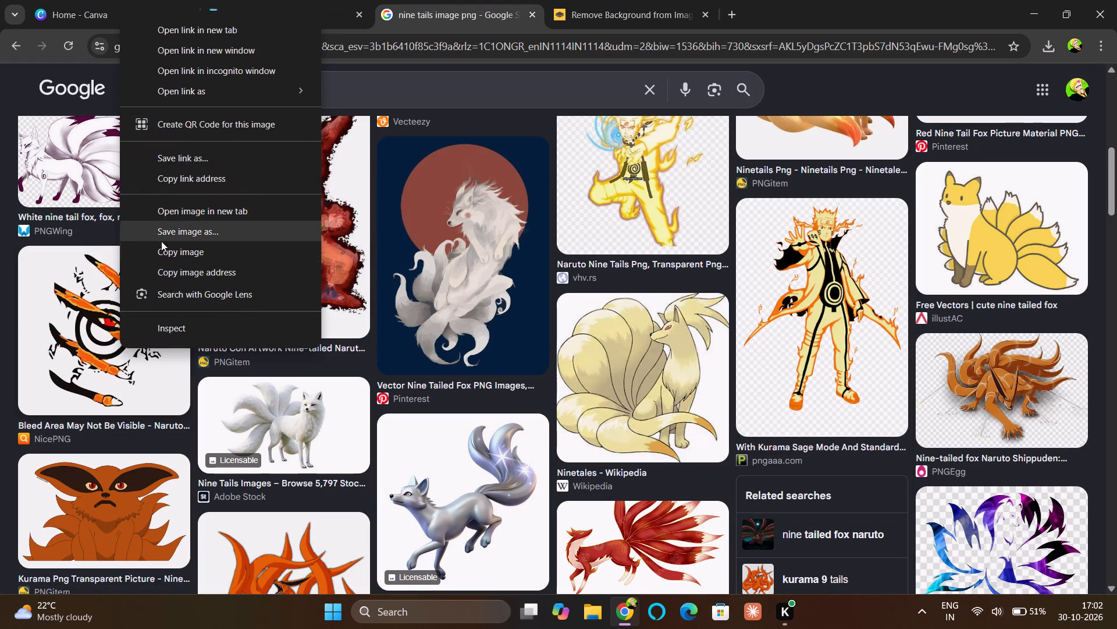
pyautogui.click(166, 238)
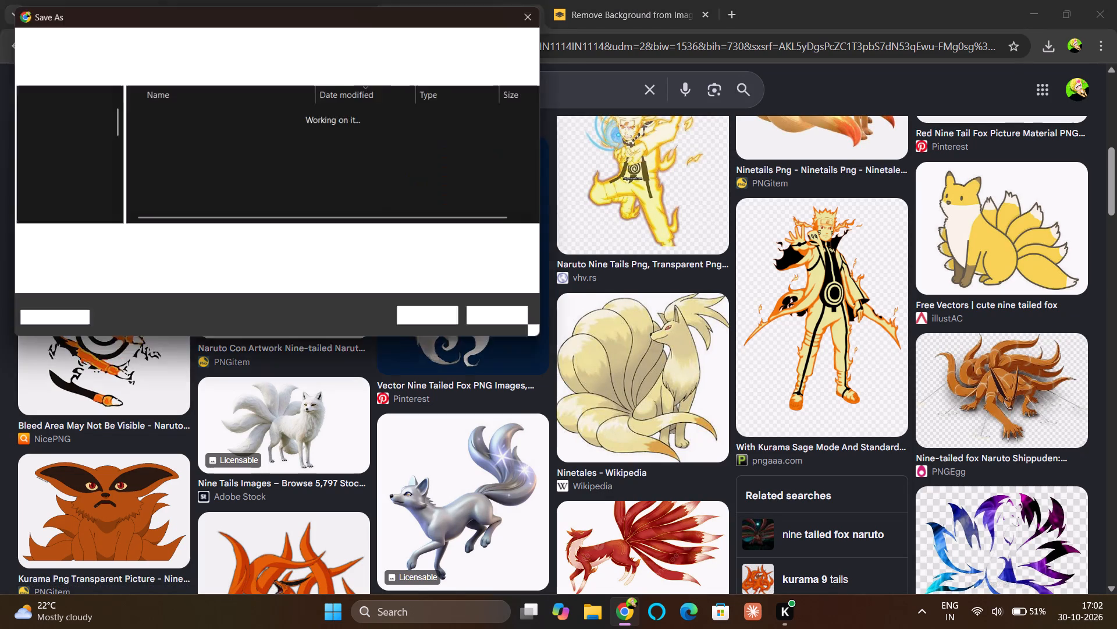
pyautogui.press('Return')
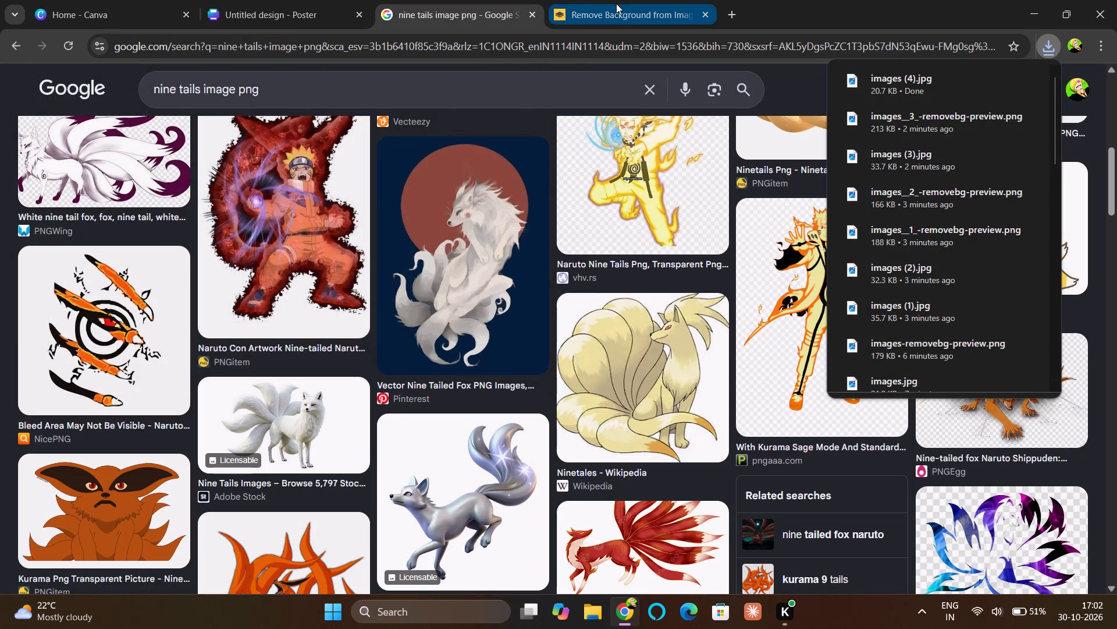
# Switch to remove.bg and upload images (4) from Downloads for background removal.
pyautogui.click(628, 6)
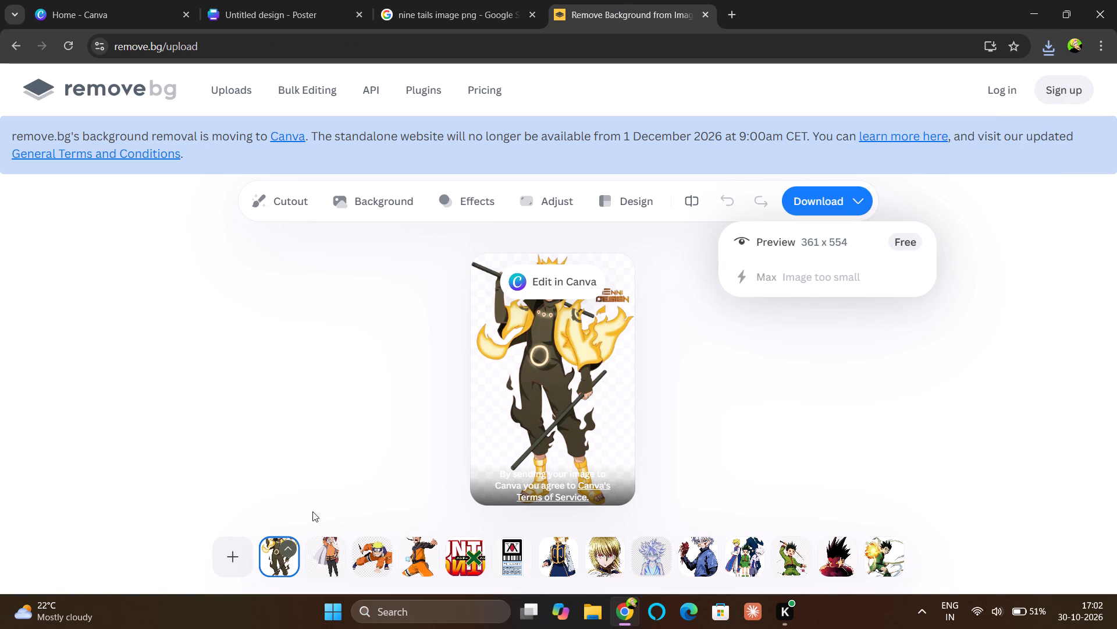
pyautogui.click(232, 546)
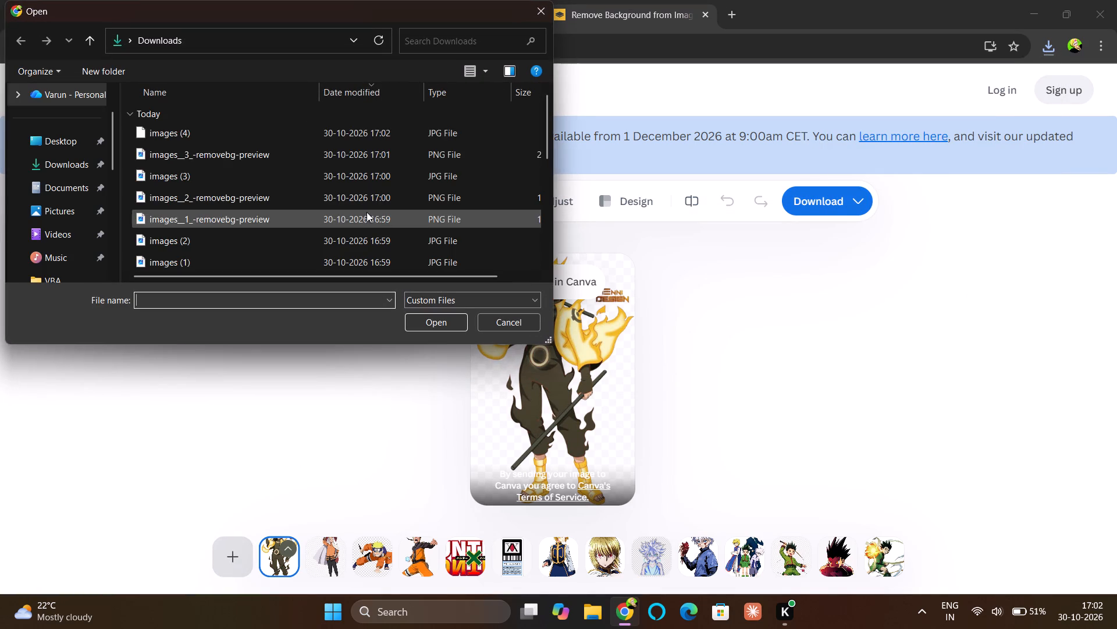
pyautogui.click(301, 133)
pyautogui.press('Return')
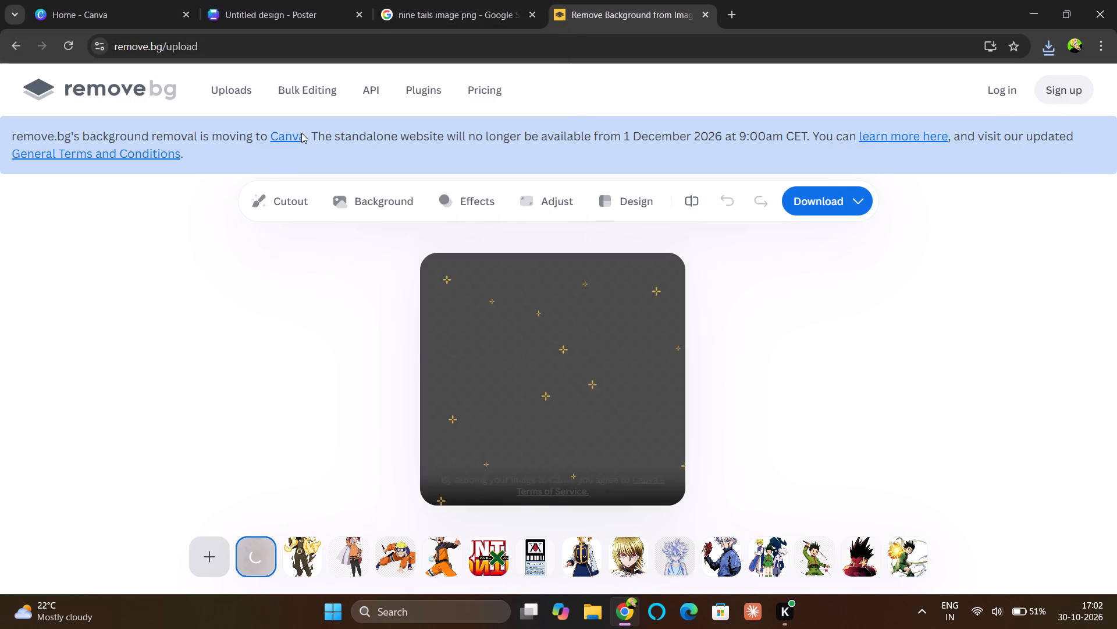
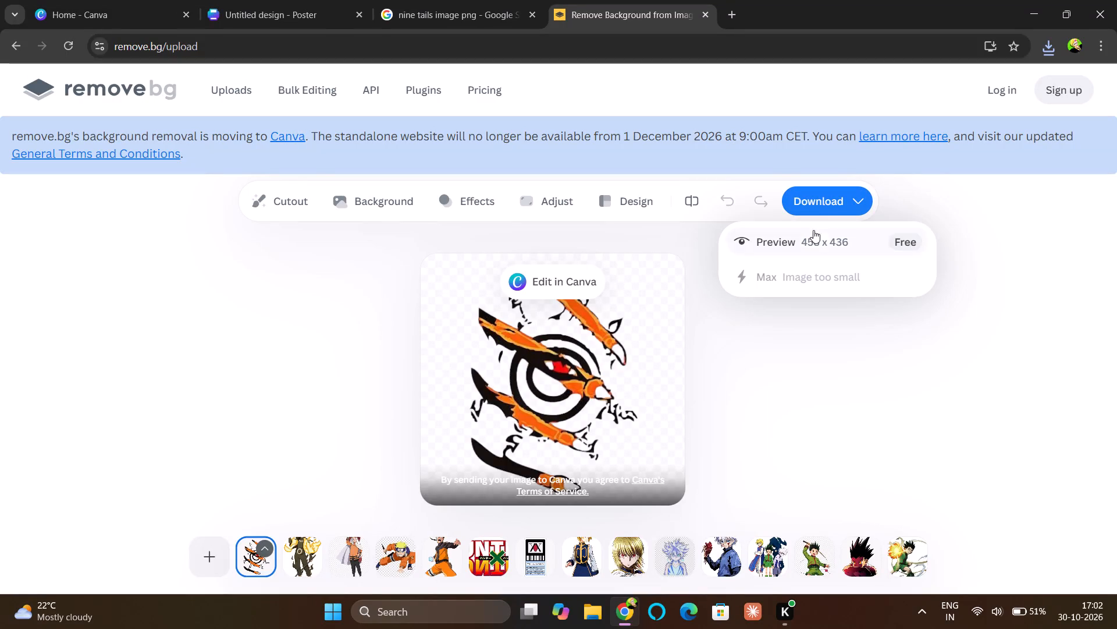
# Download the free preview of the seal cutout and upload images__4_-removebg-preview to the Canva poster's uploads.
pyautogui.click(810, 235)
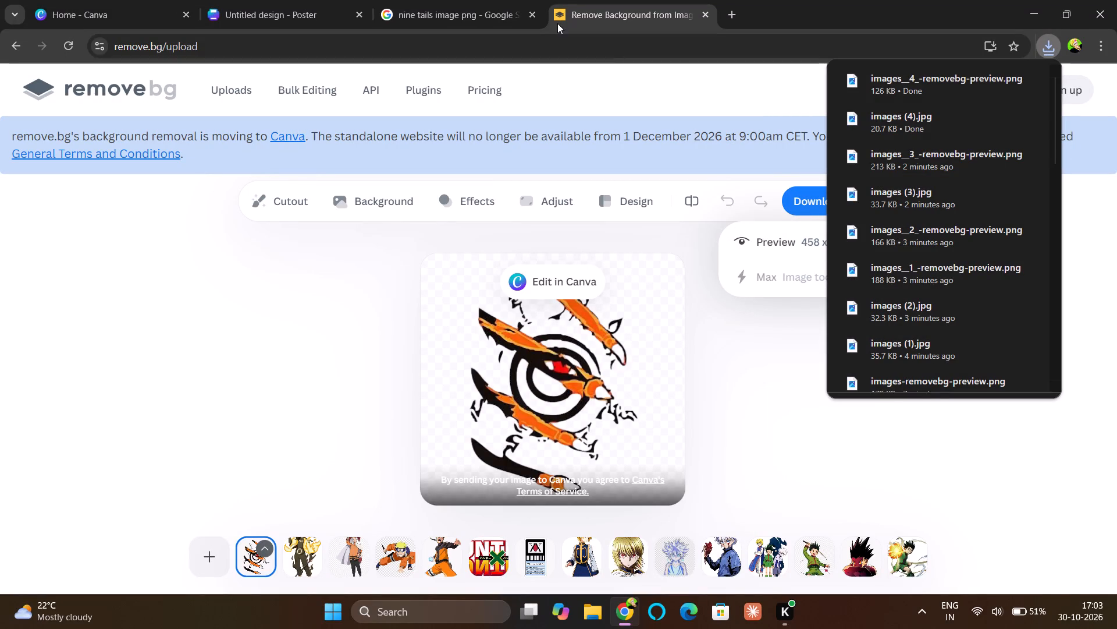
pyautogui.click(330, 15)
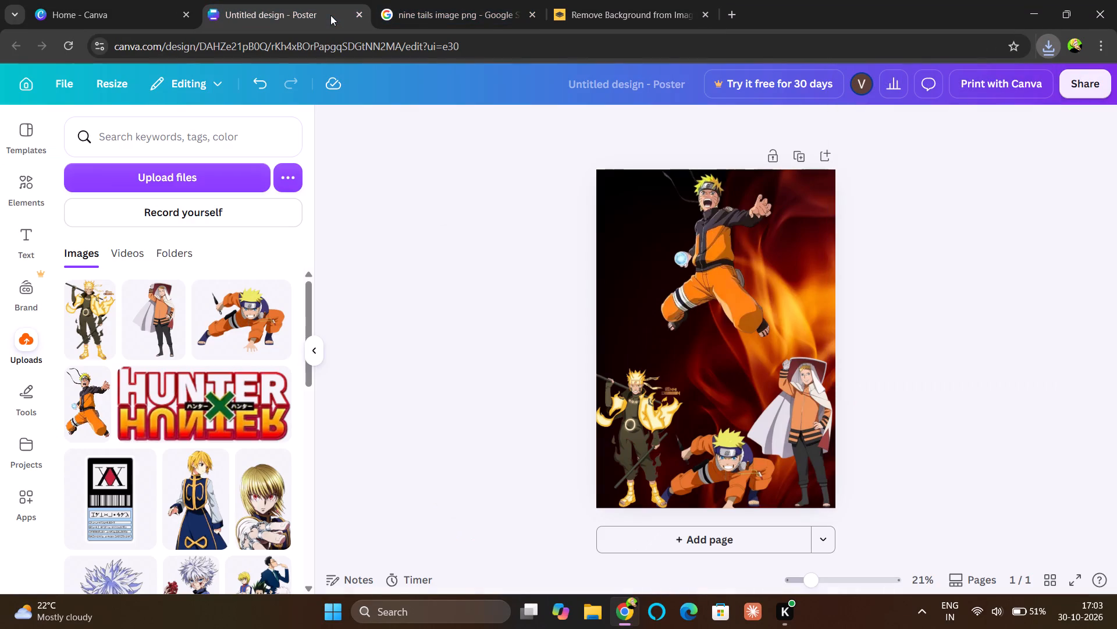
pyautogui.click(194, 181)
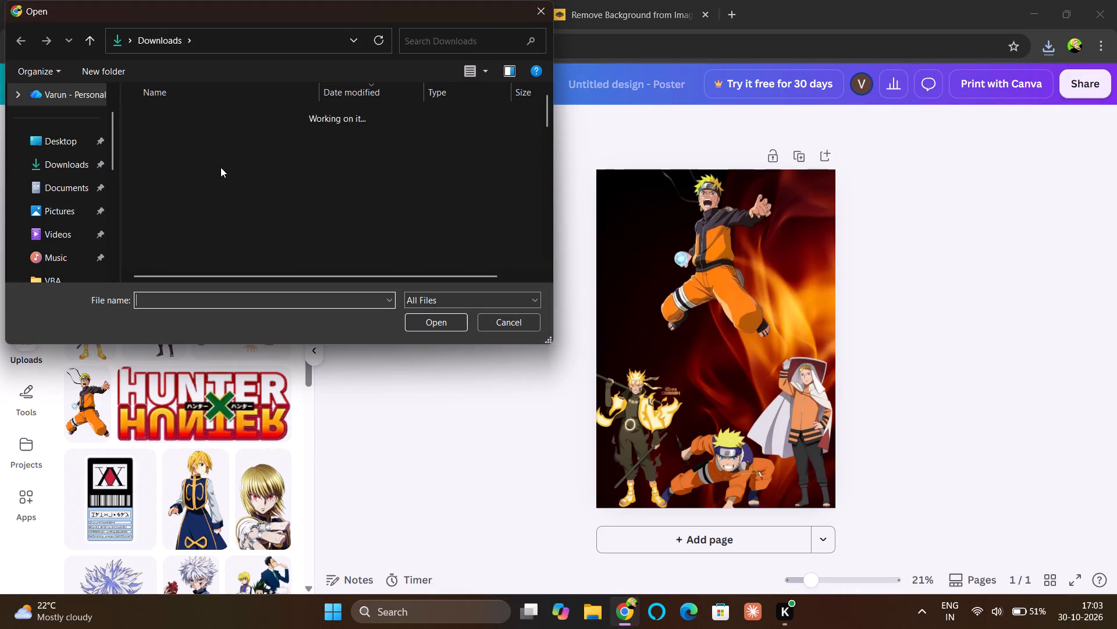
pyautogui.click(200, 134)
pyautogui.click(435, 318)
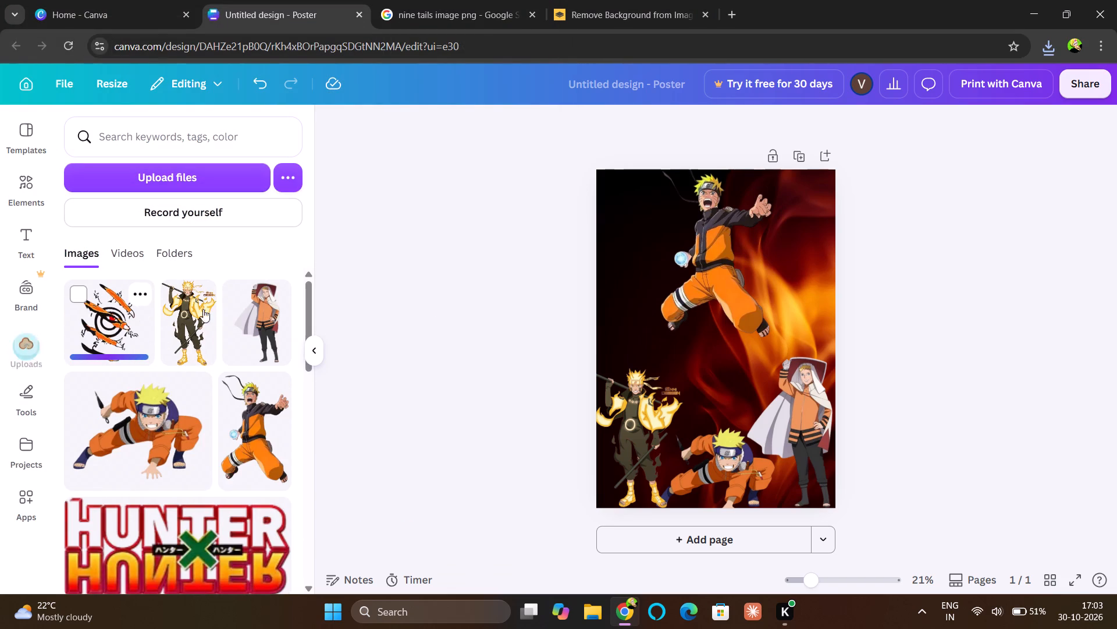
# Add the nine-tails seal graphic to the poster, shrink it and place it below the leaping Naruto.
pyautogui.click(126, 315)
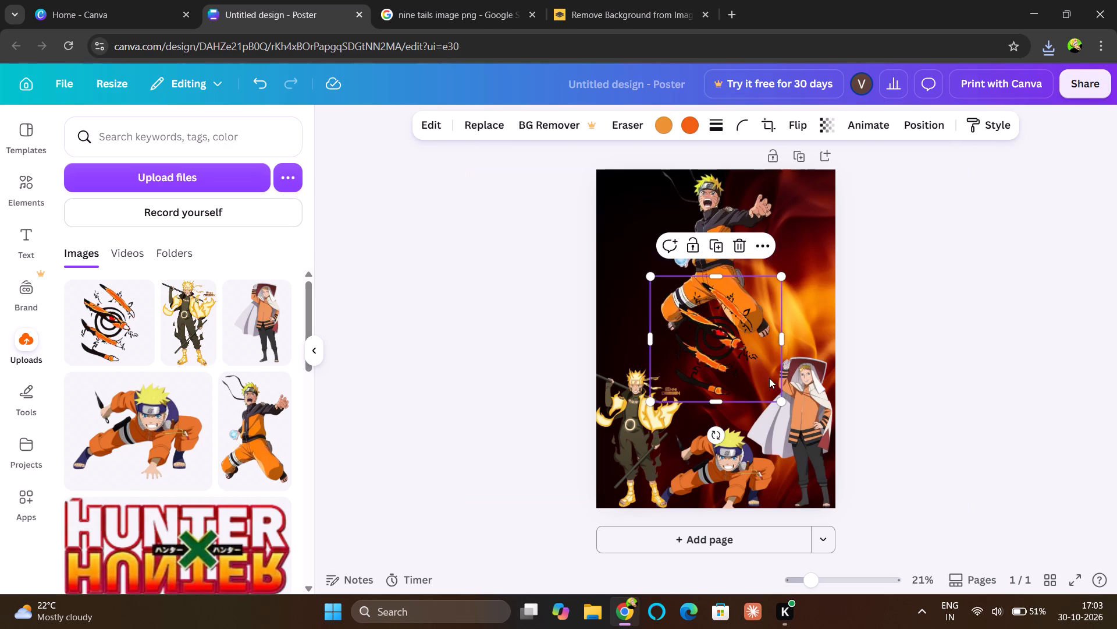
pyautogui.moveTo(783, 401); pyautogui.dragTo(749, 375)
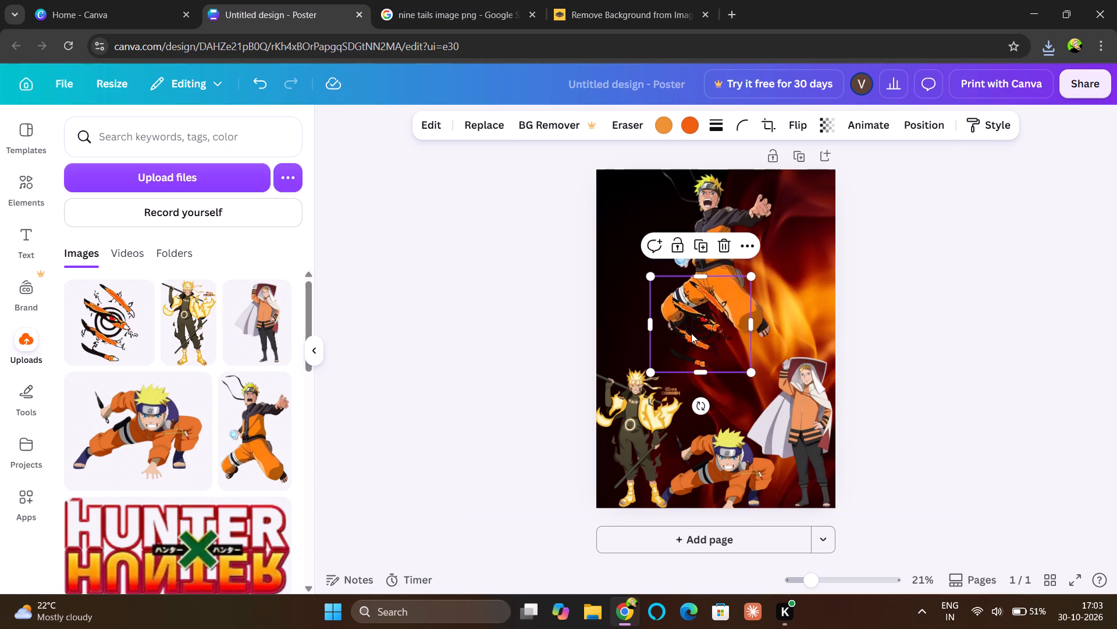
pyautogui.moveTo(692, 331); pyautogui.dragTo(714, 377)
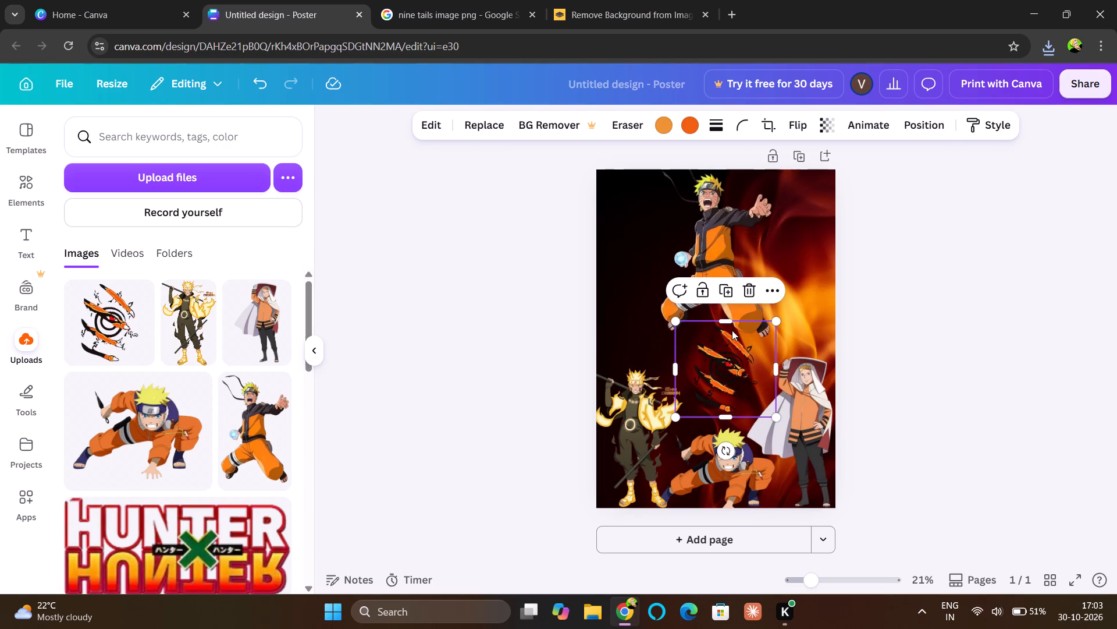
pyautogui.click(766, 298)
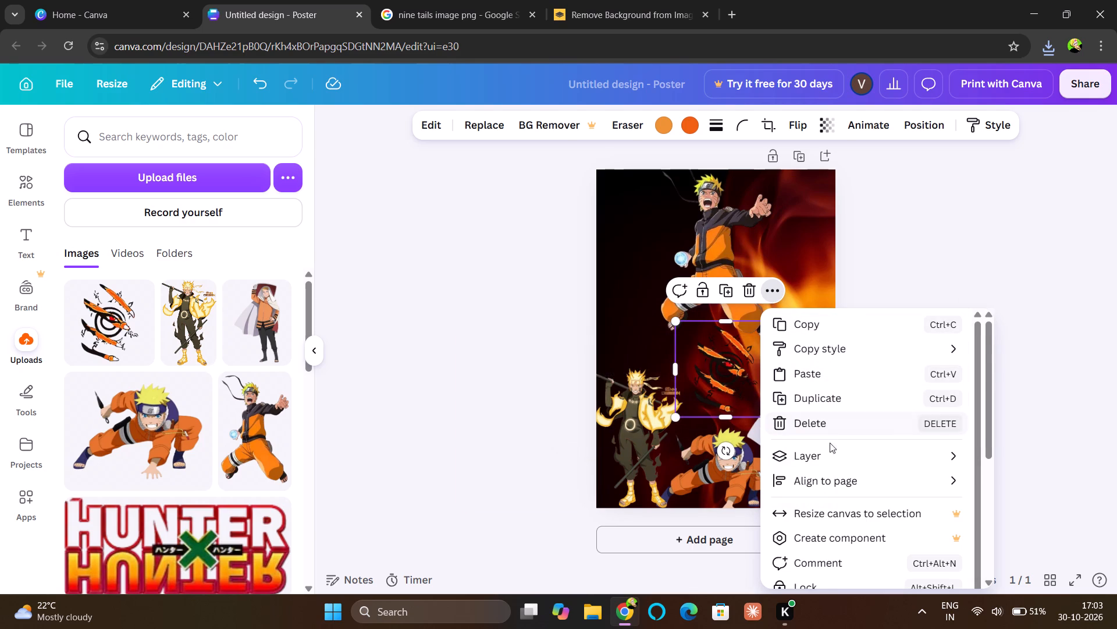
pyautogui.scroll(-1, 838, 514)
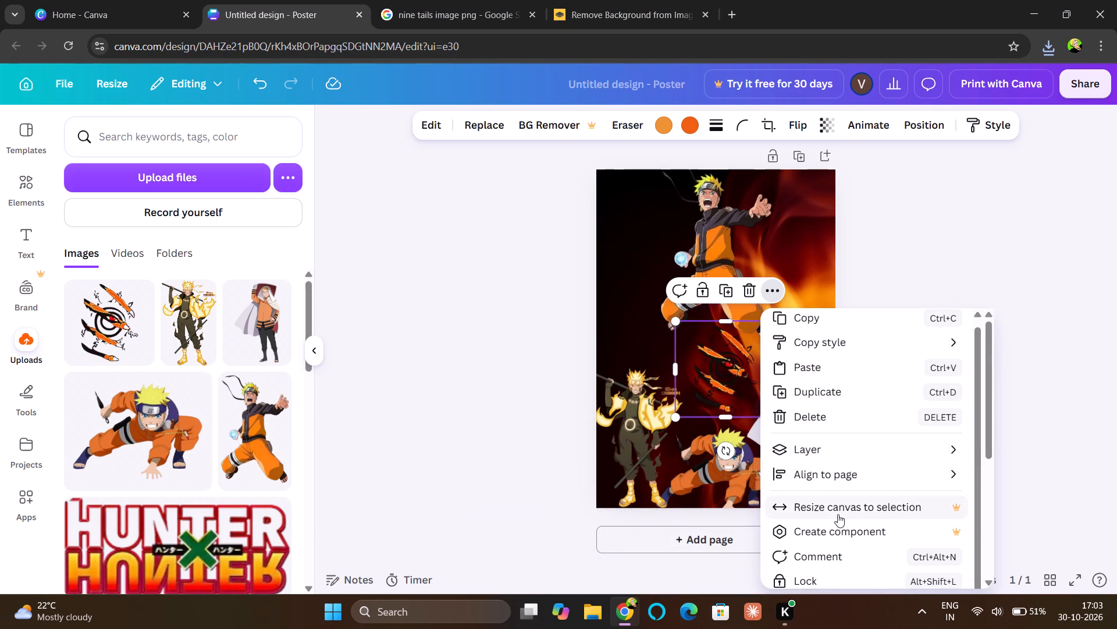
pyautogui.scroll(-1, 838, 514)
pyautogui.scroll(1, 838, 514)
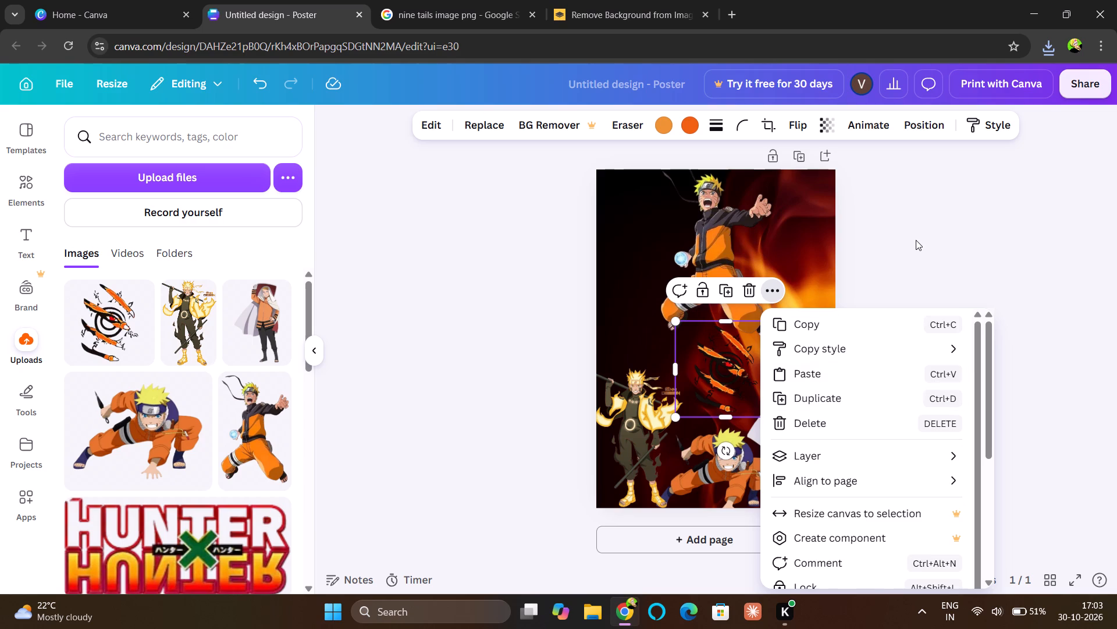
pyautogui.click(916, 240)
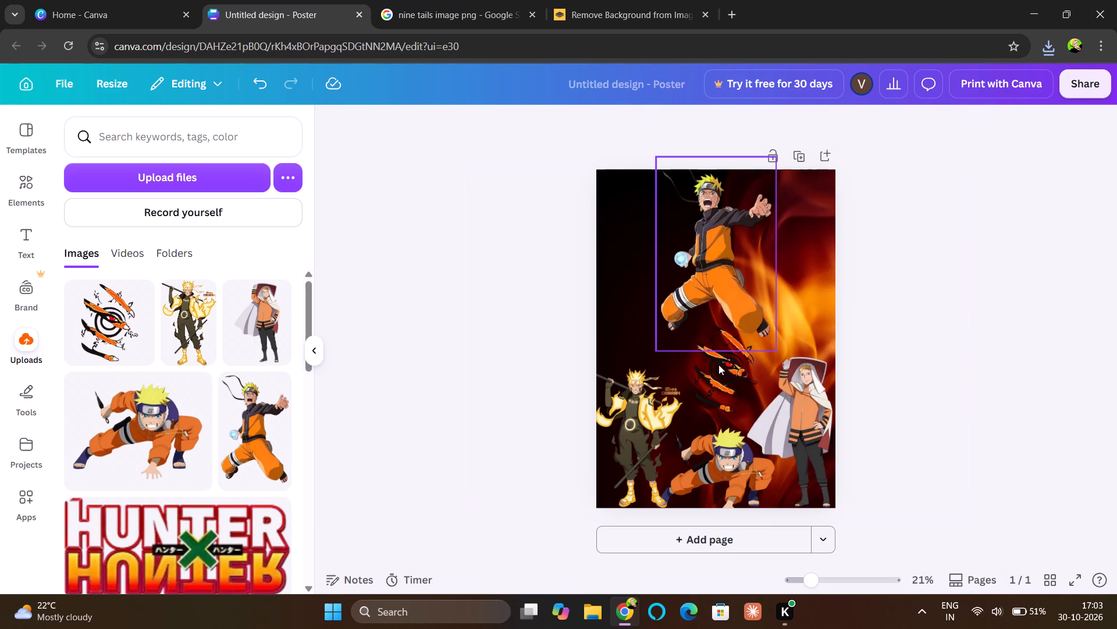
# Enlarge the nine-tails seal graphic and reposition it between the leaping Naruto and the crouching Naruto.
pyautogui.click(718, 365)
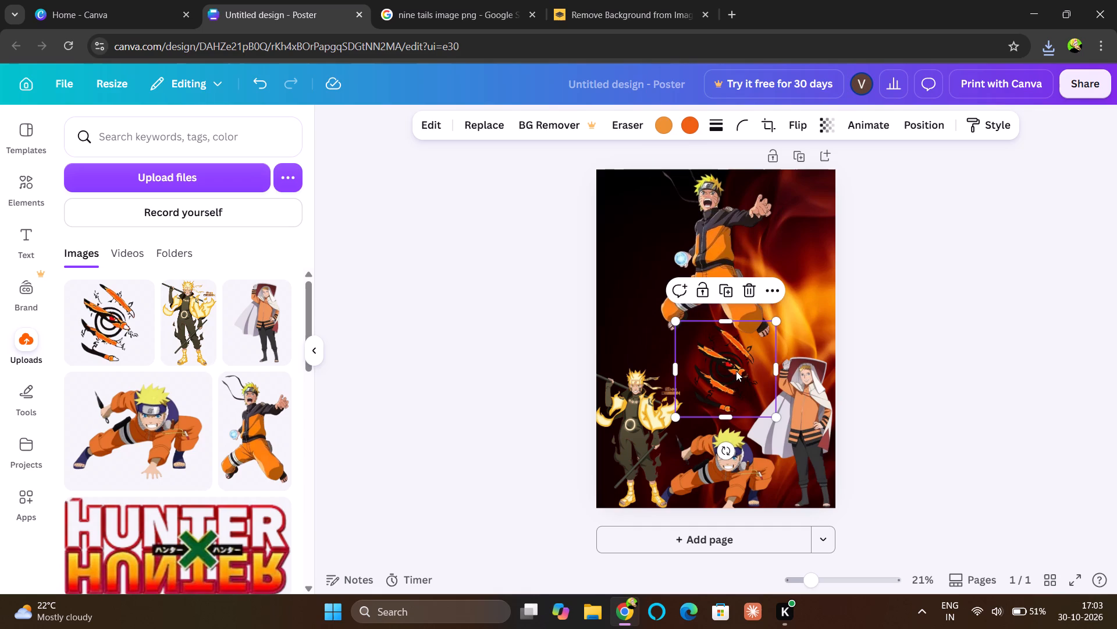
pyautogui.moveTo(736, 371); pyautogui.dragTo(721, 347)
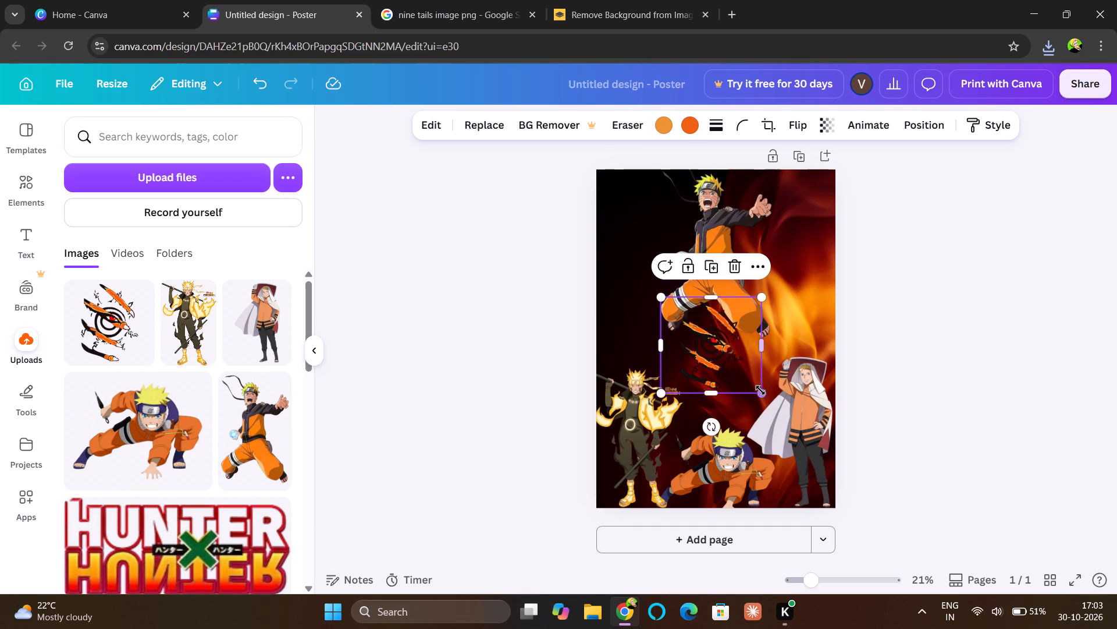
pyautogui.moveTo(763, 394); pyautogui.dragTo(814, 444)
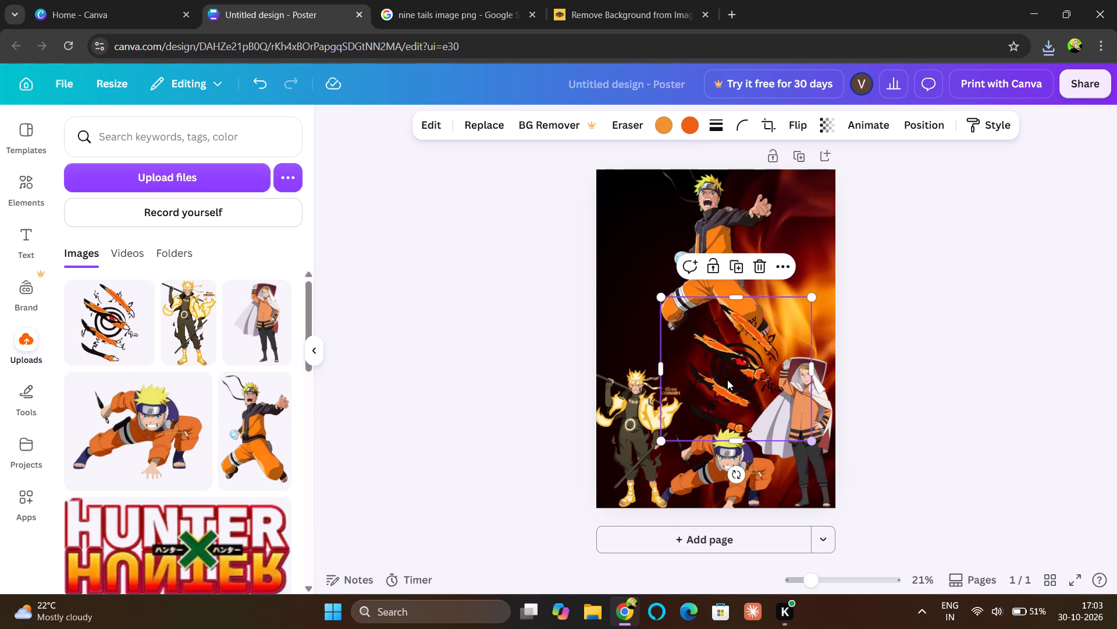
pyautogui.moveTo(727, 380); pyautogui.dragTo(712, 368)
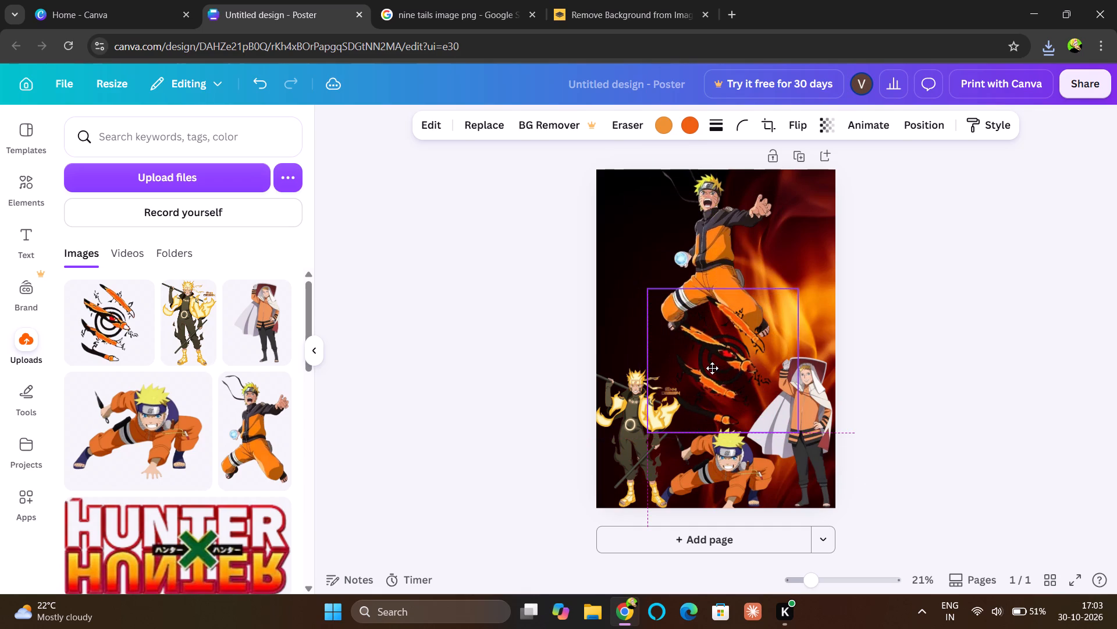
pyautogui.moveTo(712, 368); pyautogui.dragTo(712, 366)
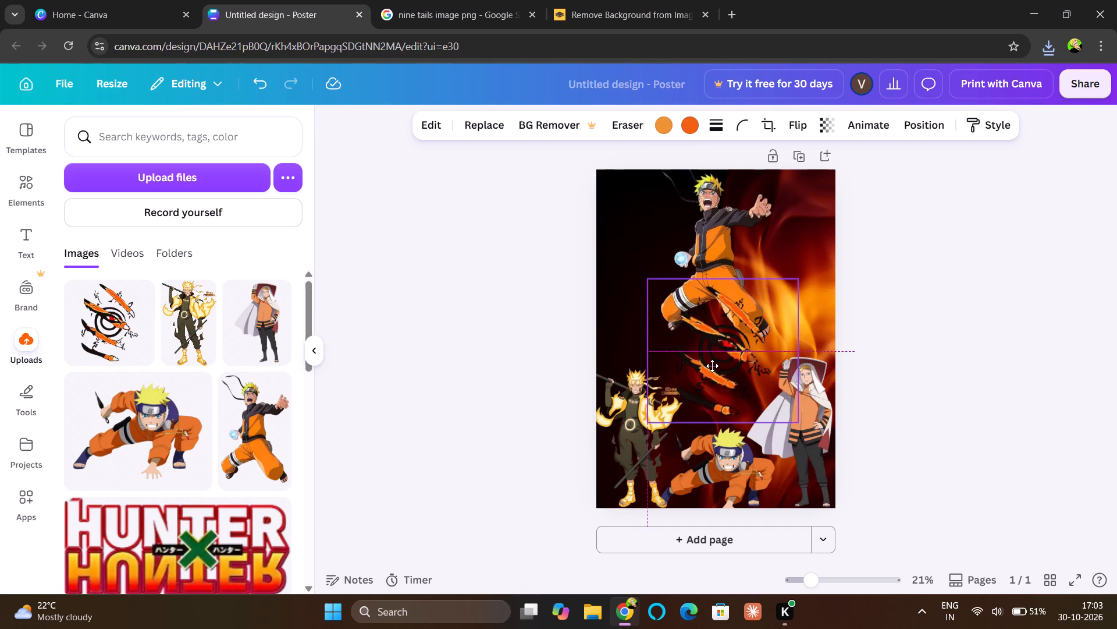
pyautogui.moveTo(712, 366); pyautogui.dragTo(712, 368)
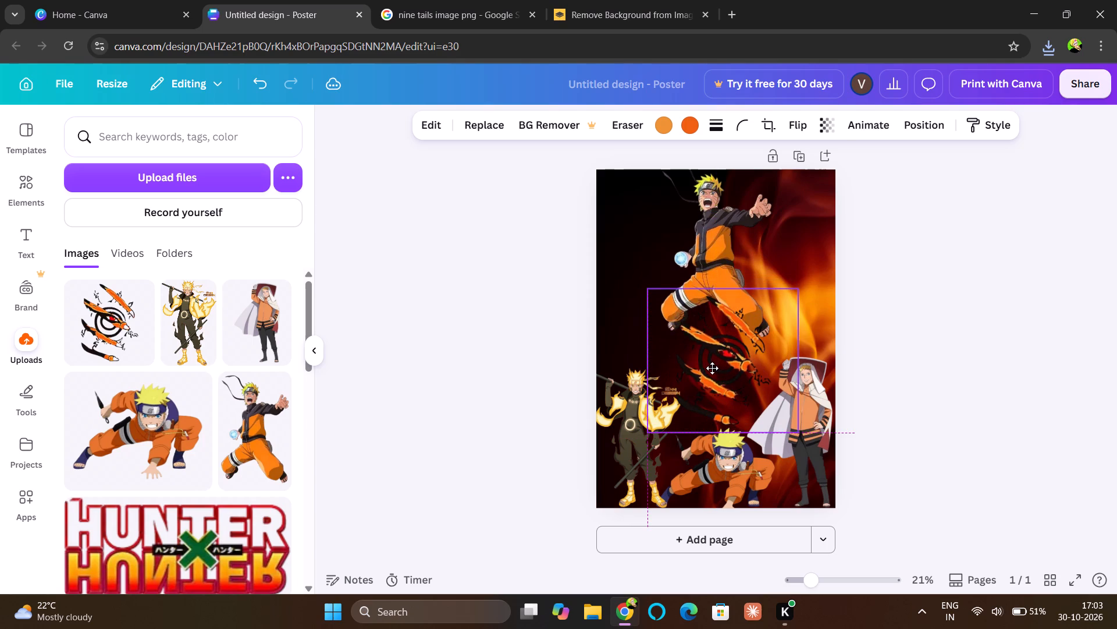
pyautogui.moveTo(712, 368); pyautogui.dragTo(713, 370)
# Send the nine-tails seal graphic backward four times in the layer order, behind the characters.
pyautogui.click(766, 264)
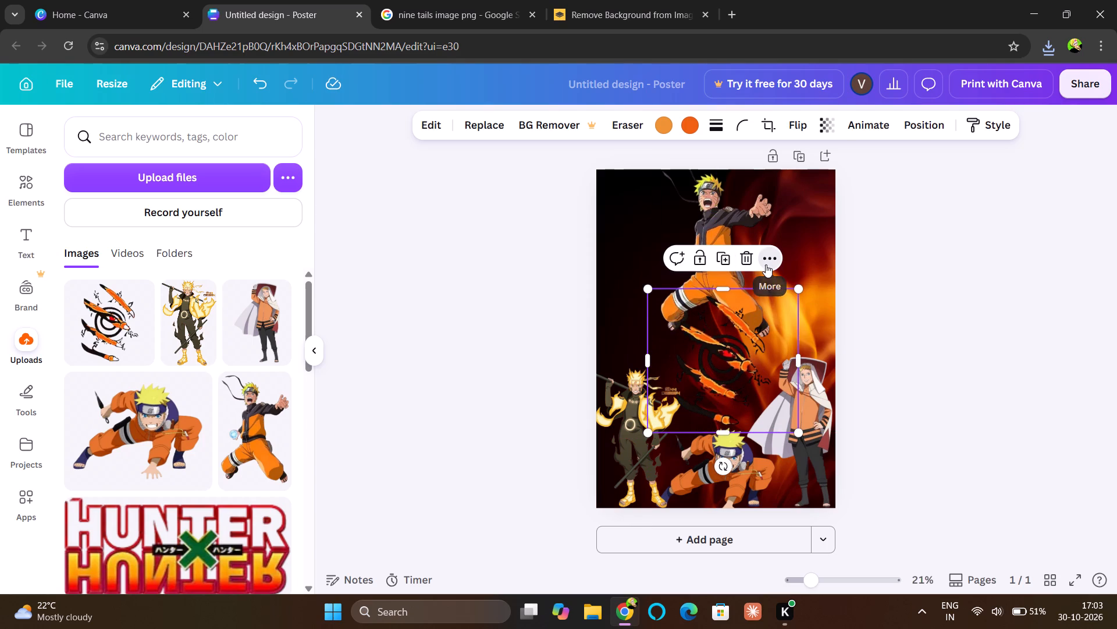
pyautogui.click(805, 423)
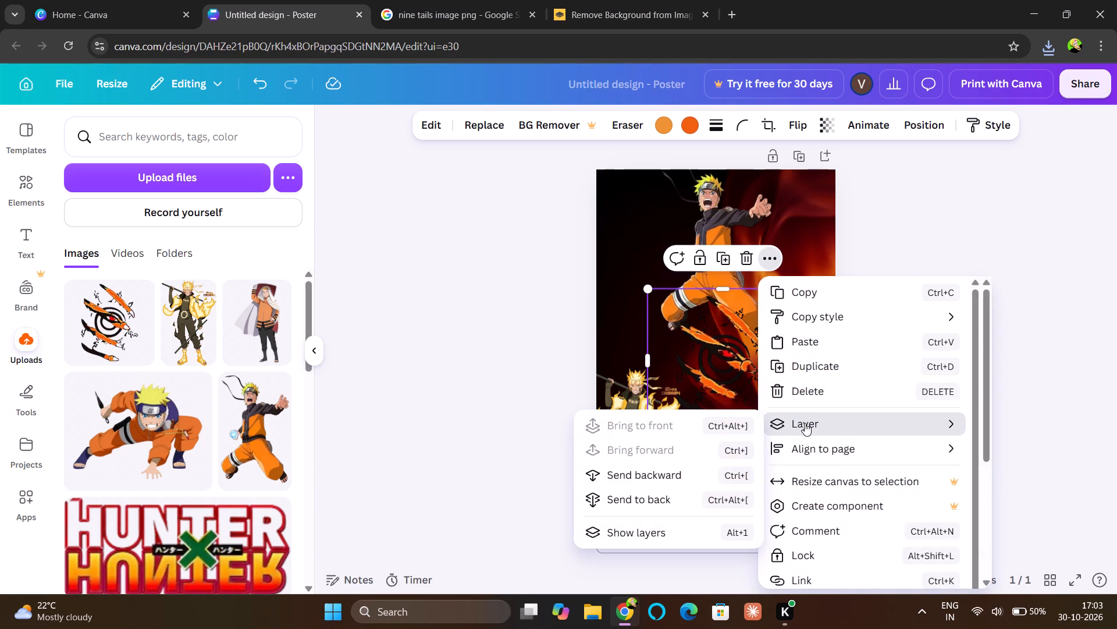
pyautogui.click(677, 479)
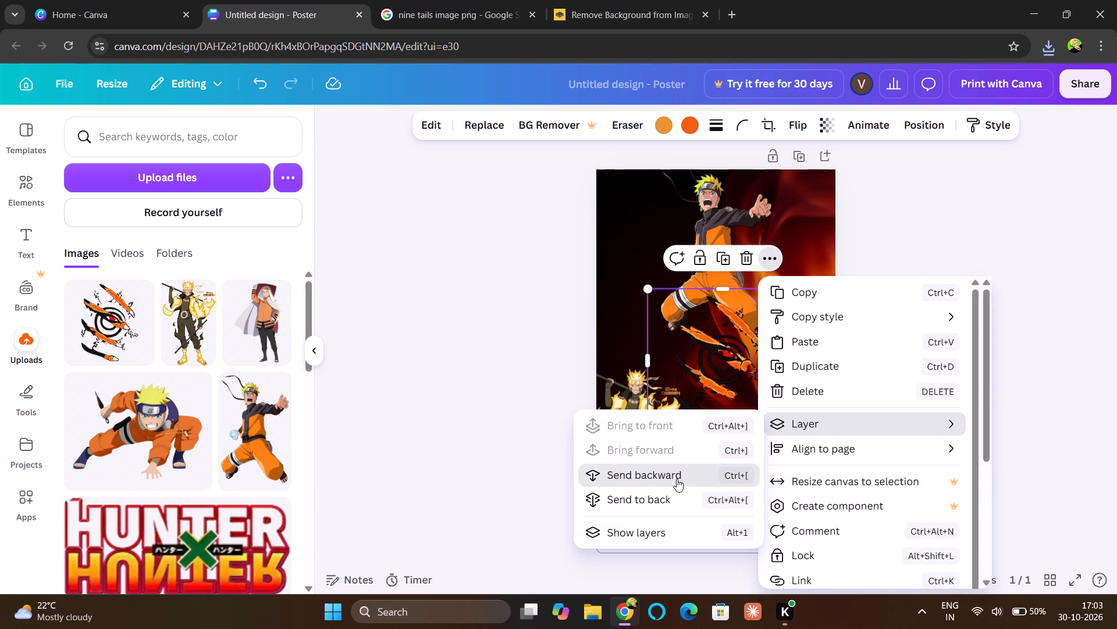
pyautogui.click(677, 479)
pyautogui.click(677, 479)
pyautogui.click(677, 479)
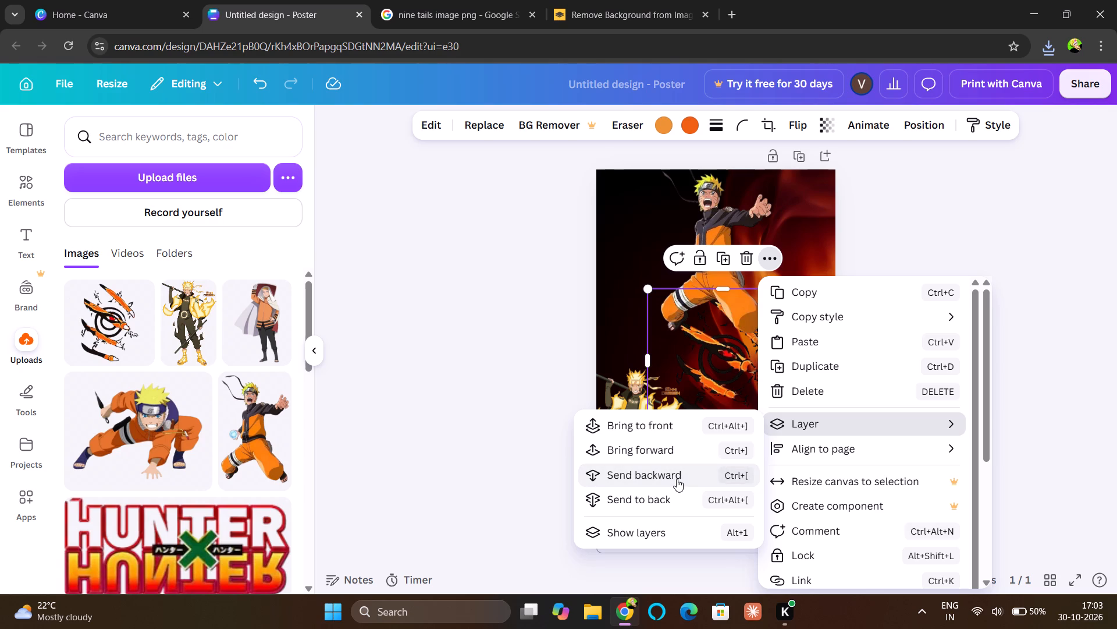
pyautogui.click(1046, 232)
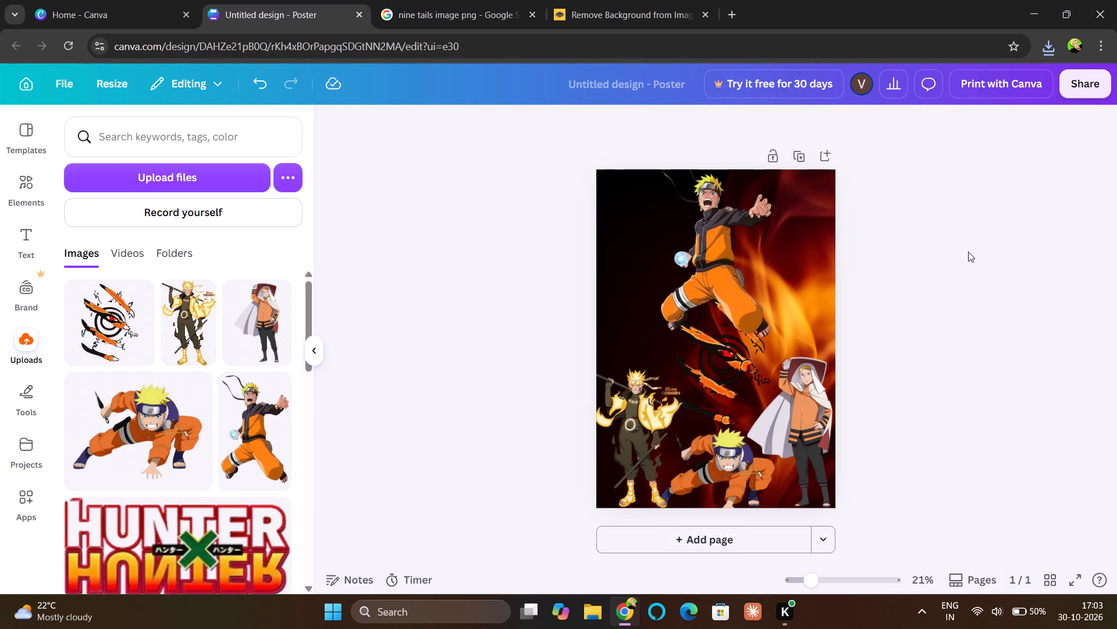
# Switch to the Google Images results and save the PNGitem image of Naruto in the red nine-tails aura under its default file name.
pyautogui.click(457, 8)
pyautogui.scroll(1, 395, 202)
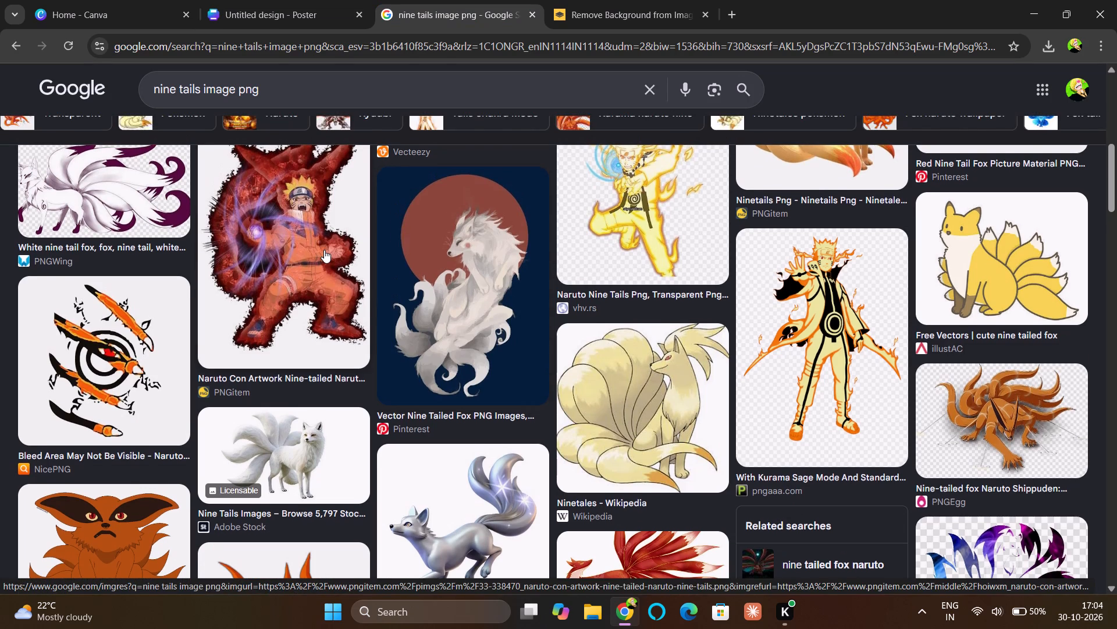
pyautogui.scroll(2, 324, 250)
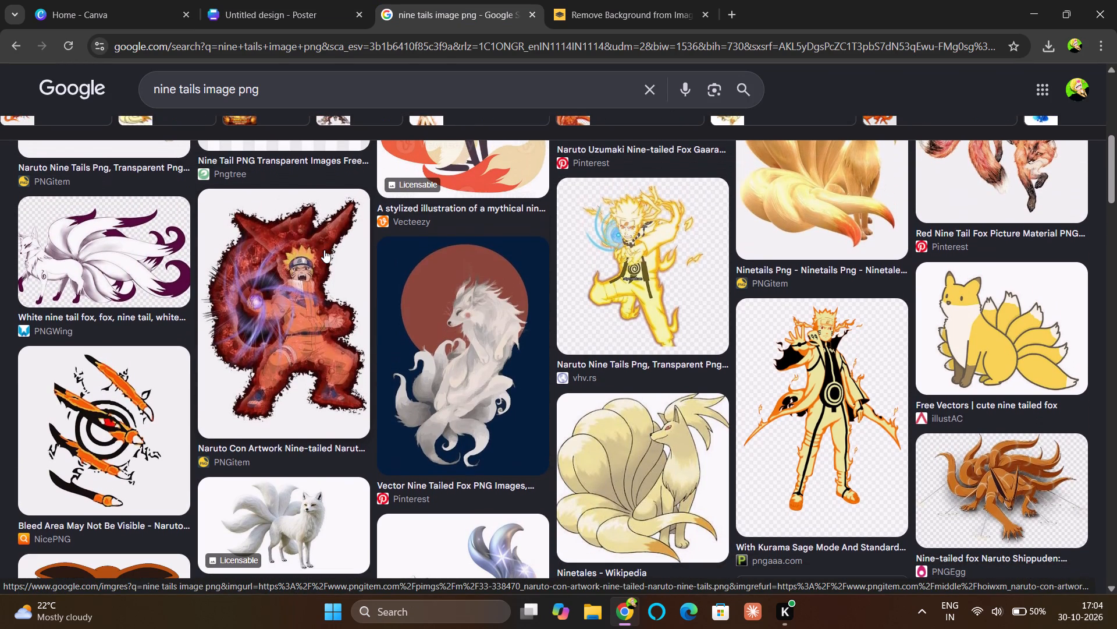
pyautogui.rightClick(287, 286)
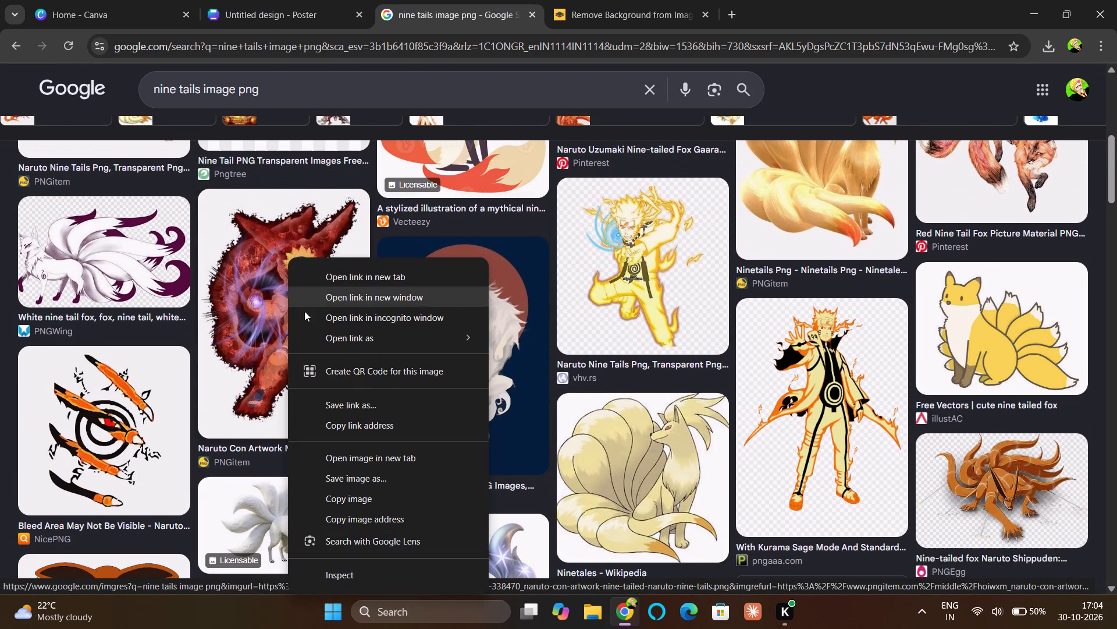
pyautogui.click(363, 474)
pyautogui.press('Return')
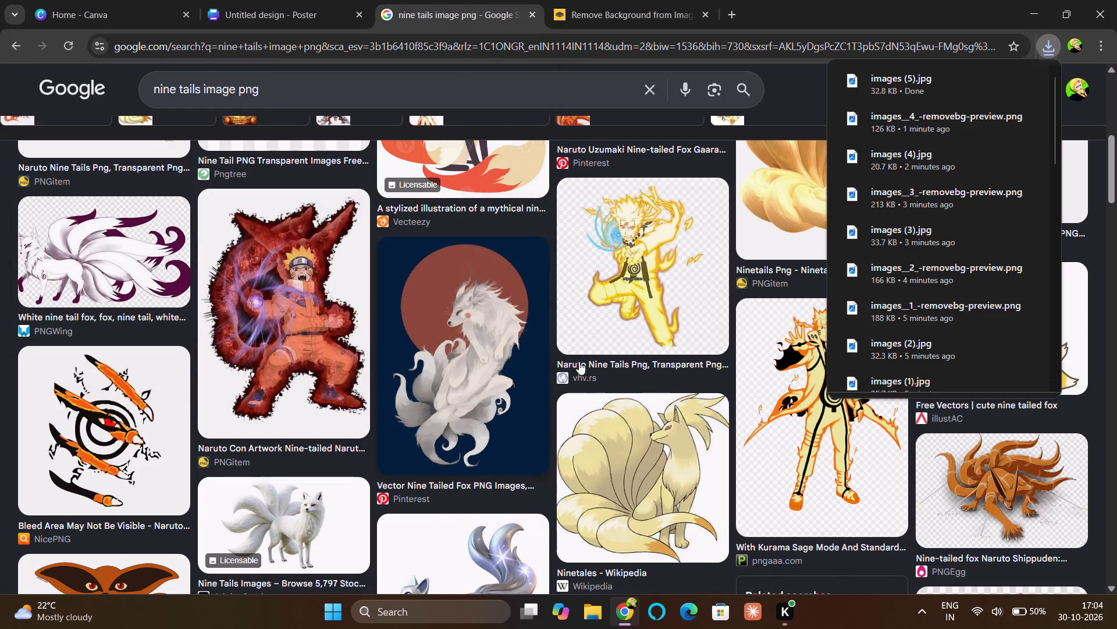
# Remove the background of images (5) from Downloads in remove.bg and download the free preview.
pyautogui.click(658, 9)
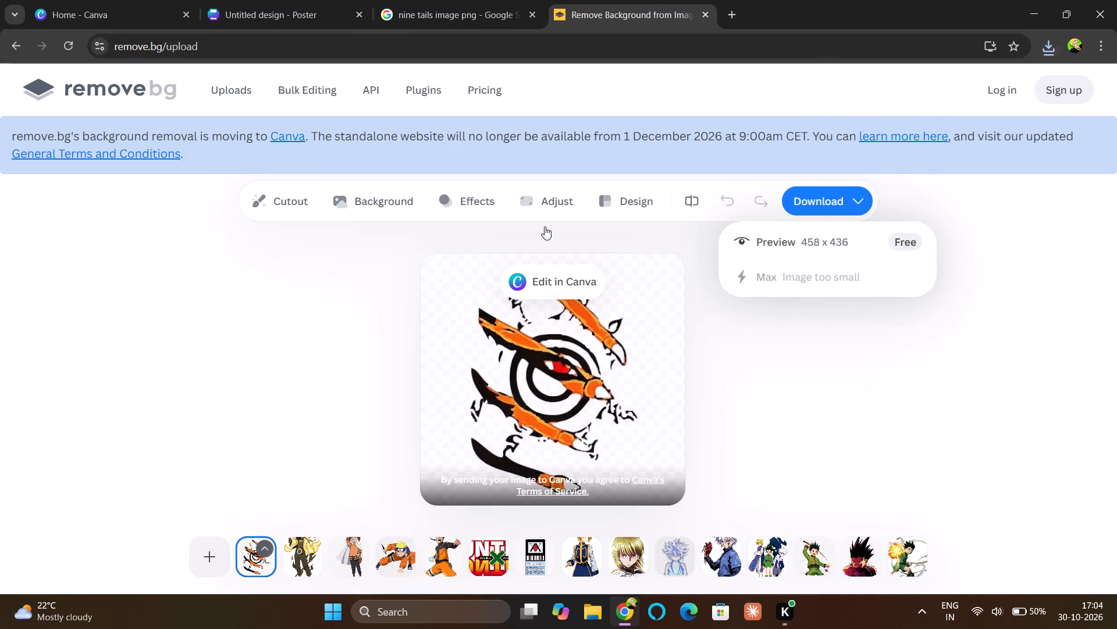
pyautogui.click(214, 562)
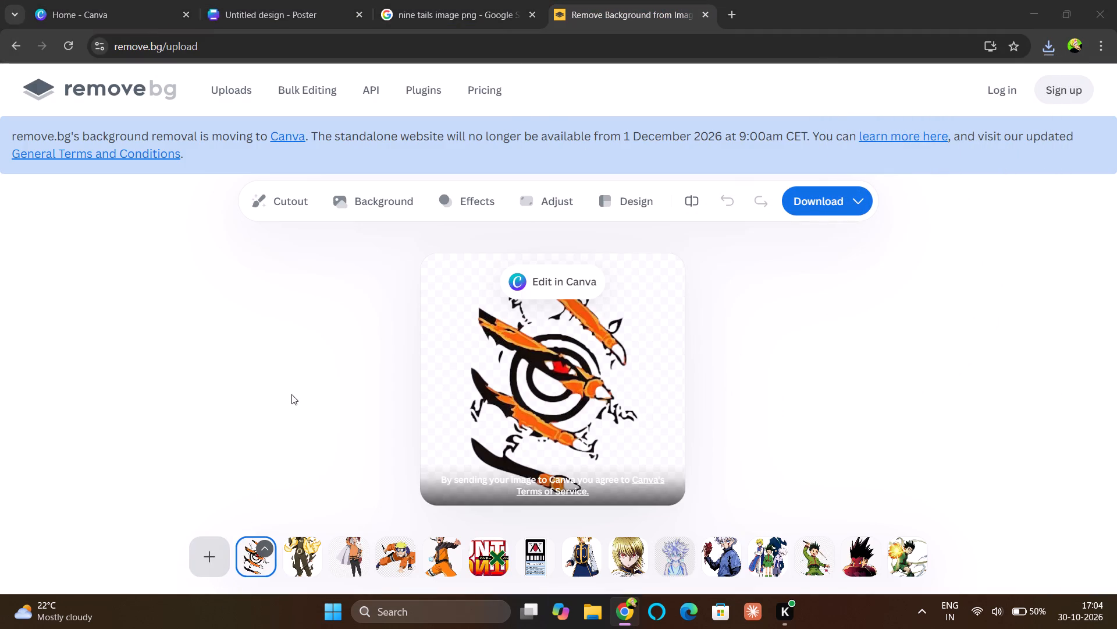
pyautogui.click(230, 128)
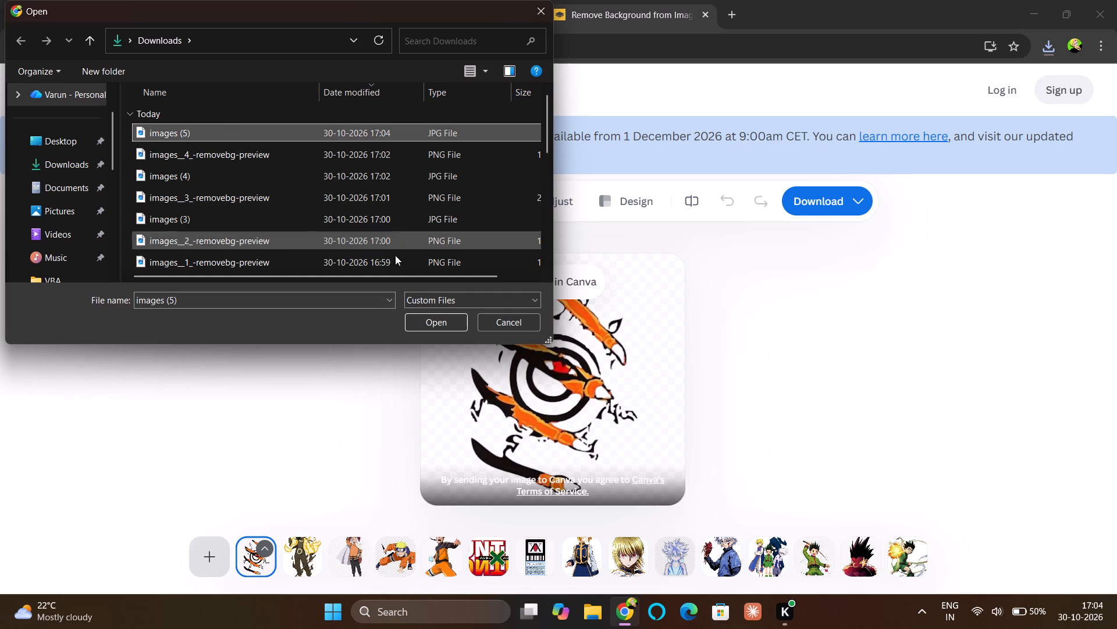
pyautogui.click(419, 321)
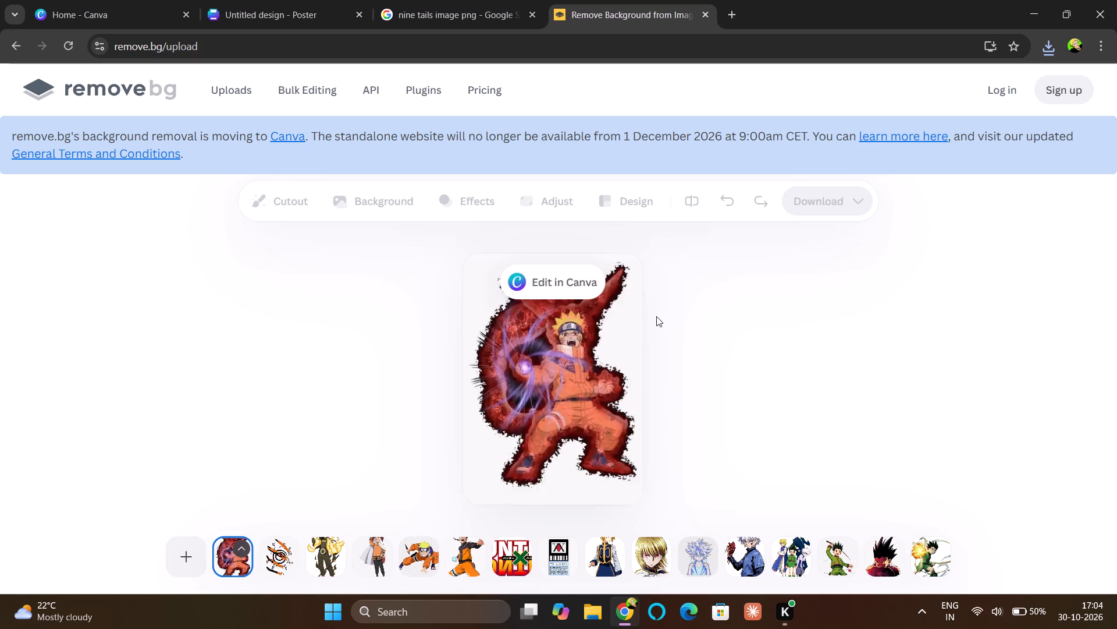
pyautogui.click(805, 194)
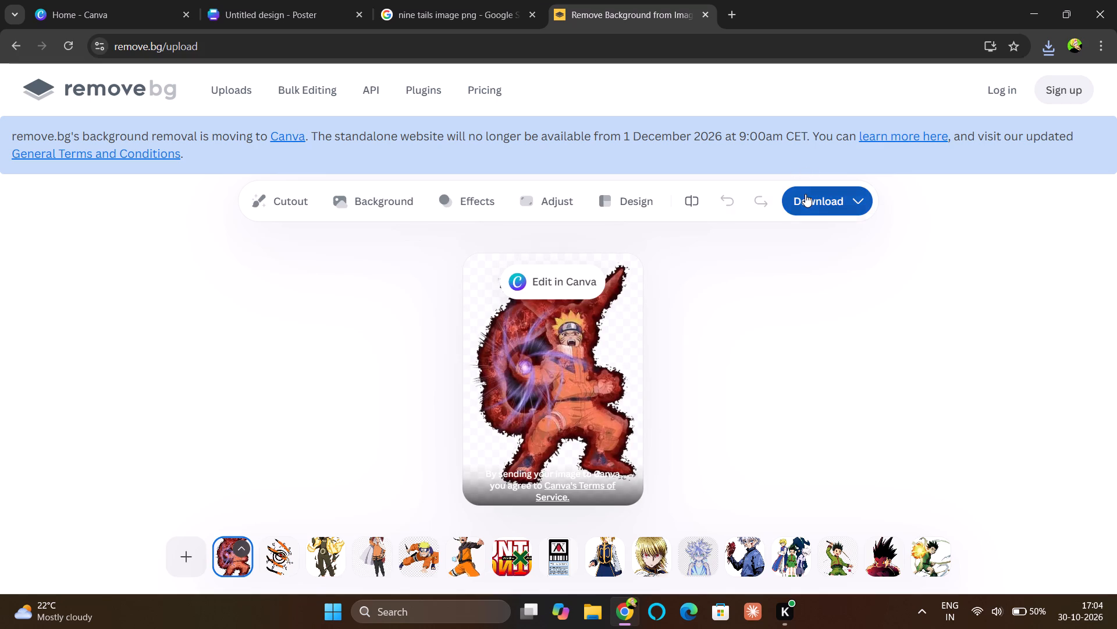
pyautogui.click(802, 241)
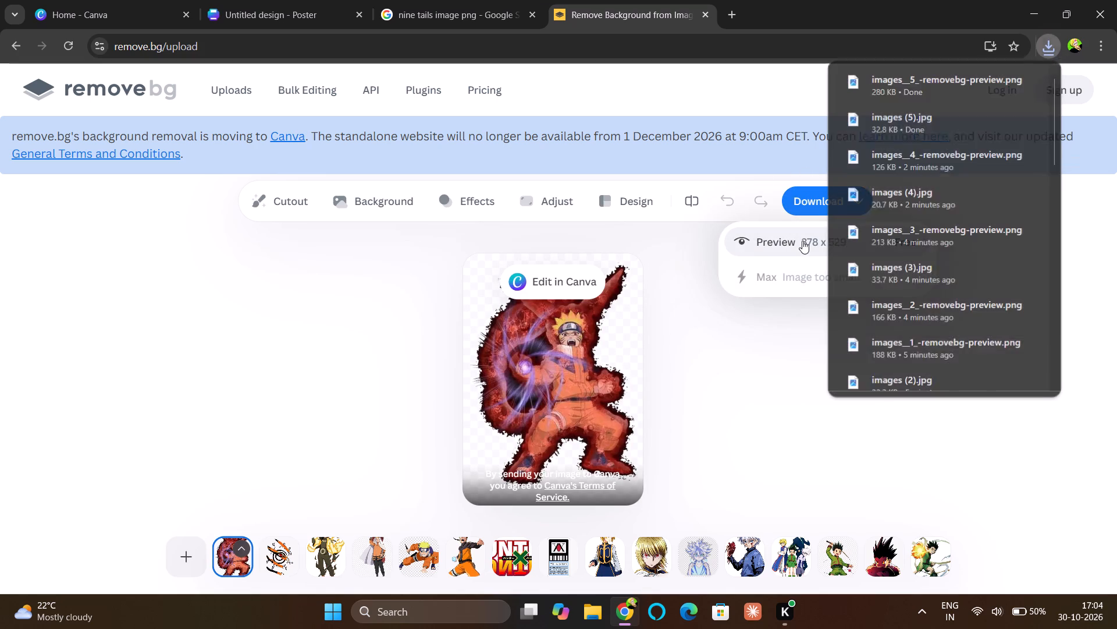
# Switch to the Canva poster and upload images__5_-removebg-preview from Downloads.
pyautogui.click(312, 12)
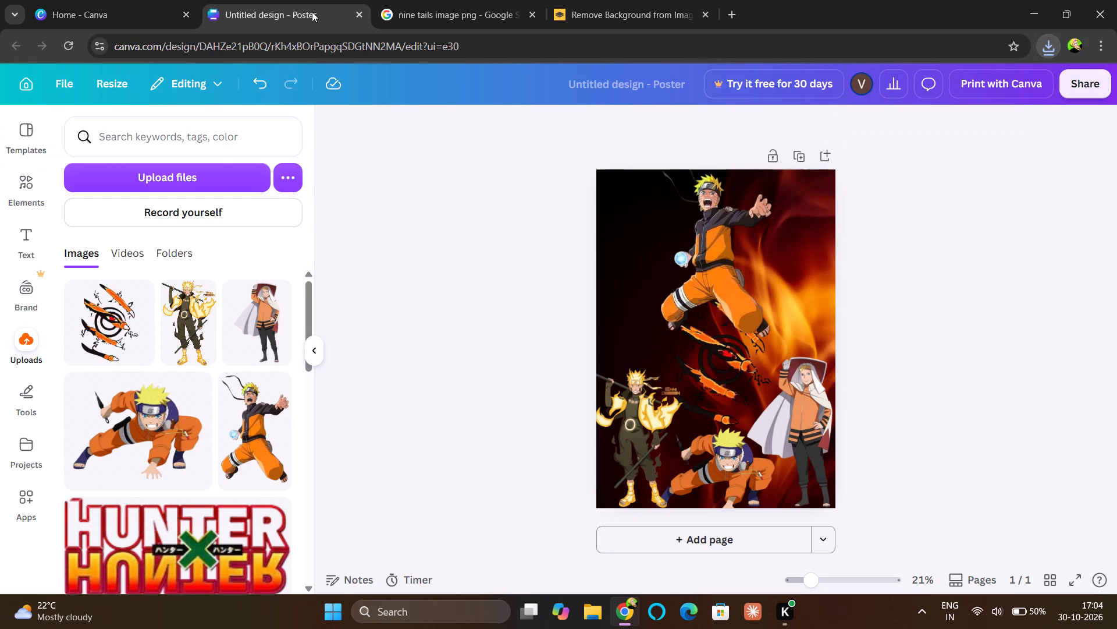
pyautogui.click(201, 169)
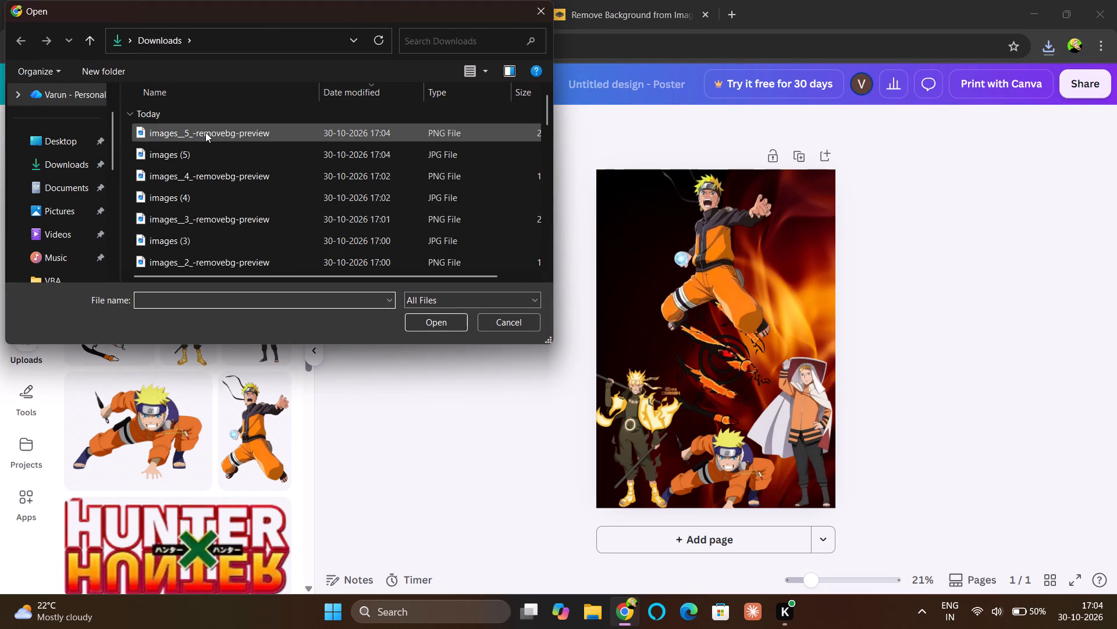
pyautogui.click(205, 132)
pyautogui.click(411, 314)
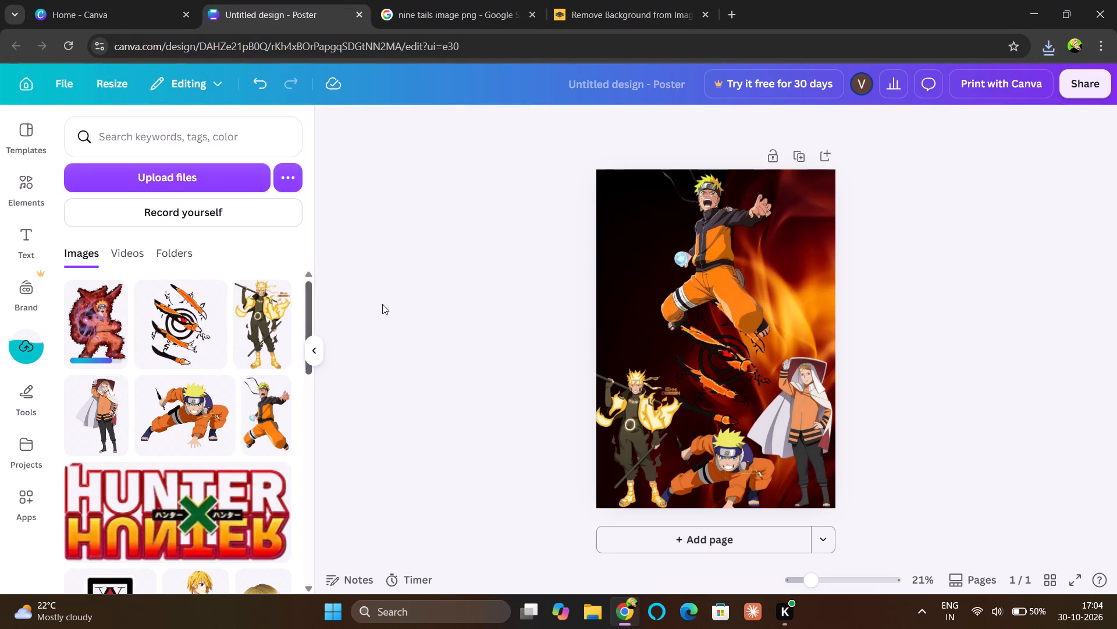
# Add the red-aura Naruto cutout to the poster, shrink it, and place it at the left edge above the staff-carrying Naruto.
pyautogui.click(97, 327)
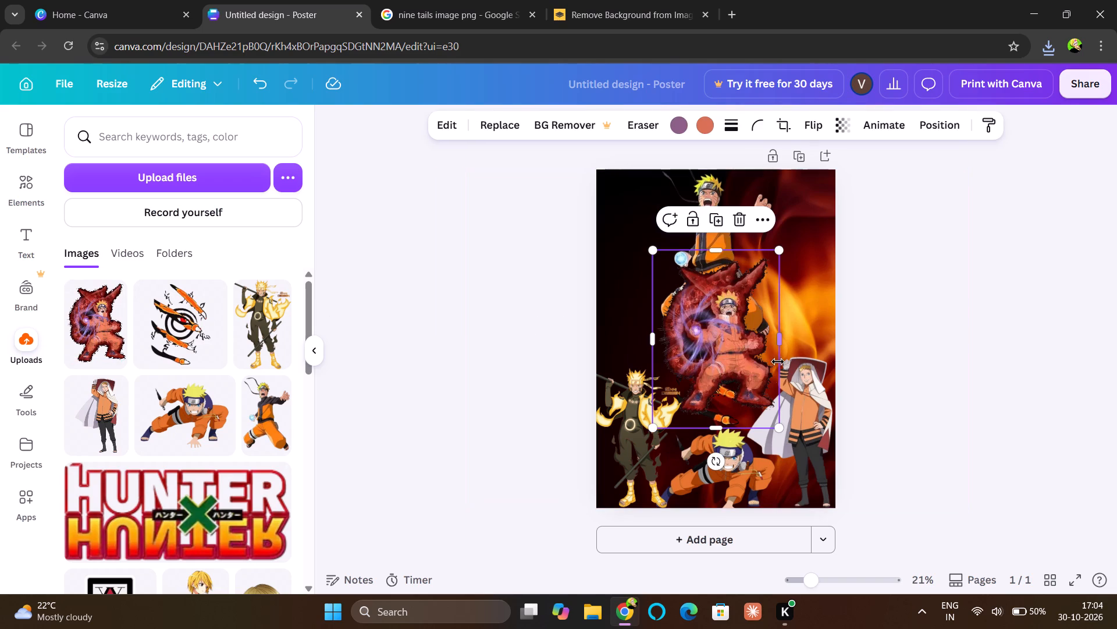
pyautogui.moveTo(782, 431); pyautogui.dragTo(753, 401)
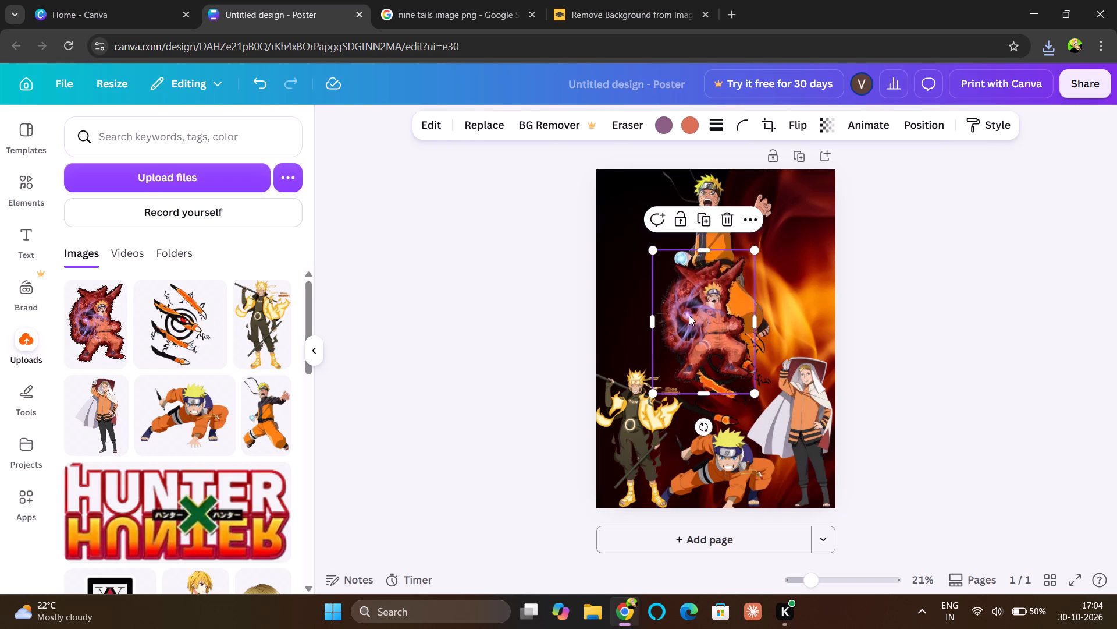
pyautogui.moveTo(705, 319); pyautogui.dragTo(634, 250)
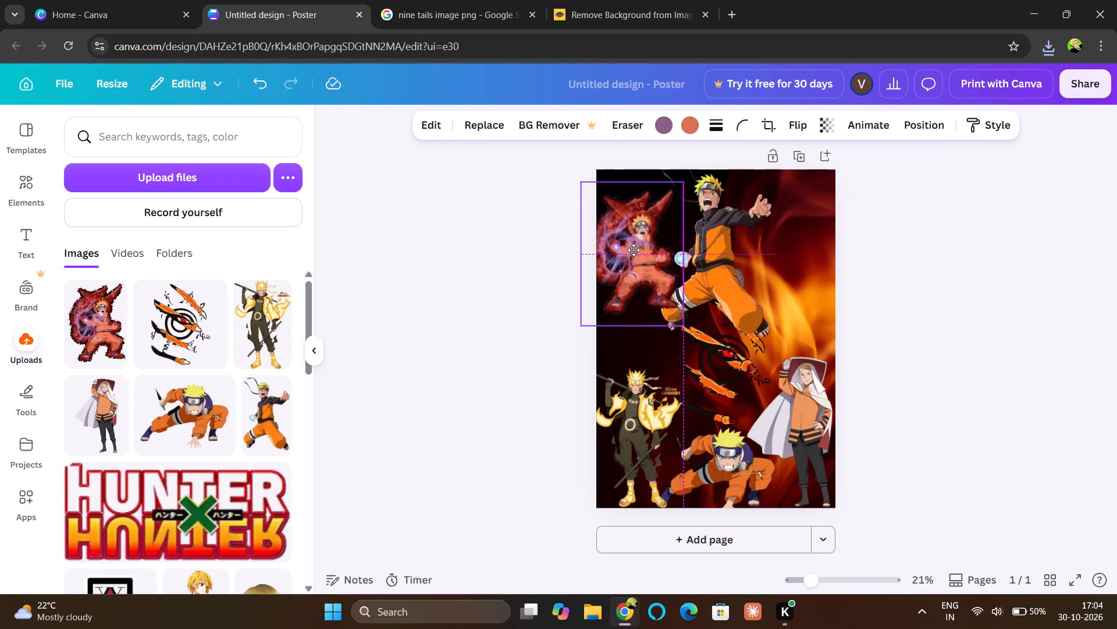
pyautogui.moveTo(634, 250); pyautogui.dragTo(636, 246)
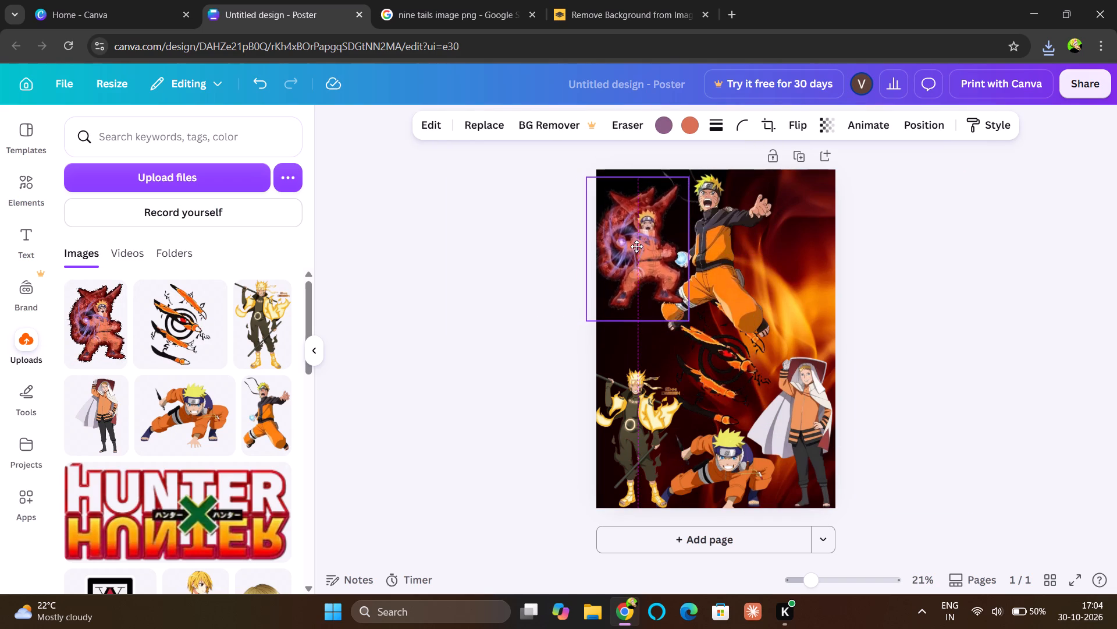
pyautogui.moveTo(636, 246); pyautogui.dragTo(635, 246)
pyautogui.click(1015, 320)
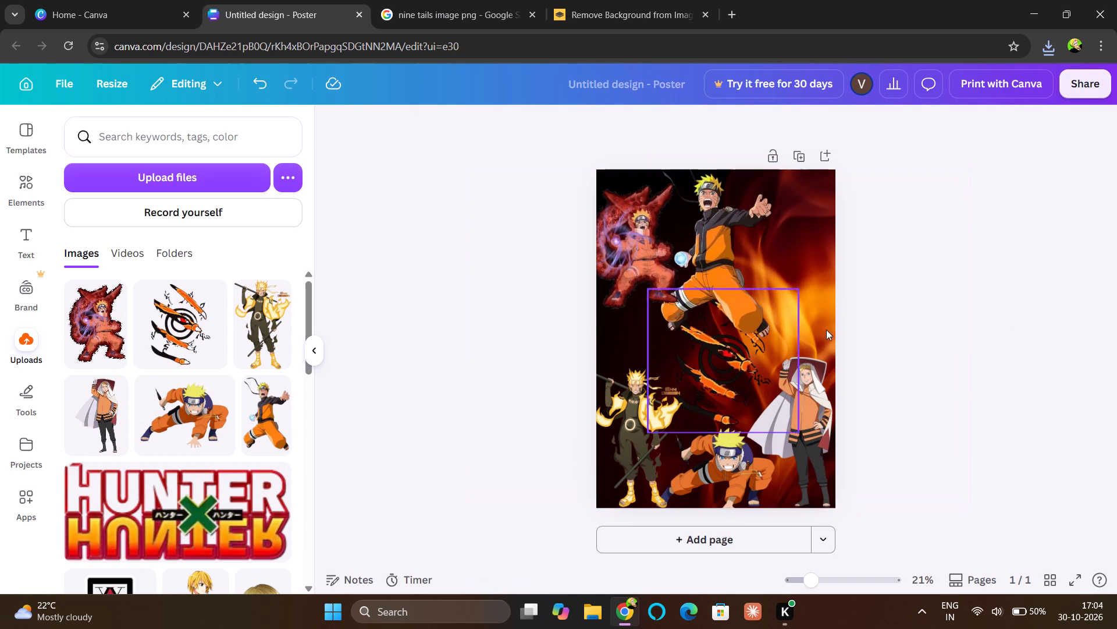
pyautogui.moveTo(629, 263); pyautogui.dragTo(624, 290)
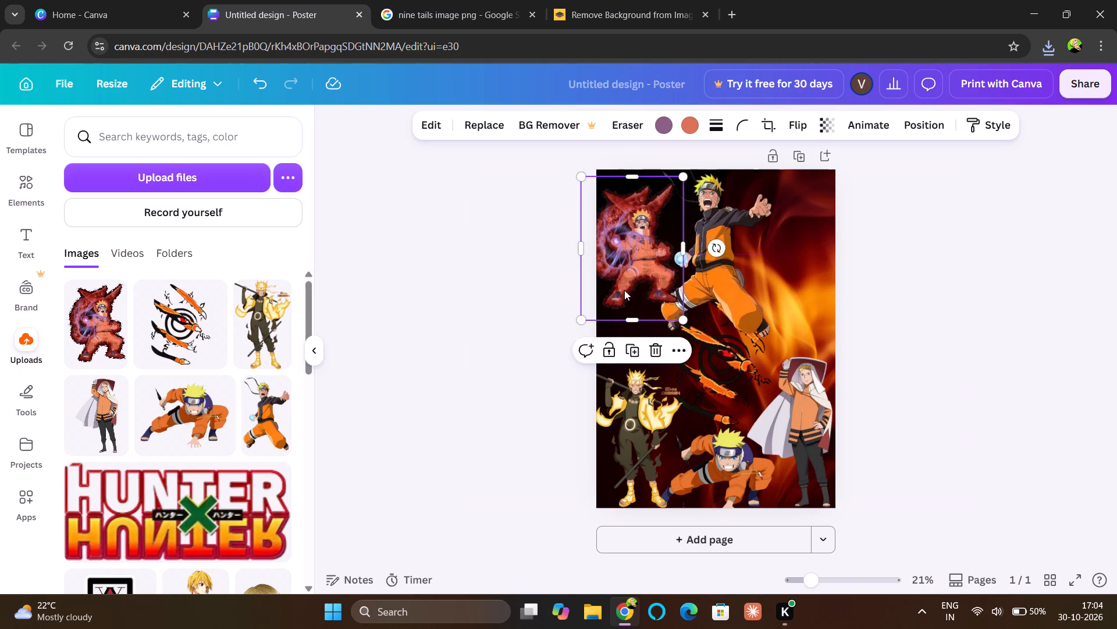
pyautogui.moveTo(624, 290); pyautogui.dragTo(628, 327)
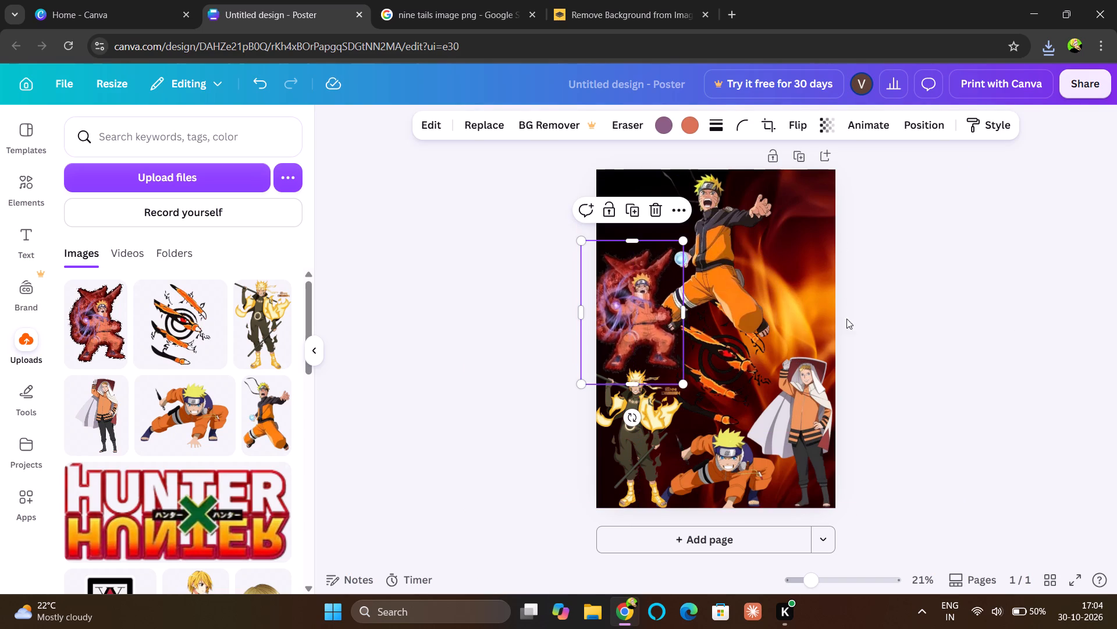
pyautogui.click(906, 339)
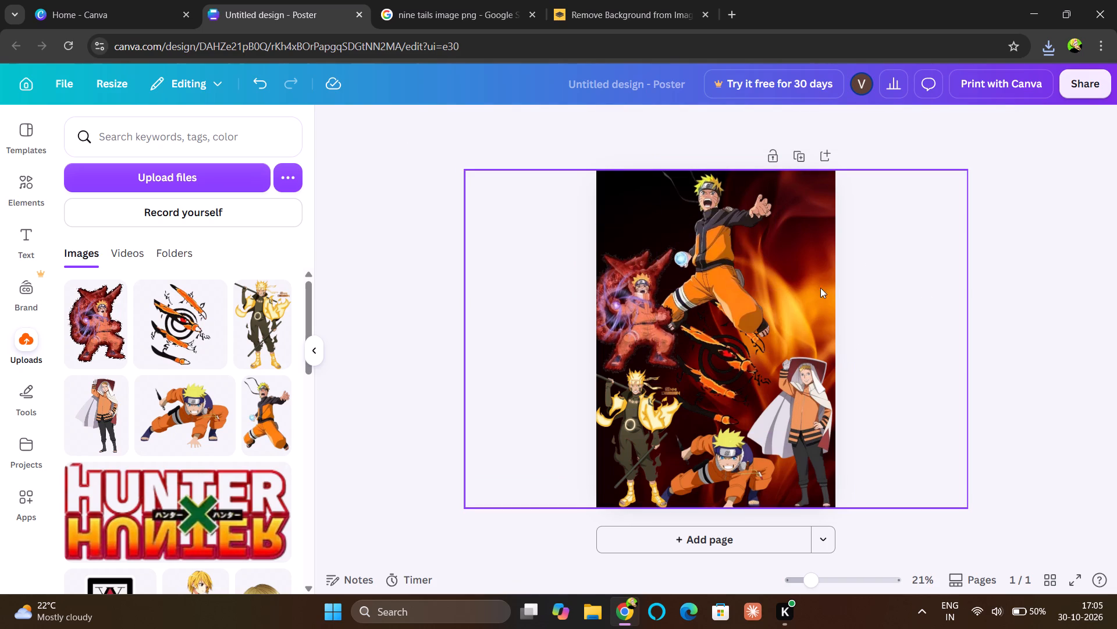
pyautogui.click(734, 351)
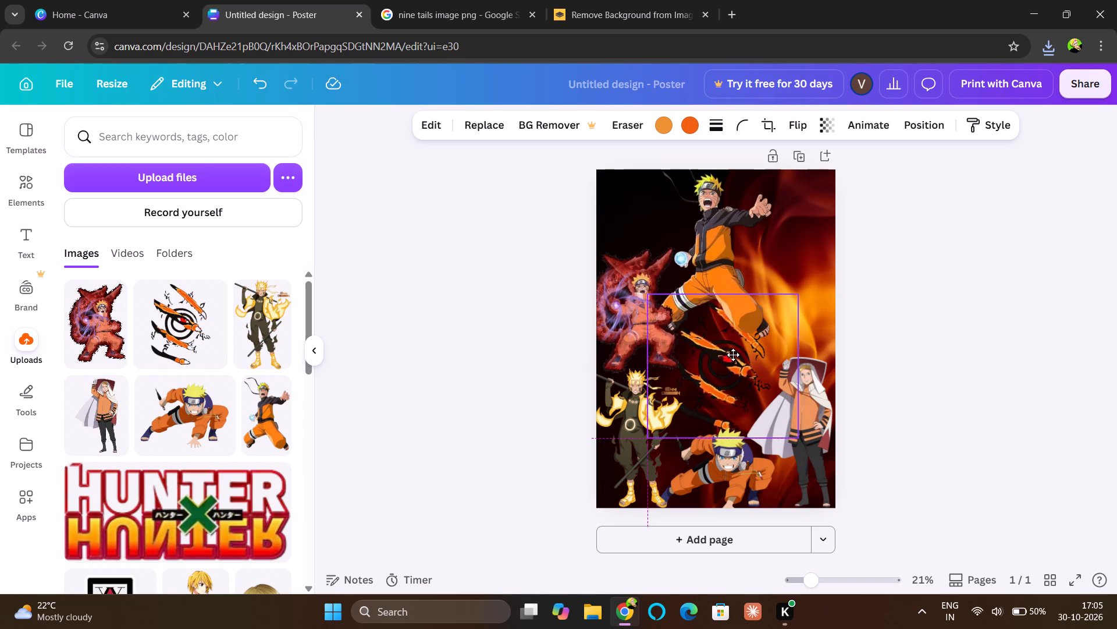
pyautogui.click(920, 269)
# Switch to the Google Images results and save the pngaaa.com image of Naruto in Kurama Sage Mode under its default file name.
pyautogui.click(450, 0)
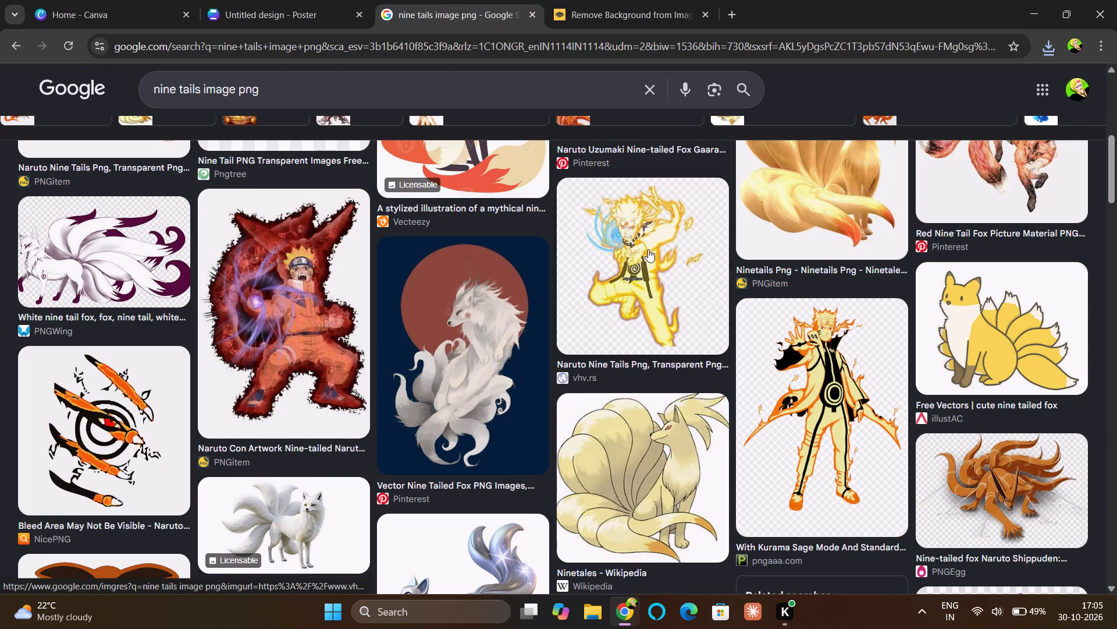
pyautogui.rightClick(830, 391)
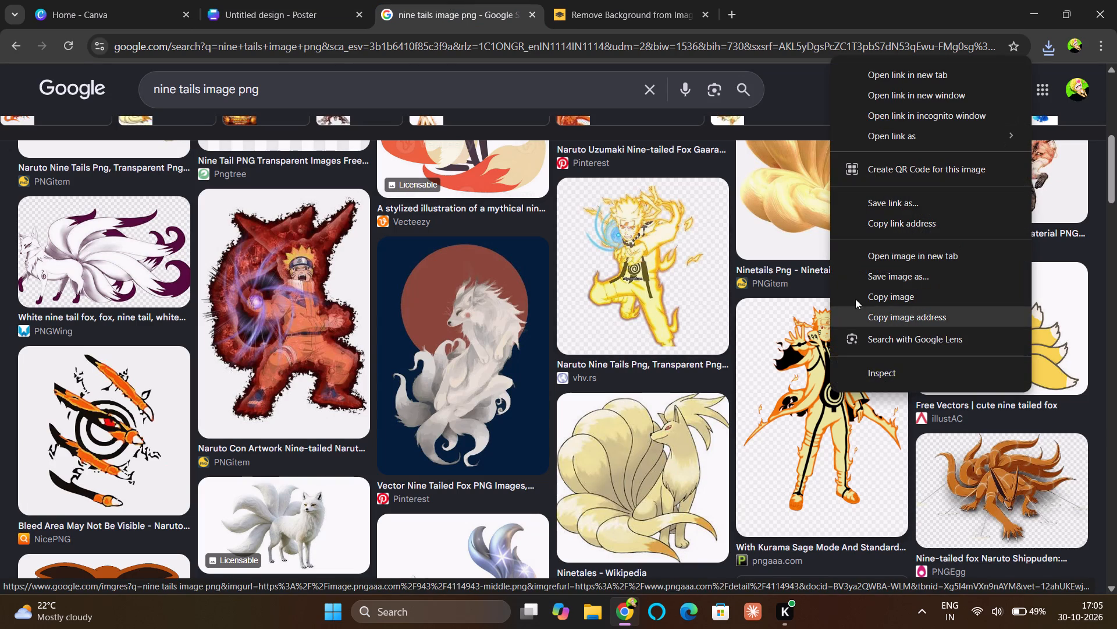
pyautogui.click(874, 285)
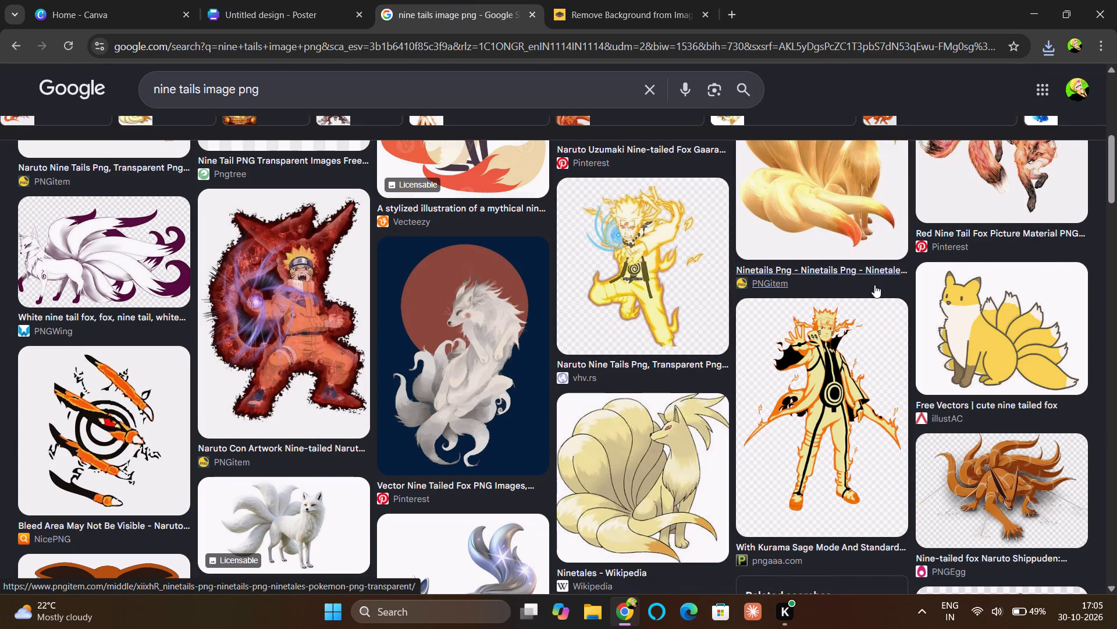
pyautogui.press('Return')
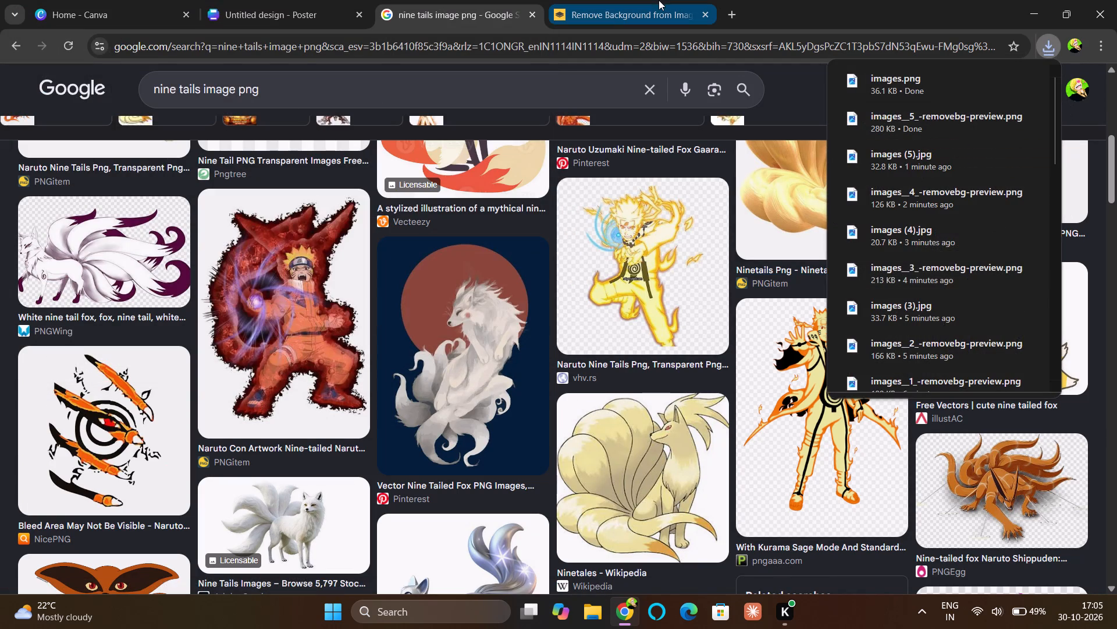
# Remove the background of the images PNG from Downloads in remove.bg and download the free preview.
pyautogui.click(602, 3)
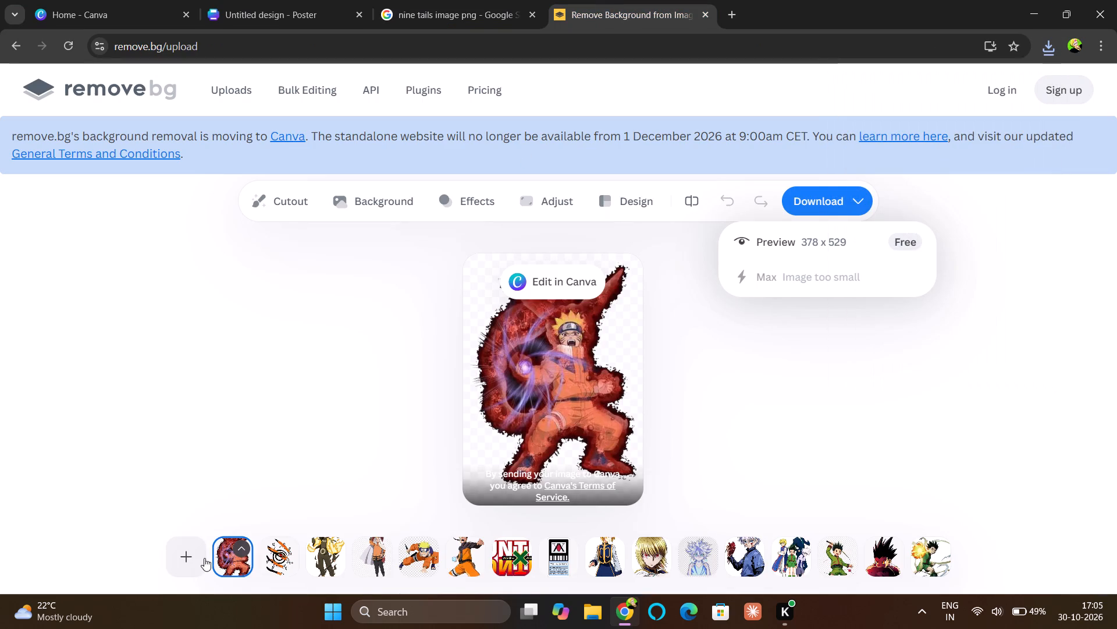
pyautogui.click(196, 560)
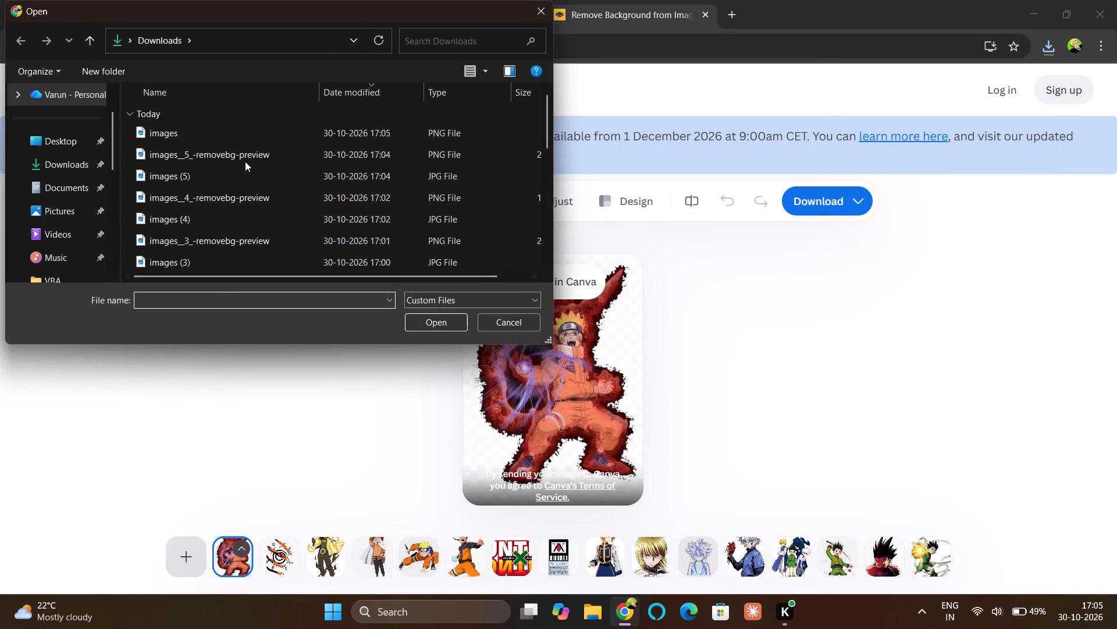
pyautogui.click(246, 139)
pyautogui.press('Return')
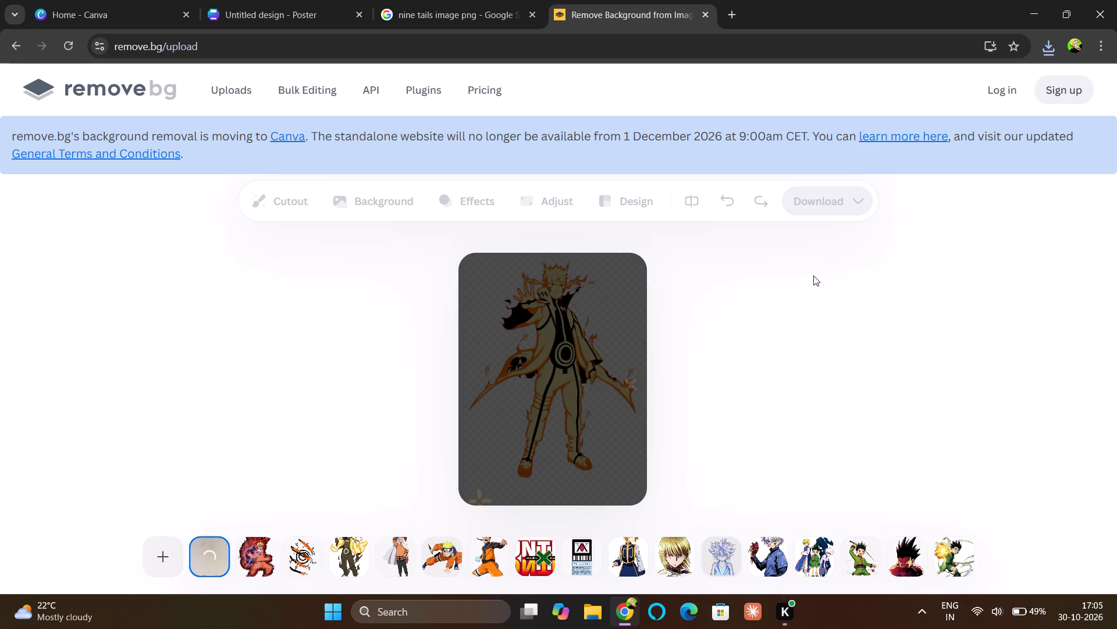
pyautogui.click(827, 191)
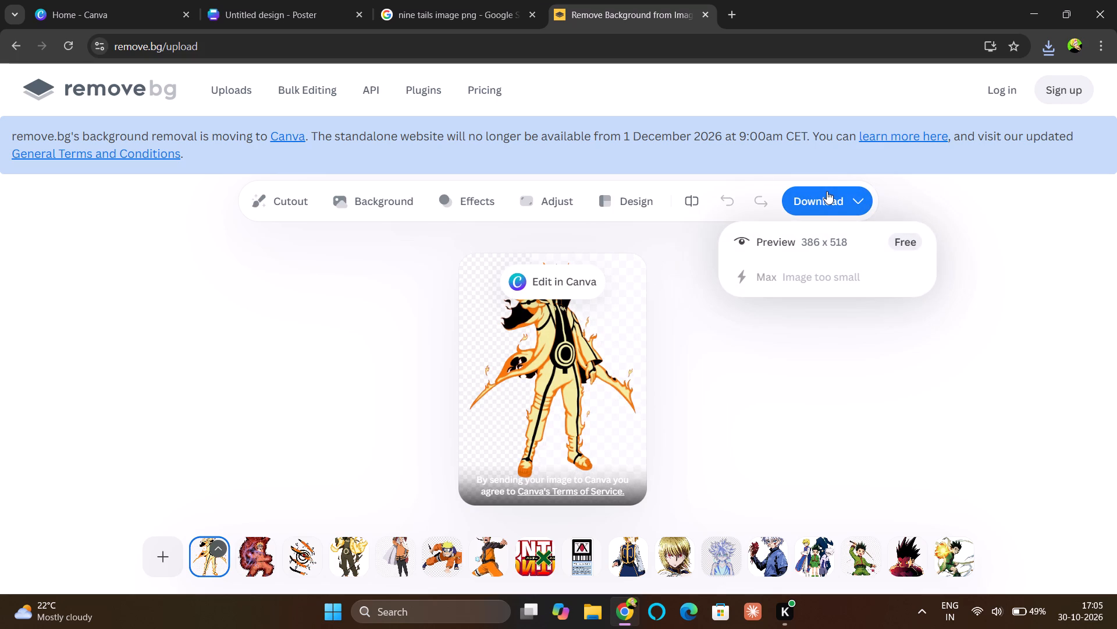
pyautogui.click(800, 248)
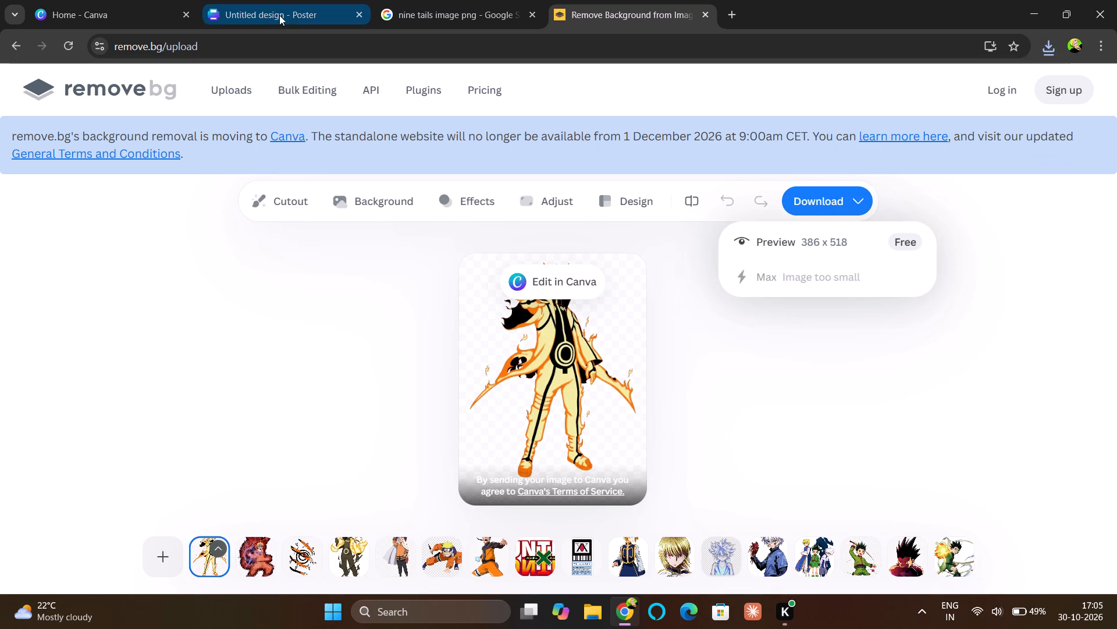
# Switch to the Canva poster and upload images-removebg-preview (1) from Downloads.
pyautogui.click(279, 15)
pyautogui.click(215, 189)
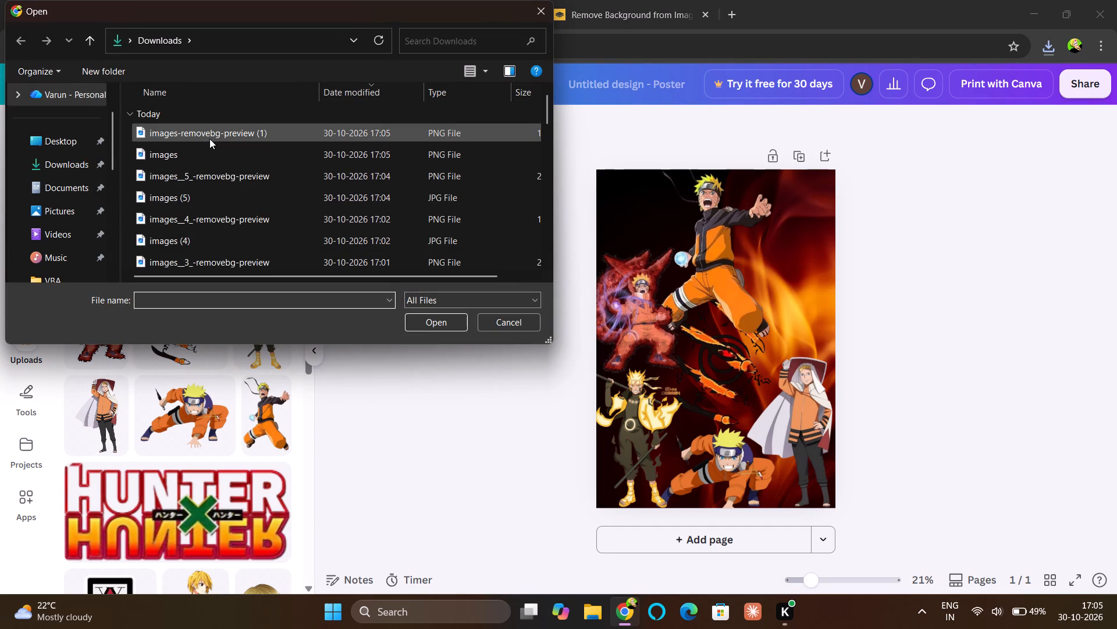
pyautogui.click(209, 139)
pyautogui.press('Return')
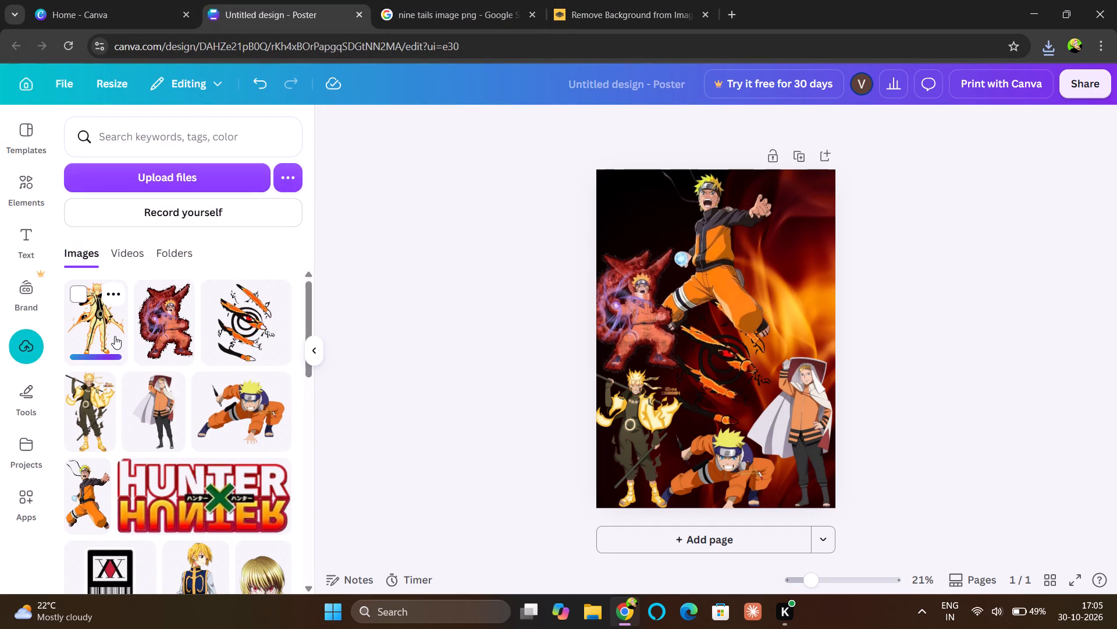
# Add the golden Kurama-mode Naruto cutout to the poster and place it at the right edge above the white-caped Naruto.
pyautogui.click(93, 339)
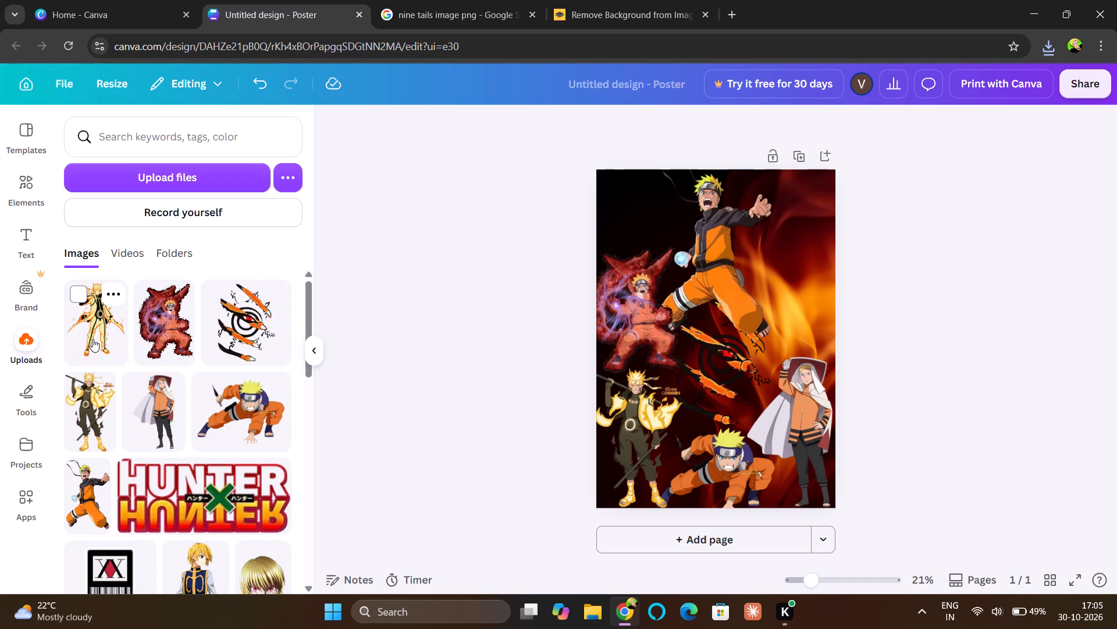
pyautogui.moveTo(736, 333); pyautogui.dragTo(817, 268)
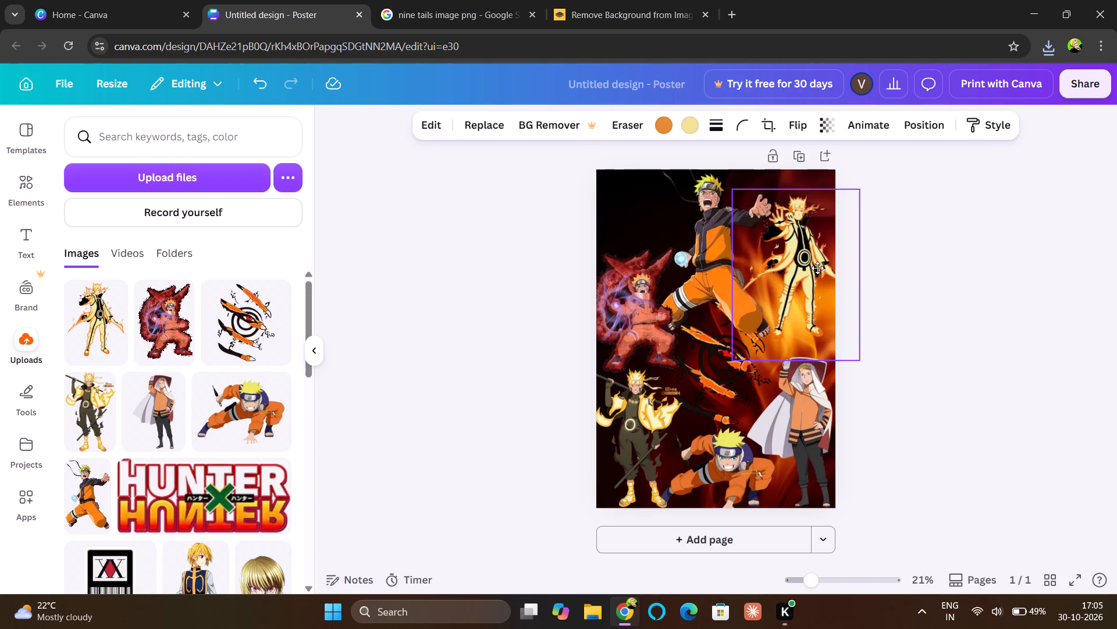
pyautogui.moveTo(817, 268); pyautogui.dragTo(822, 277)
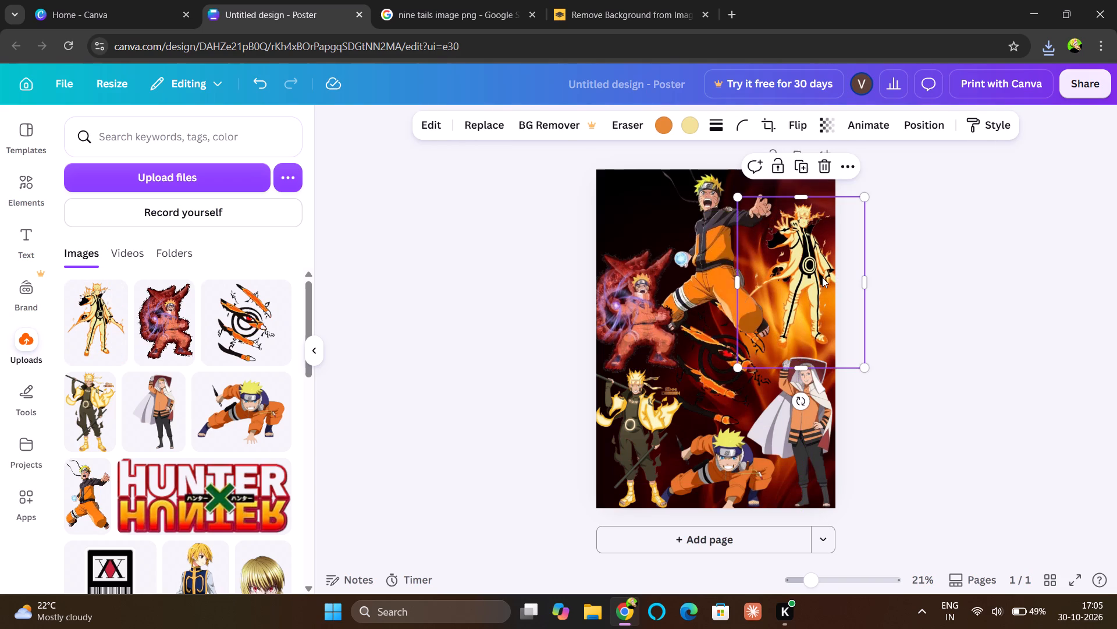
pyautogui.click(958, 287)
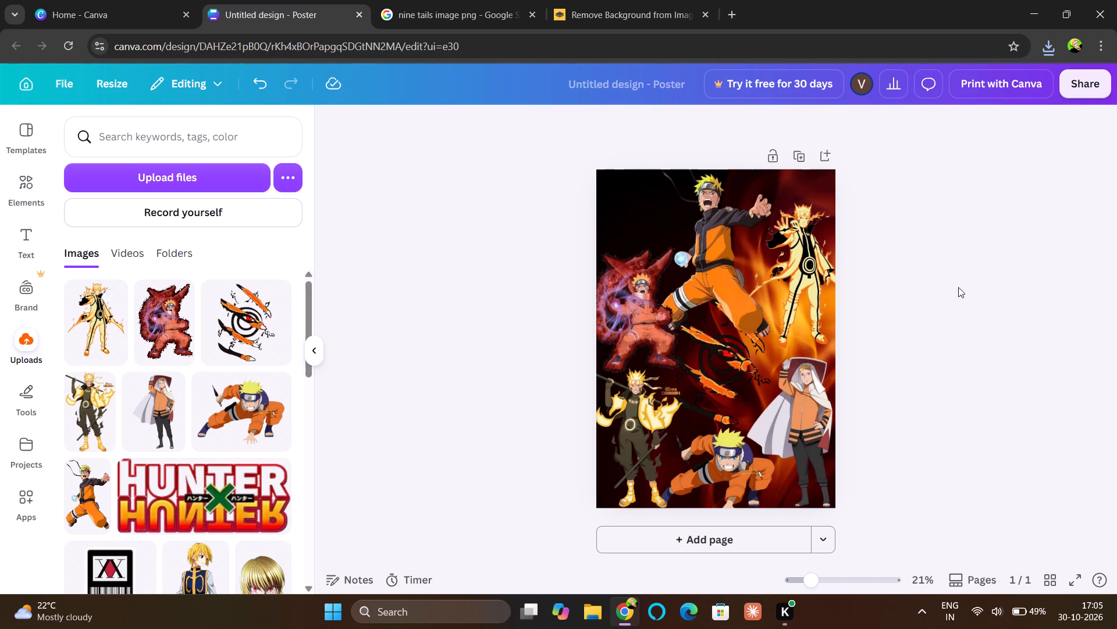
# Switch to Google Images and search for "naruto shippuden tital png".
pyautogui.click(458, 15)
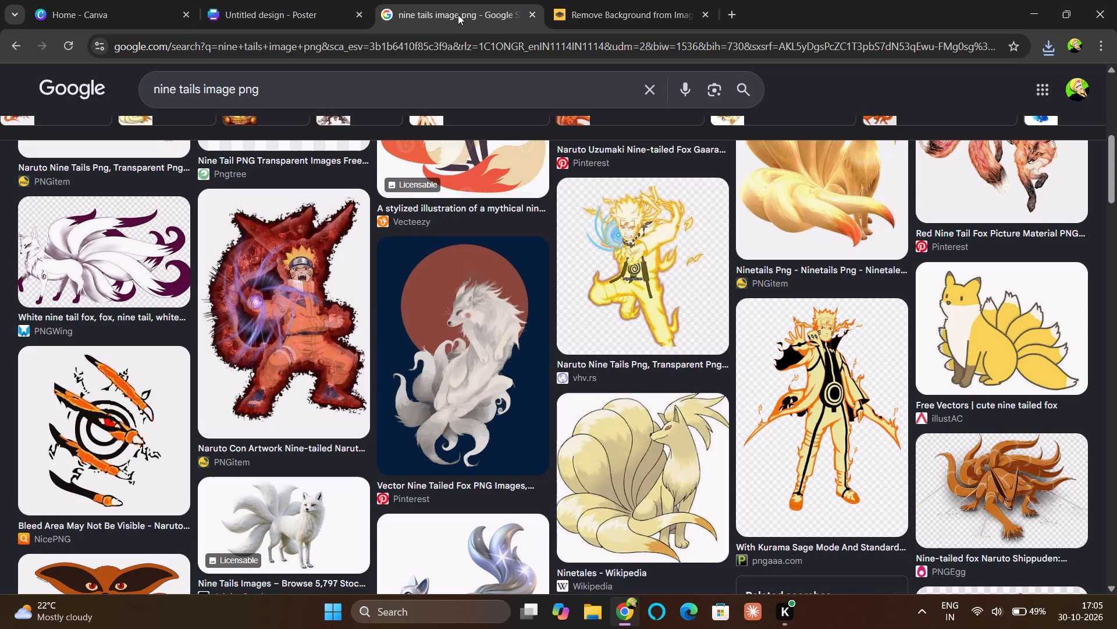
pyautogui.click(350, 100)
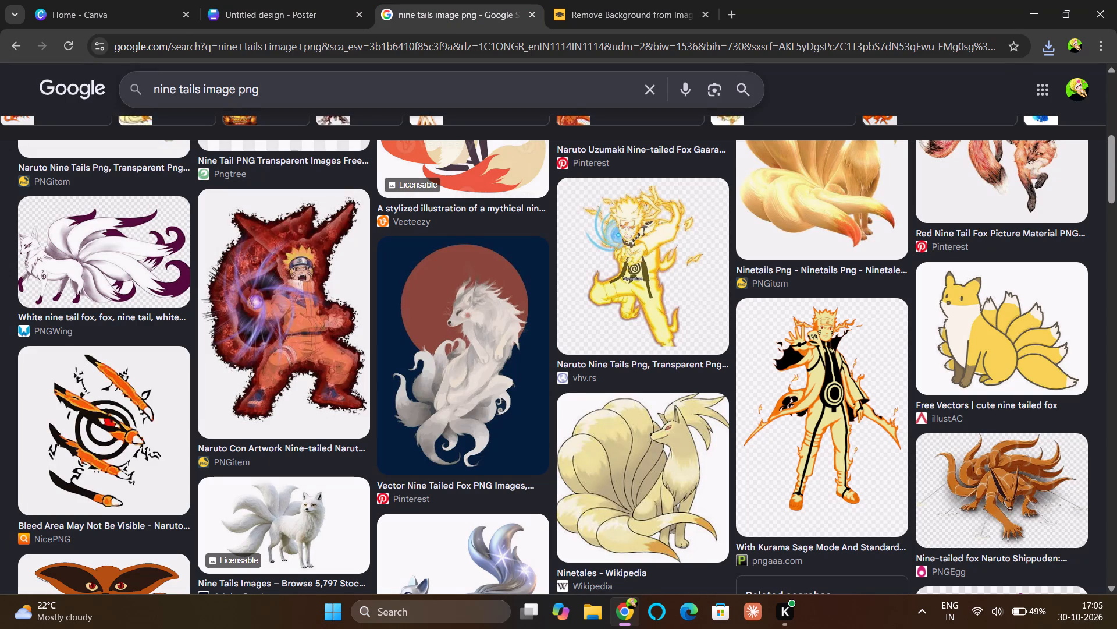
pyautogui.press('BackSpace')
pyautogui.press('BackSpace')
pyautogui.press('BackSpace')
pyautogui.press('BackSpace')
pyautogui.press('BackSpace')
pyautogui.press('BackSpace')
pyautogui.press('BackSpace')
pyautogui.press('BackSpace')
pyautogui.press('BackSpace')
pyautogui.press('BackSpace')
pyautogui.press('BackSpace')
pyautogui.press('BackSpace')
pyautogui.press('BackSpace')
pyautogui.press('BackSpace')
pyautogui.press('BackSpace')
pyautogui.press('BackSpace')
pyautogui.press('BackSpace')
pyautogui.press('BackSpace')
pyautogui.press('BackSpace')
pyautogui.press('BackSpace')
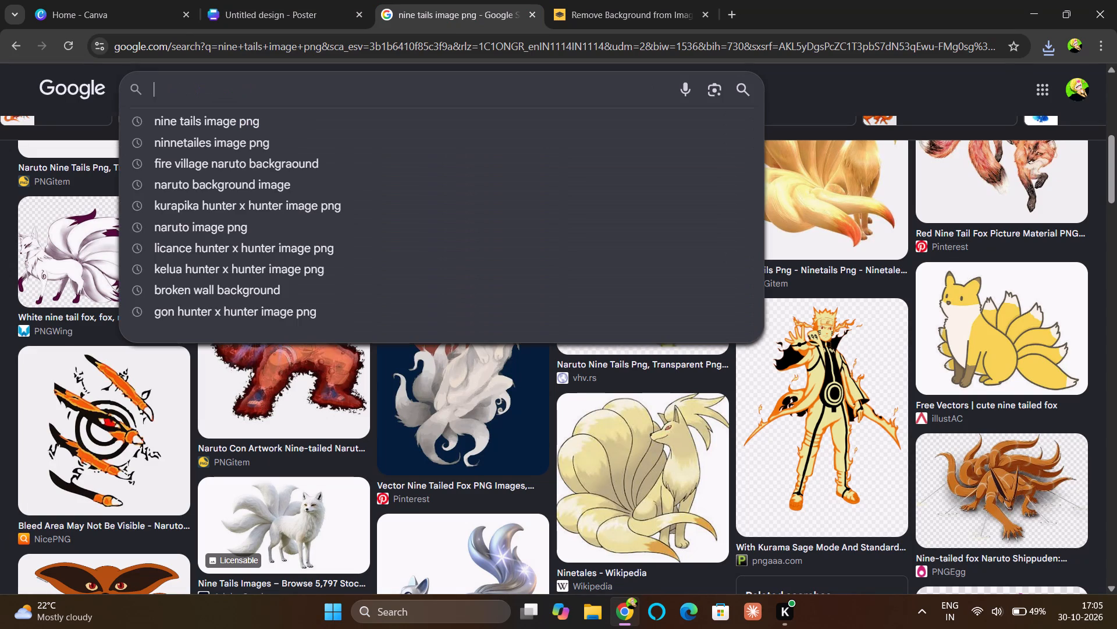
pyautogui.write('naruto sh')
pyautogui.press('Down')
pyautogui.press('space')
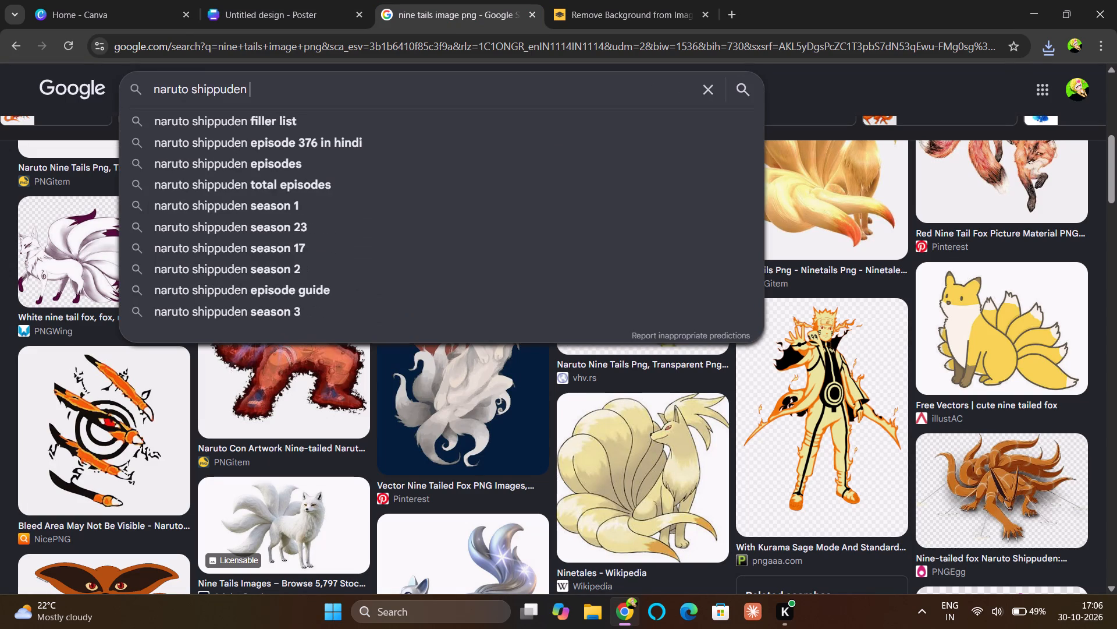
pyautogui.write('tital png]')
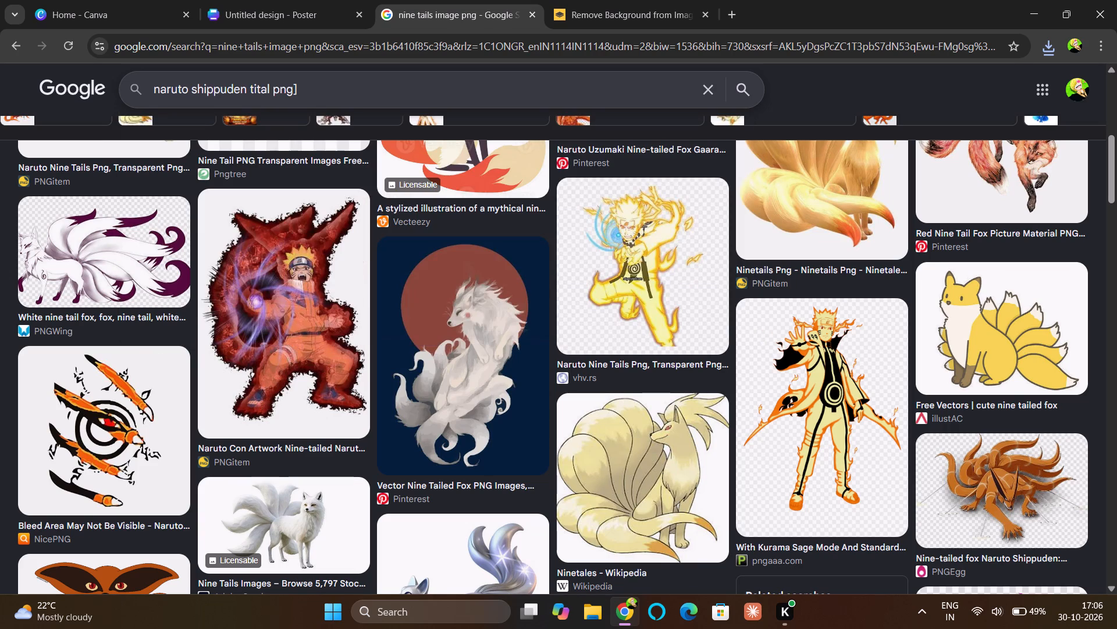
pyautogui.press('BackSpace')
pyautogui.press('Return')
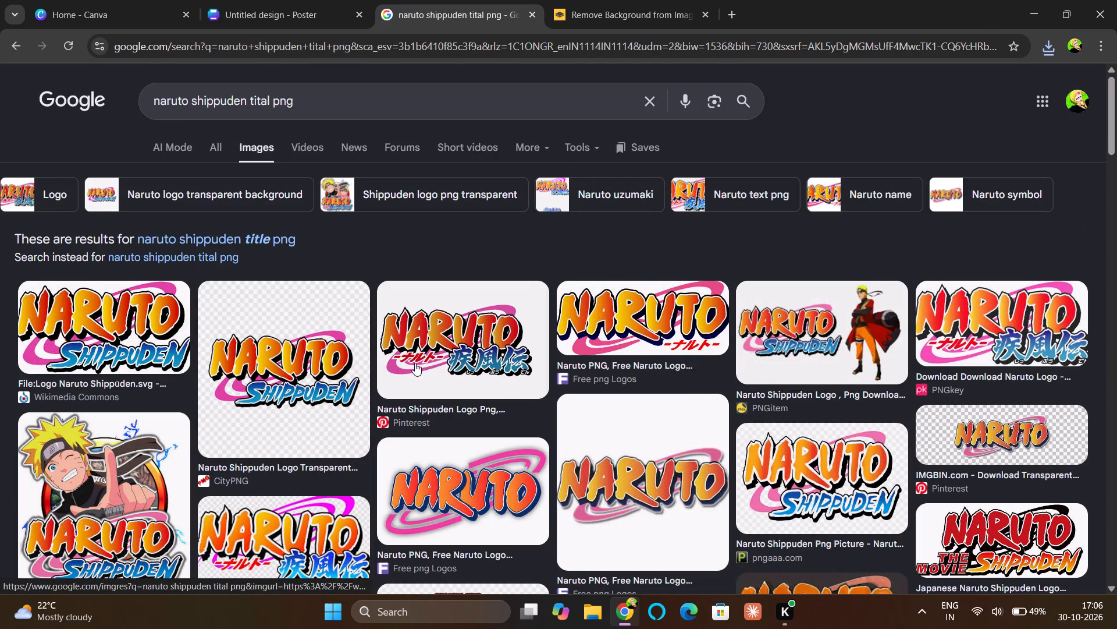
# Save the Pinterest Naruto Shippuden logo with Japanese lettering under its default file name.
pyautogui.rightClick(469, 348)
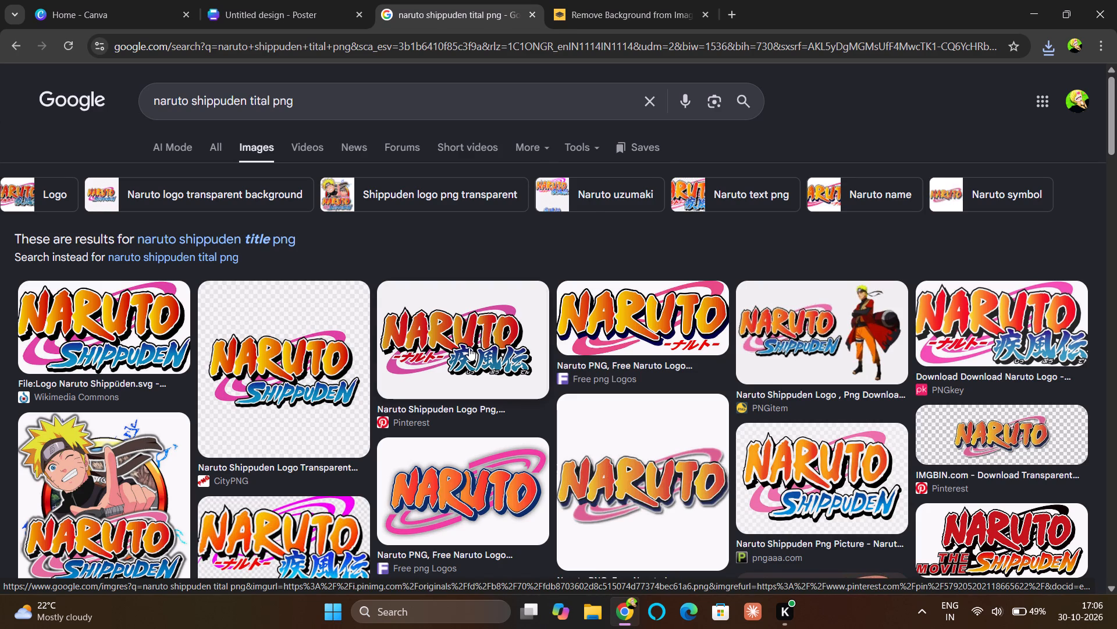
pyautogui.click(522, 238)
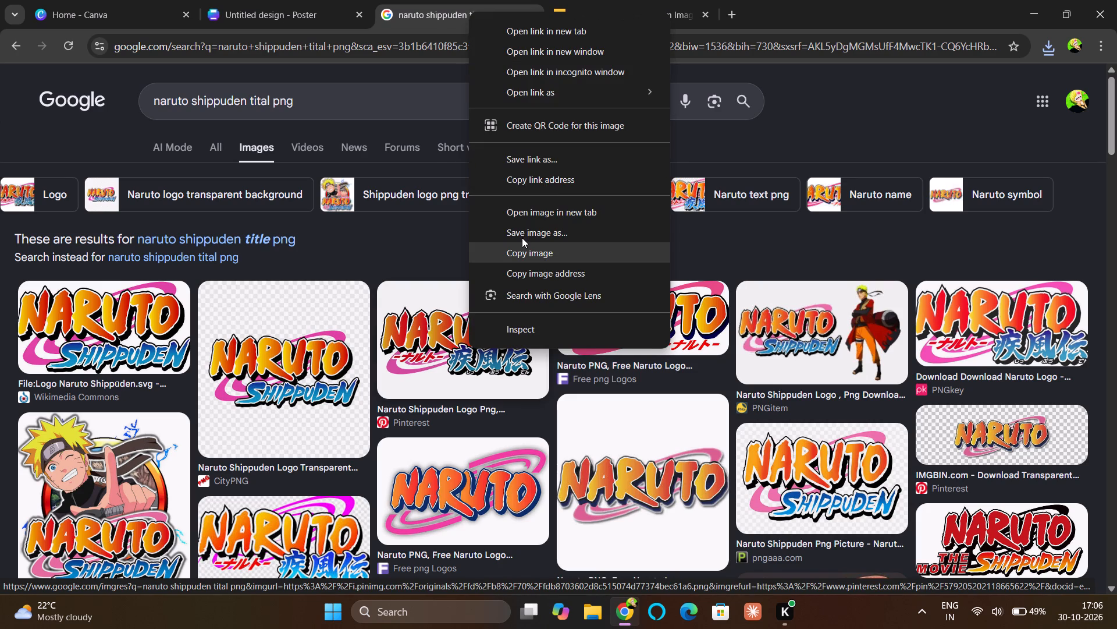
pyautogui.press('Return')
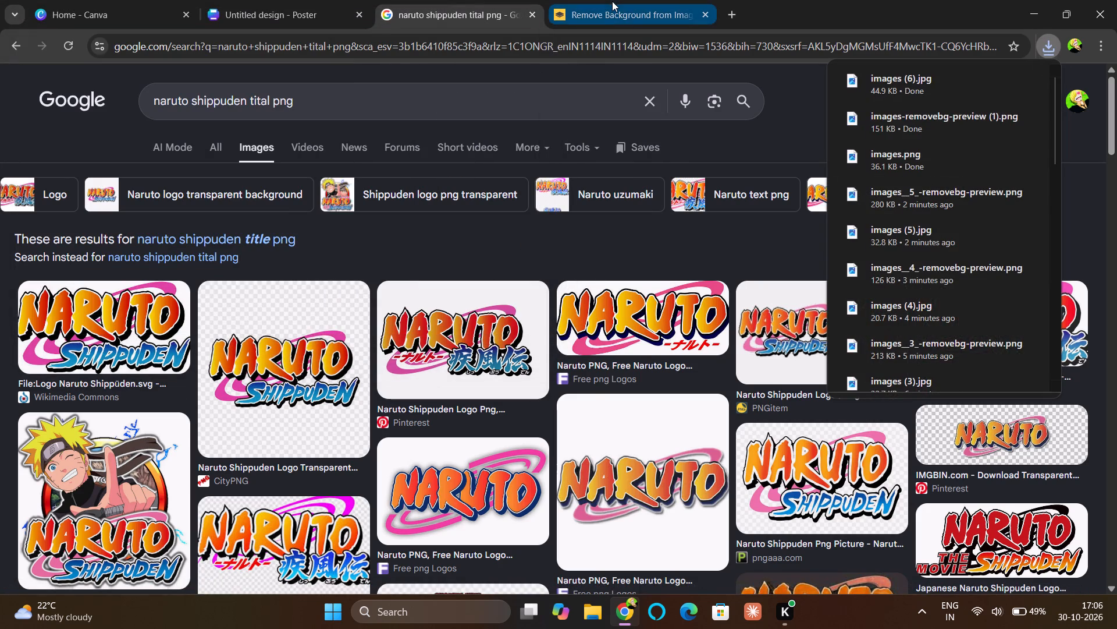
# Switch to remove.bg, remove the background from images (6) in Downloads, and download the free preview-size result.
pyautogui.click(610, 3)
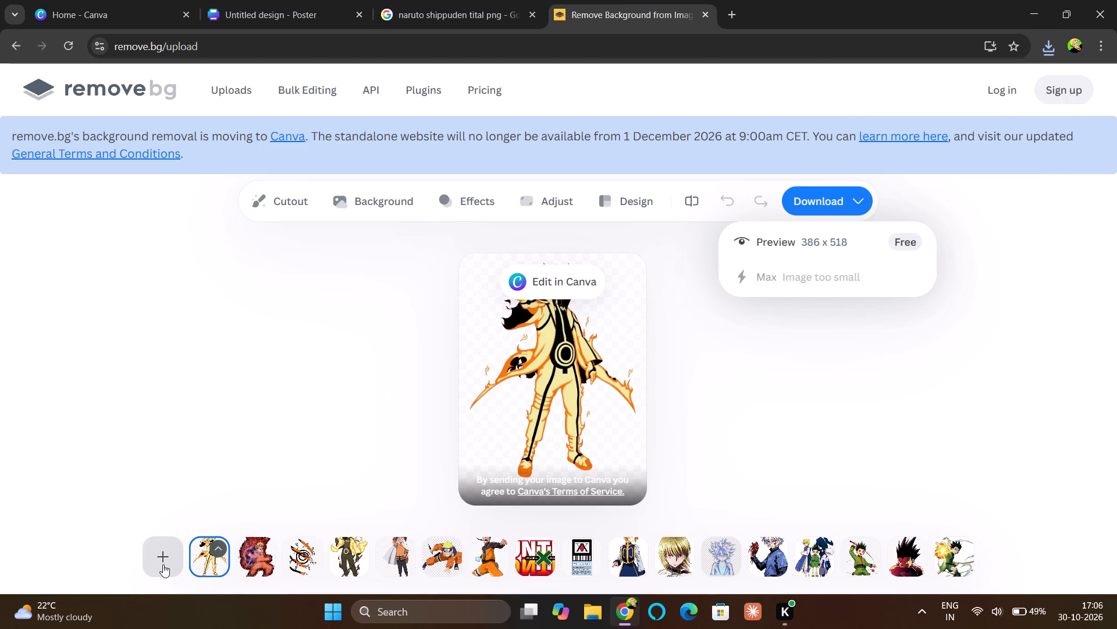
pyautogui.click(163, 564)
pyautogui.click(306, 135)
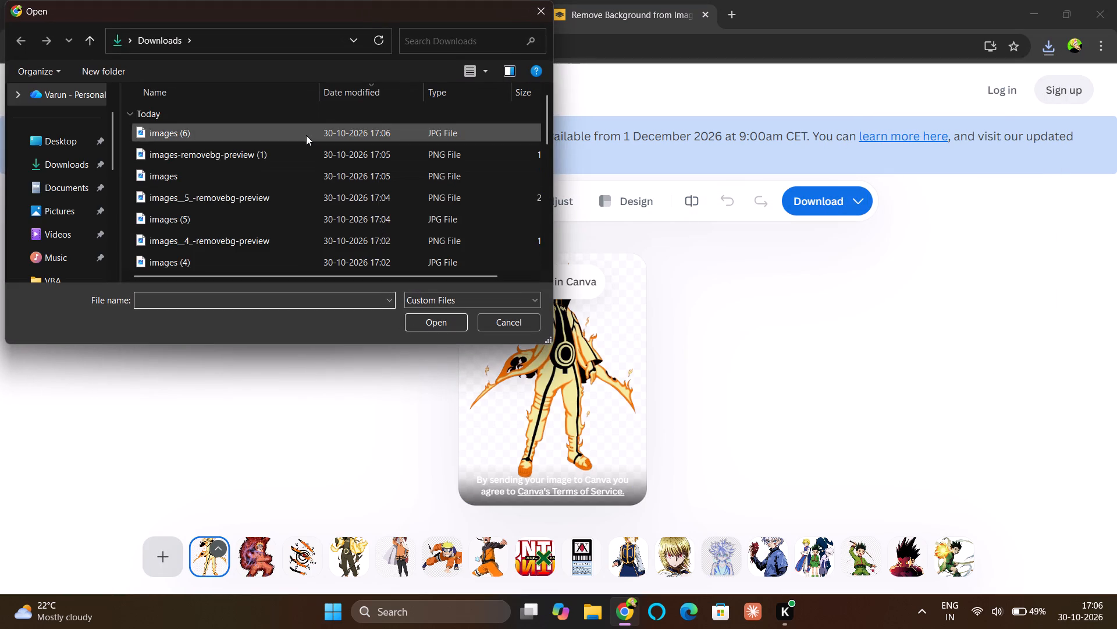
pyautogui.press('Return')
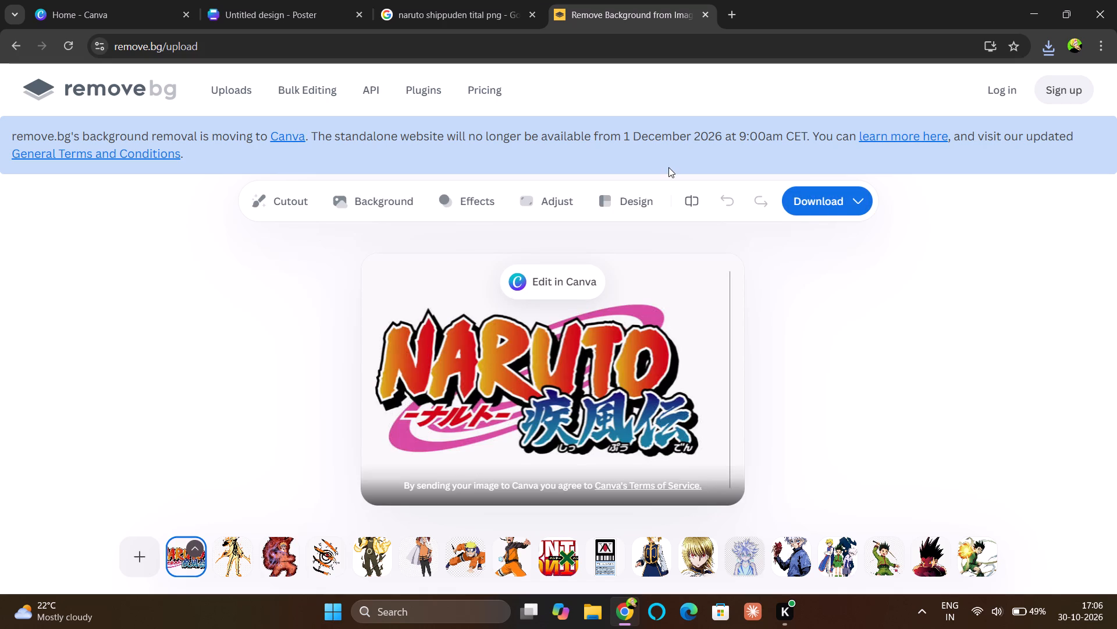
pyautogui.click(812, 209)
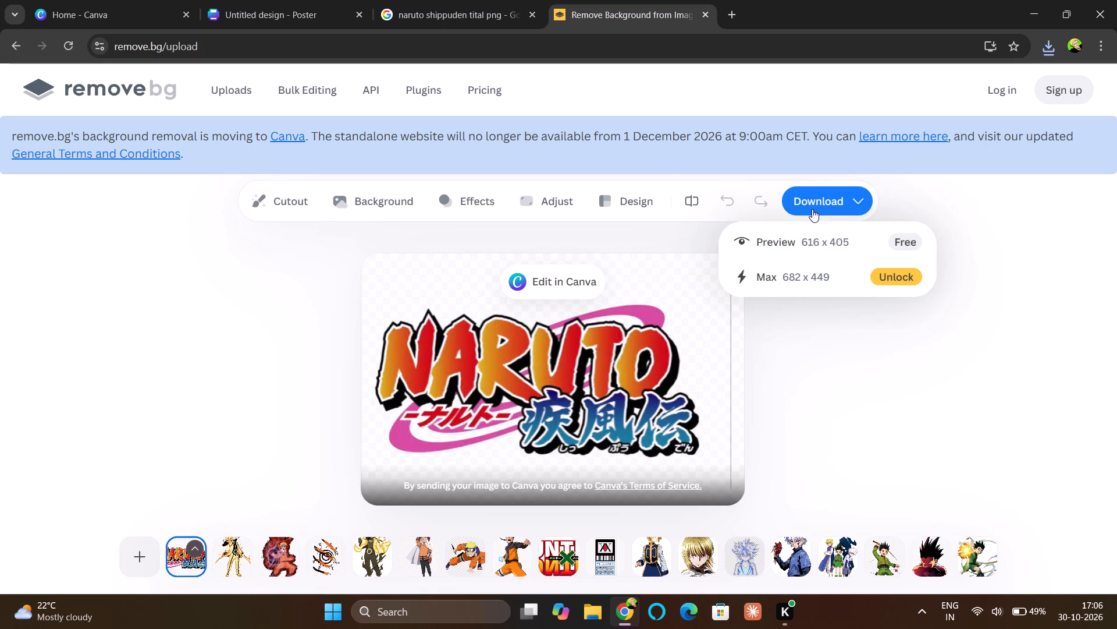
pyautogui.click(804, 235)
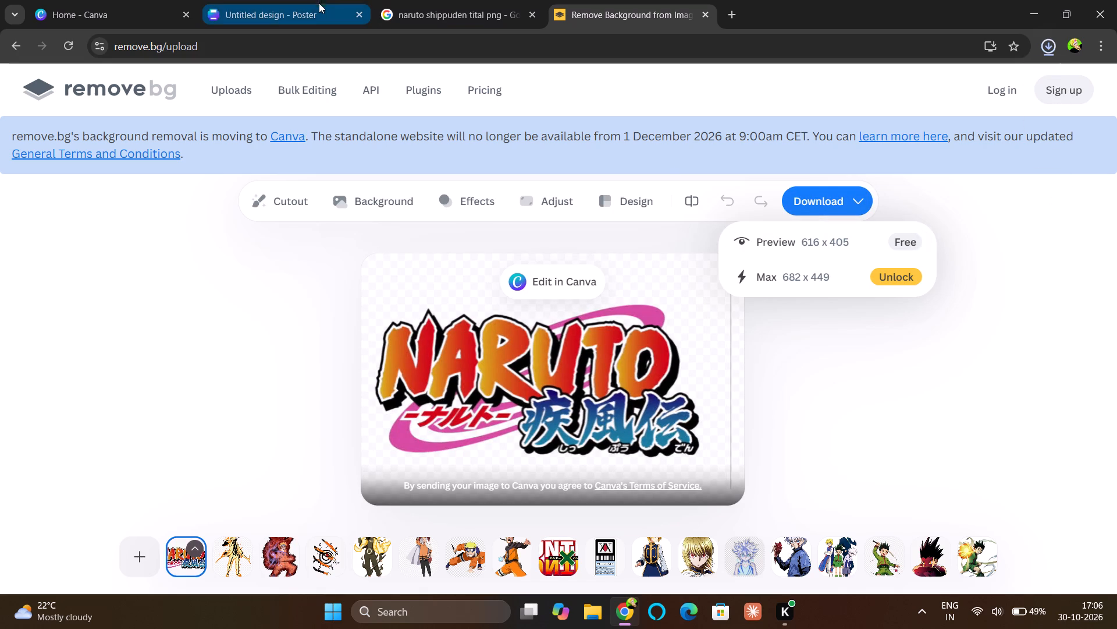
# Switch to the Canva poster and upload images__6_-removebg-preview from Downloads.
pyautogui.click(315, 6)
pyautogui.click(195, 175)
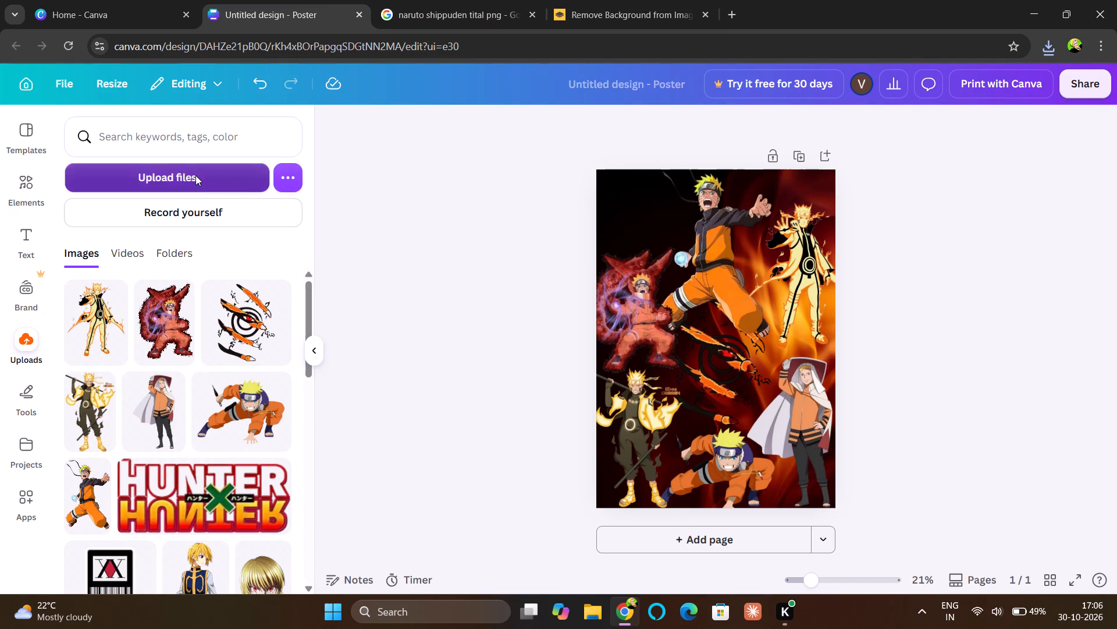
pyautogui.click(278, 138)
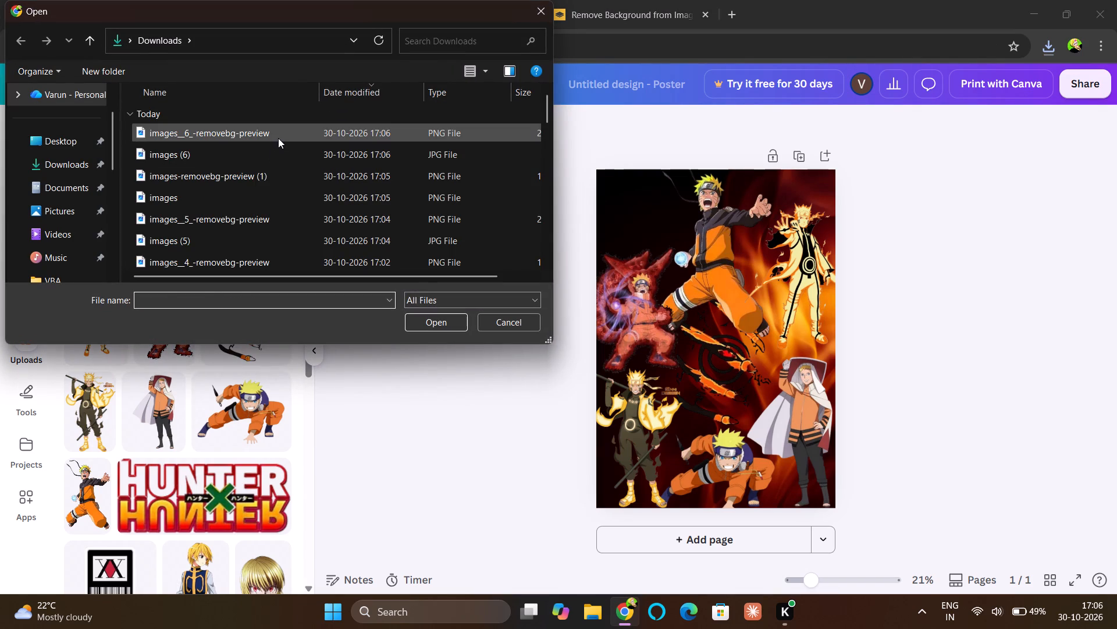
pyautogui.click(417, 316)
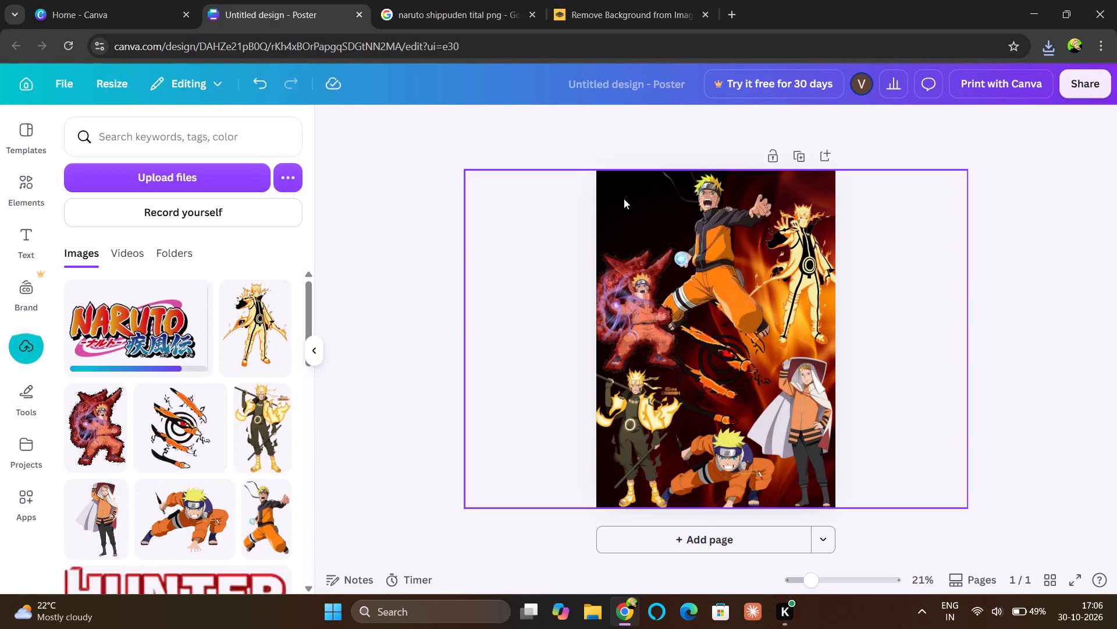
# Add the Naruto Shippuden logo to the poster, enlarge and widen it, and place it across the full width at the top.
pyautogui.click(113, 311)
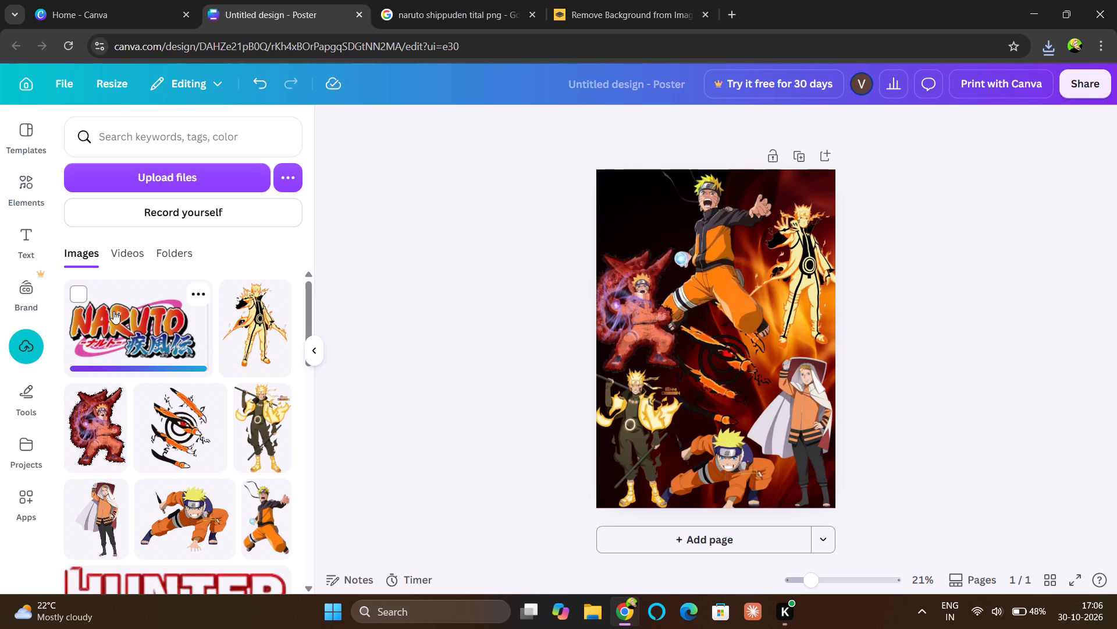
pyautogui.moveTo(725, 332); pyautogui.dragTo(663, 204)
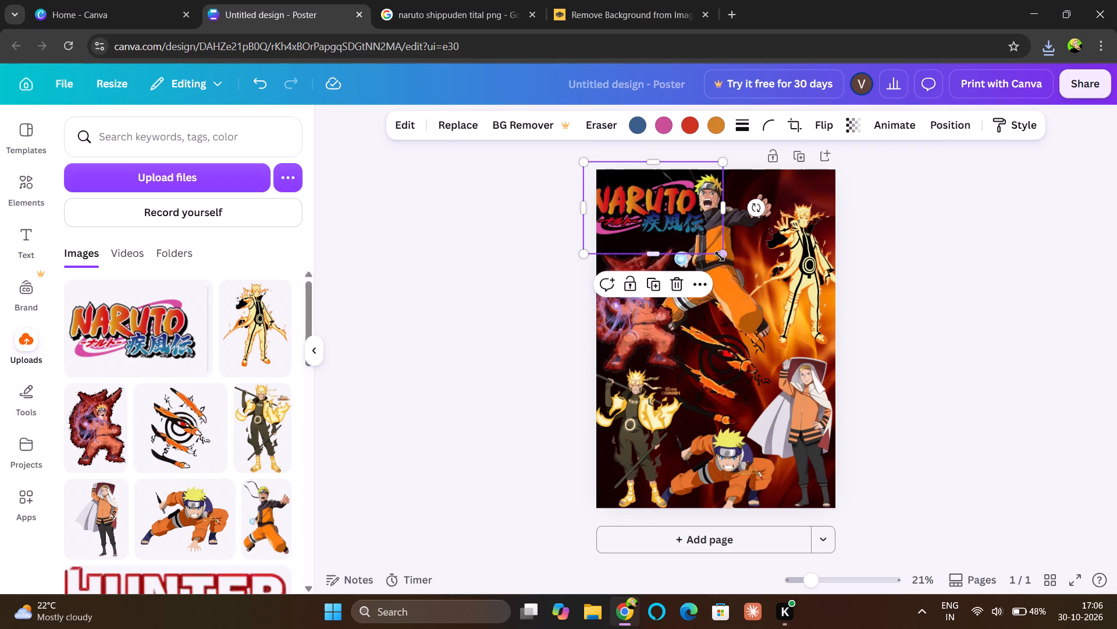
pyautogui.moveTo(725, 256); pyautogui.dragTo(707, 241)
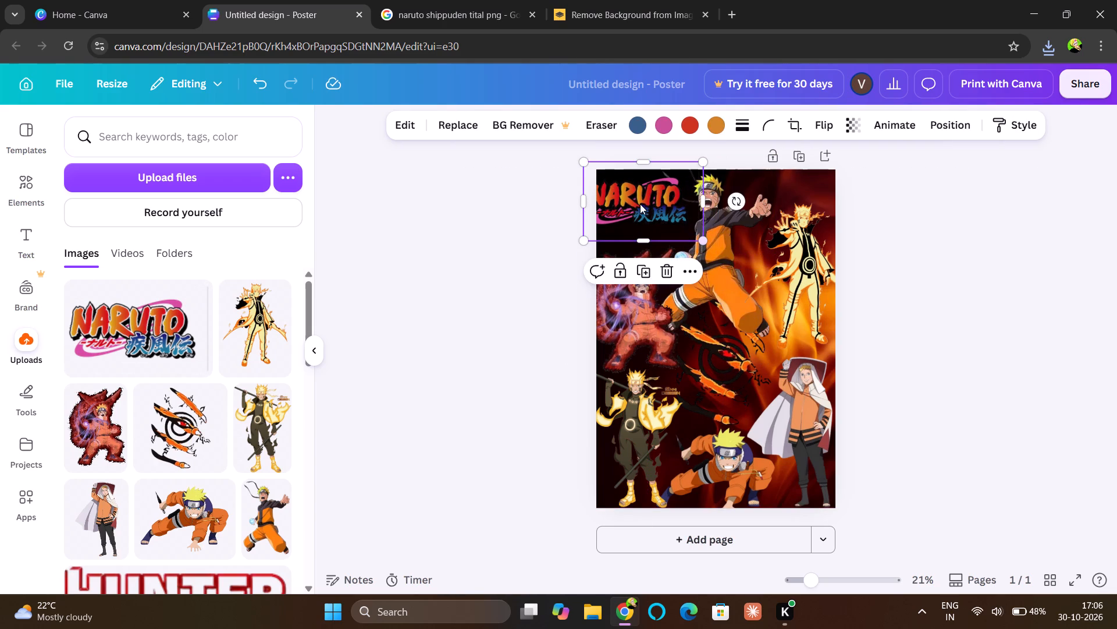
pyautogui.moveTo(640, 204); pyautogui.dragTo(691, 217)
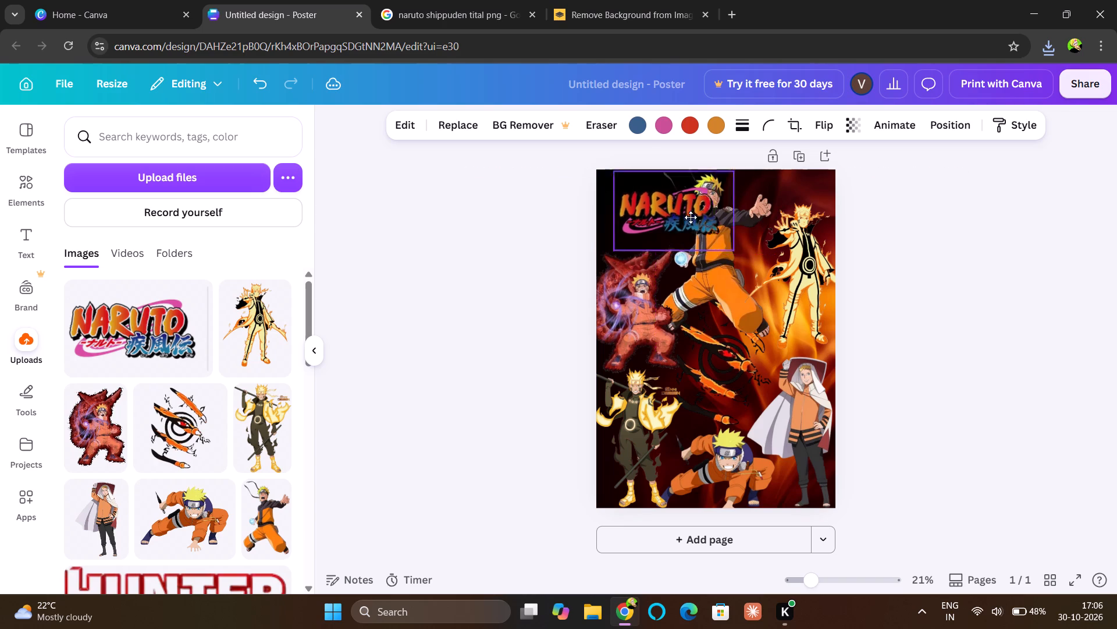
pyautogui.moveTo(691, 217); pyautogui.dragTo(651, 212)
pyautogui.moveTo(716, 250); pyautogui.dragTo(780, 251)
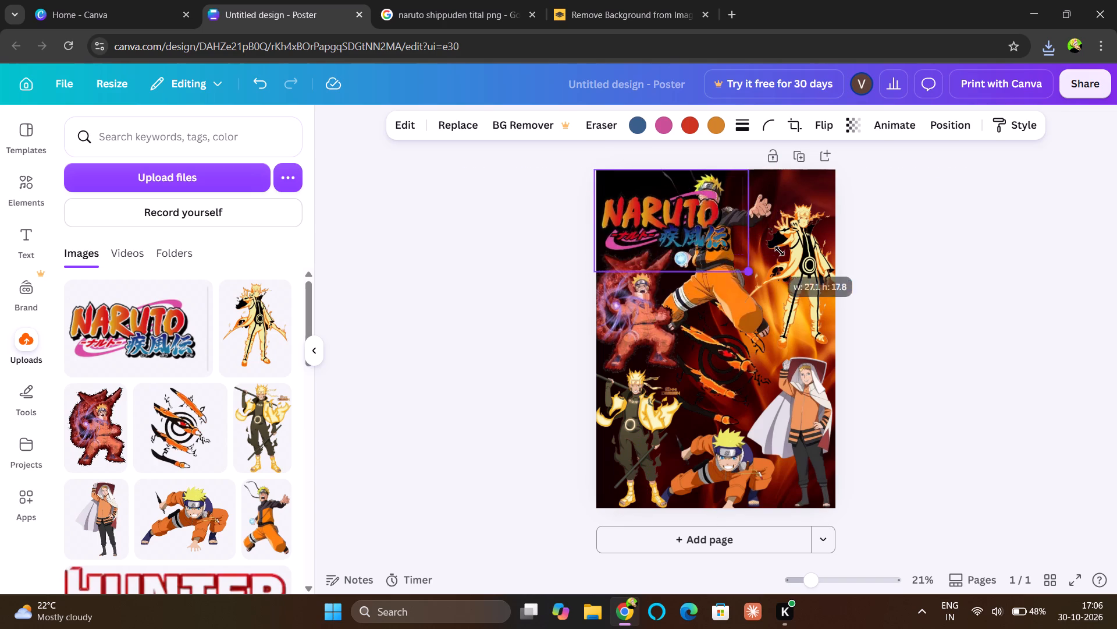
pyautogui.moveTo(780, 251); pyautogui.dragTo(856, 270)
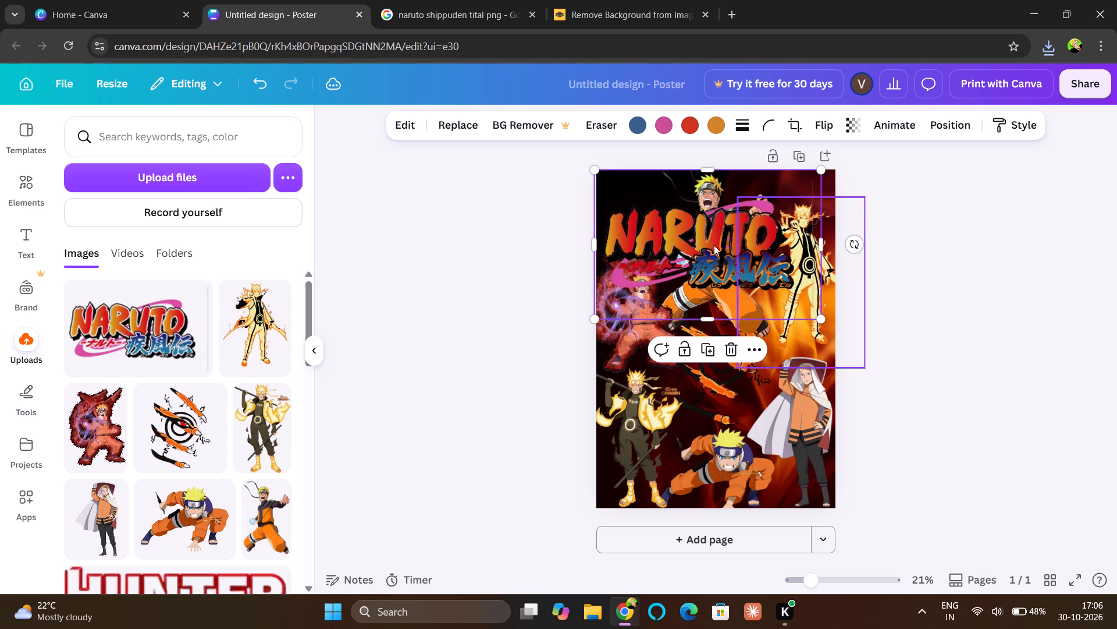
pyautogui.moveTo(706, 242); pyautogui.dragTo(730, 219)
pyautogui.moveTo(730, 219); pyautogui.dragTo(703, 218)
pyautogui.moveTo(818, 218); pyautogui.dragTo(847, 220)
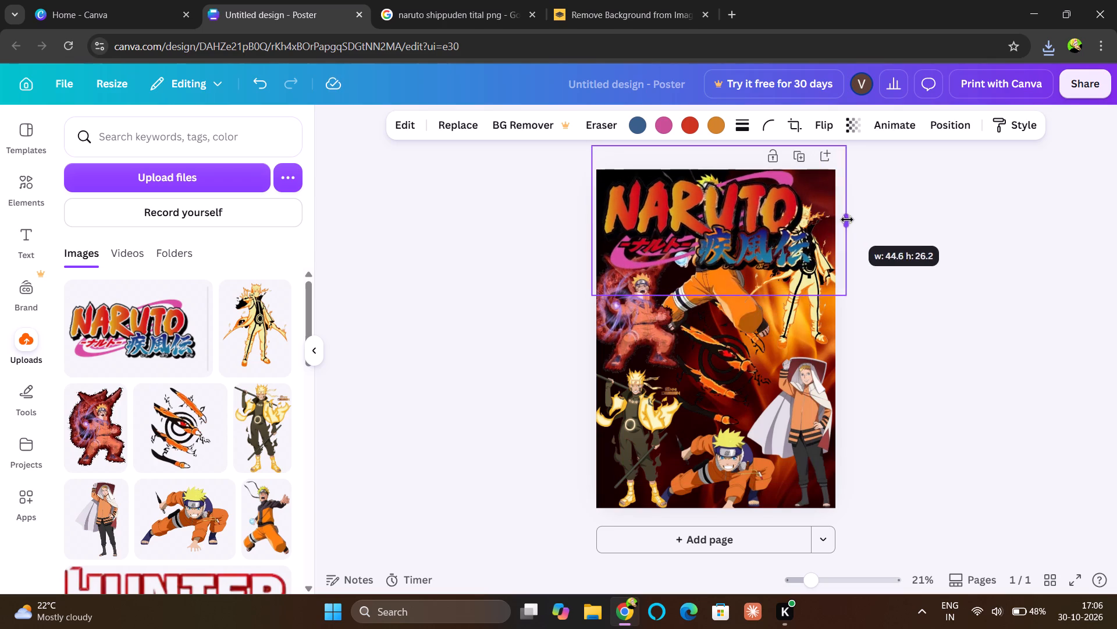
pyautogui.moveTo(847, 220); pyautogui.dragTo(871, 221)
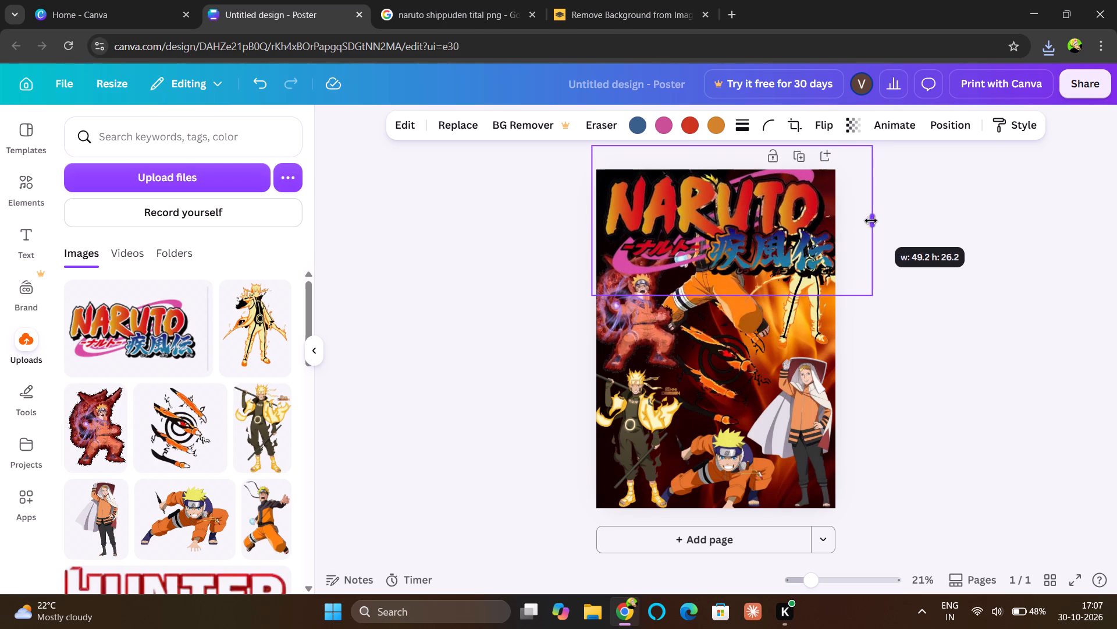
pyautogui.moveTo(871, 221); pyautogui.dragTo(865, 222)
# Reorder the title logo's layer so it sits behind all the Naruto cutouts, directly above the flame background.
pyautogui.click(742, 215)
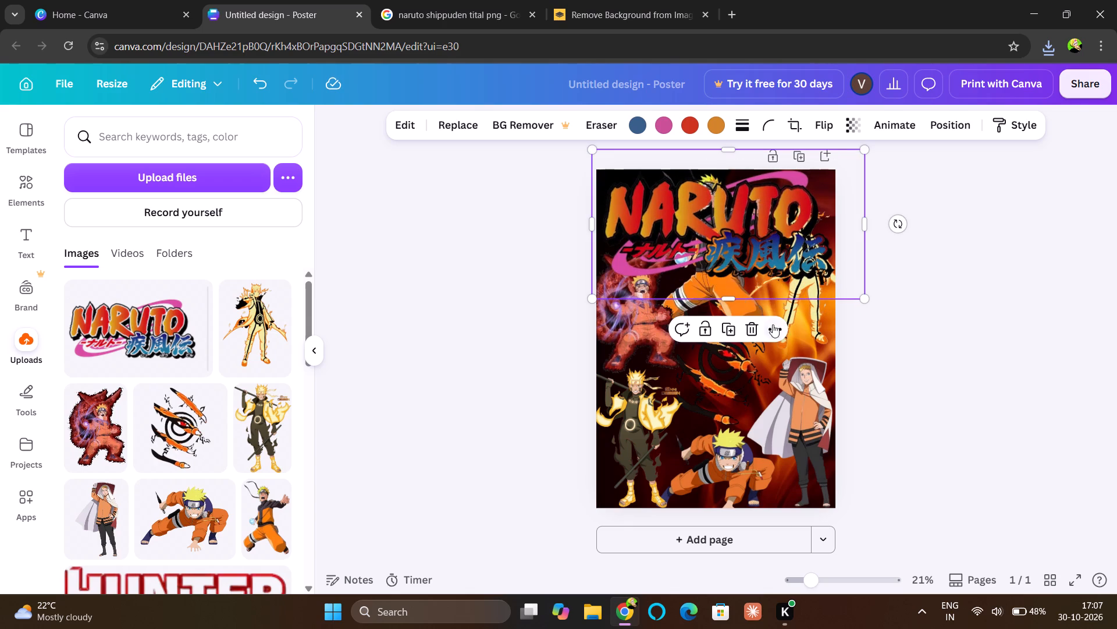
pyautogui.click(773, 328)
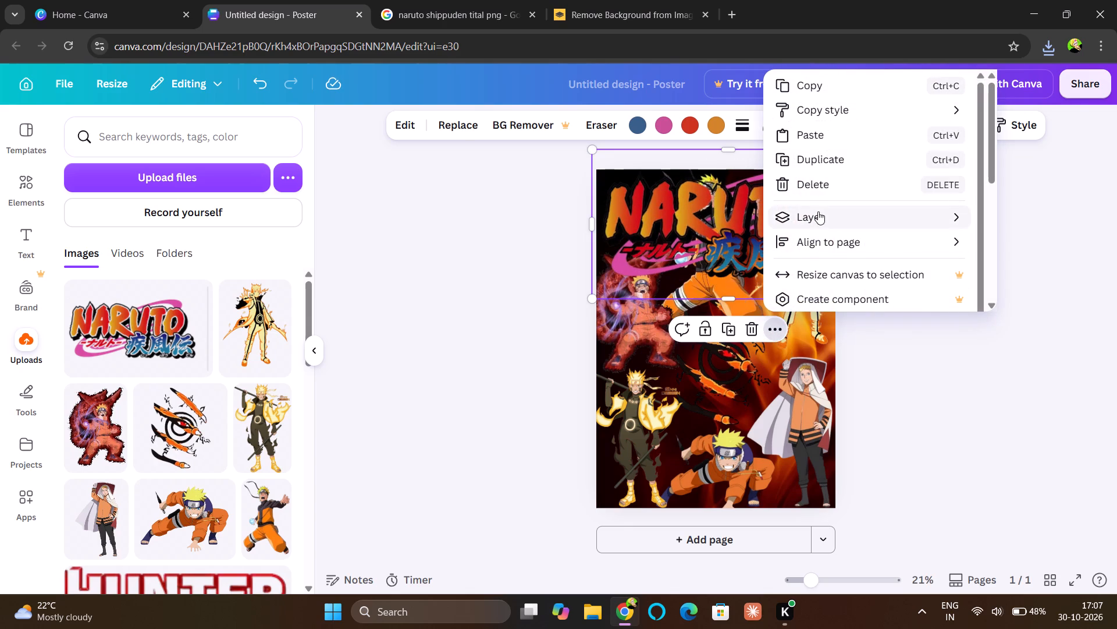
pyautogui.click(818, 211)
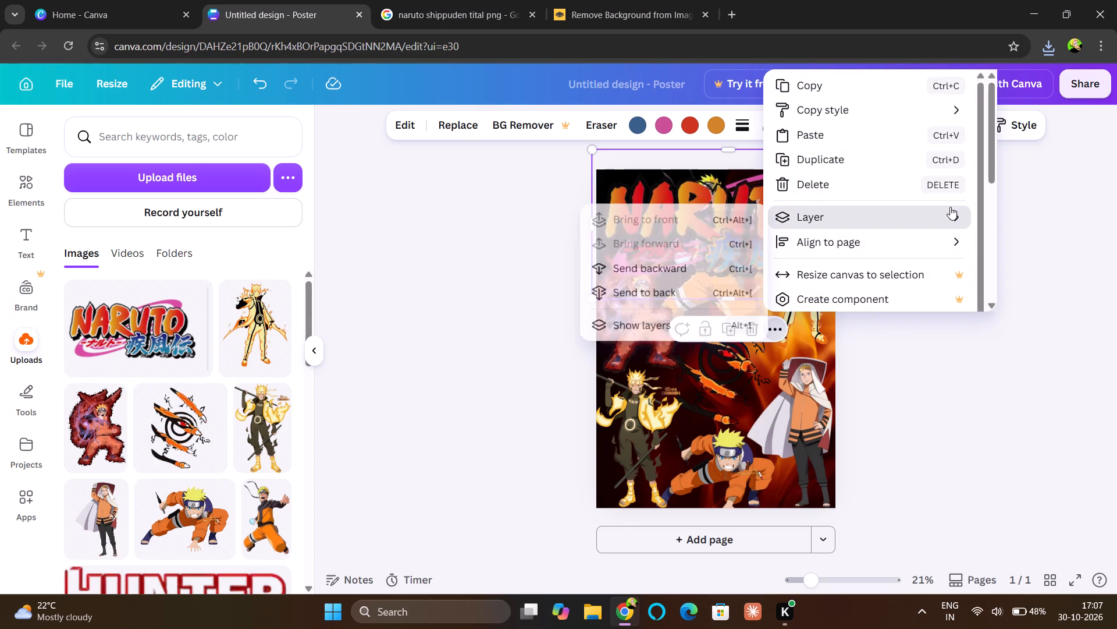
pyautogui.click(782, 226)
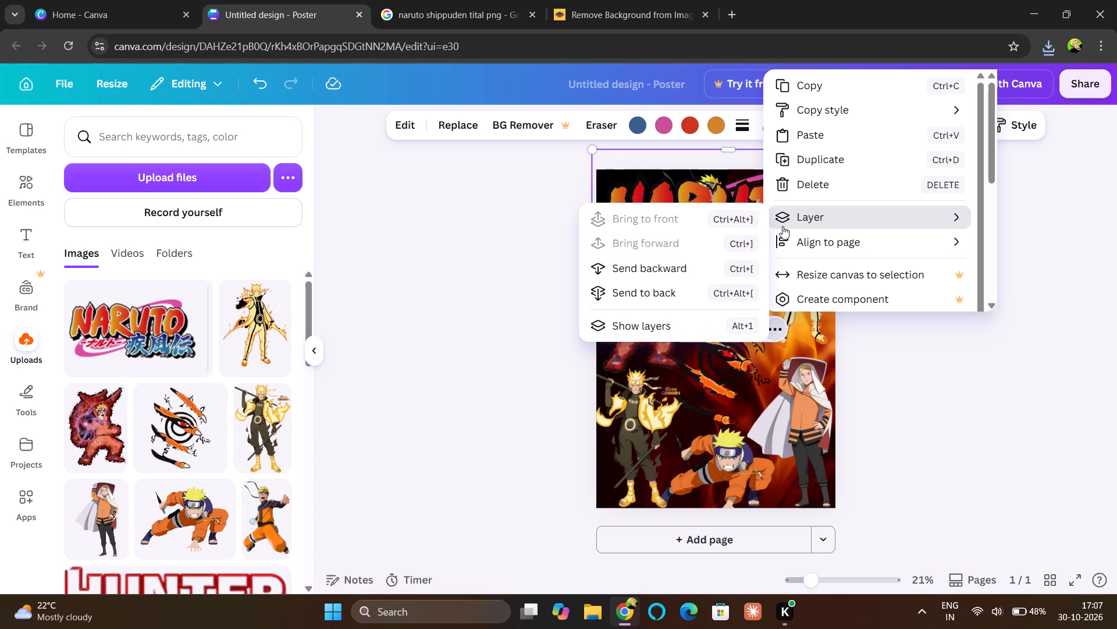
pyautogui.click(707, 268)
pyautogui.doubleClick(707, 268)
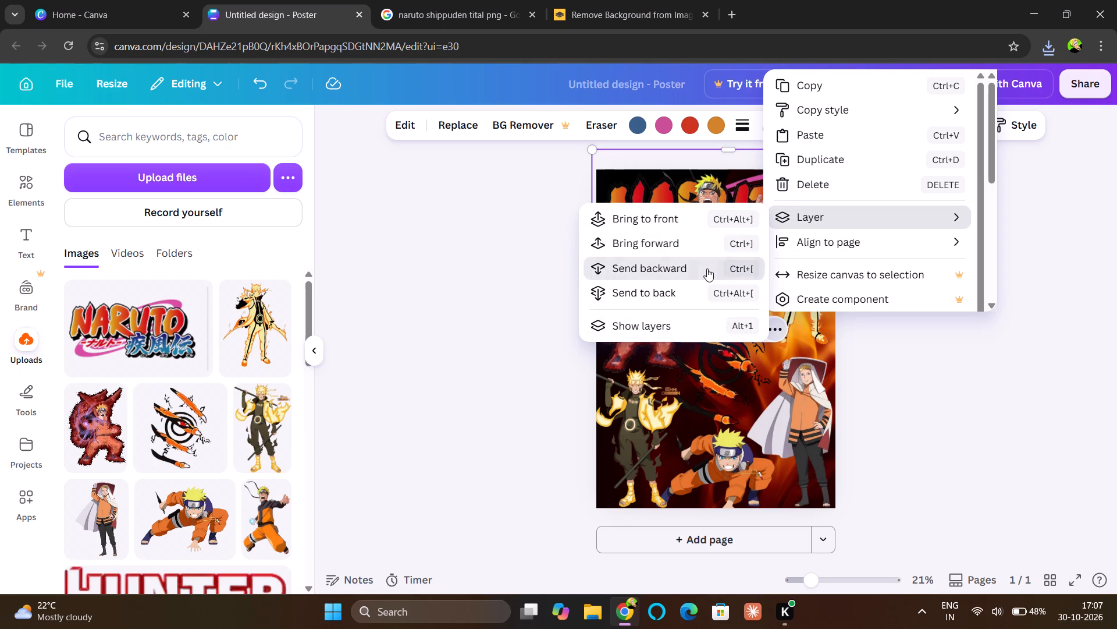
pyautogui.click(707, 268)
pyautogui.tripleClick(707, 268)
pyautogui.click(707, 268)
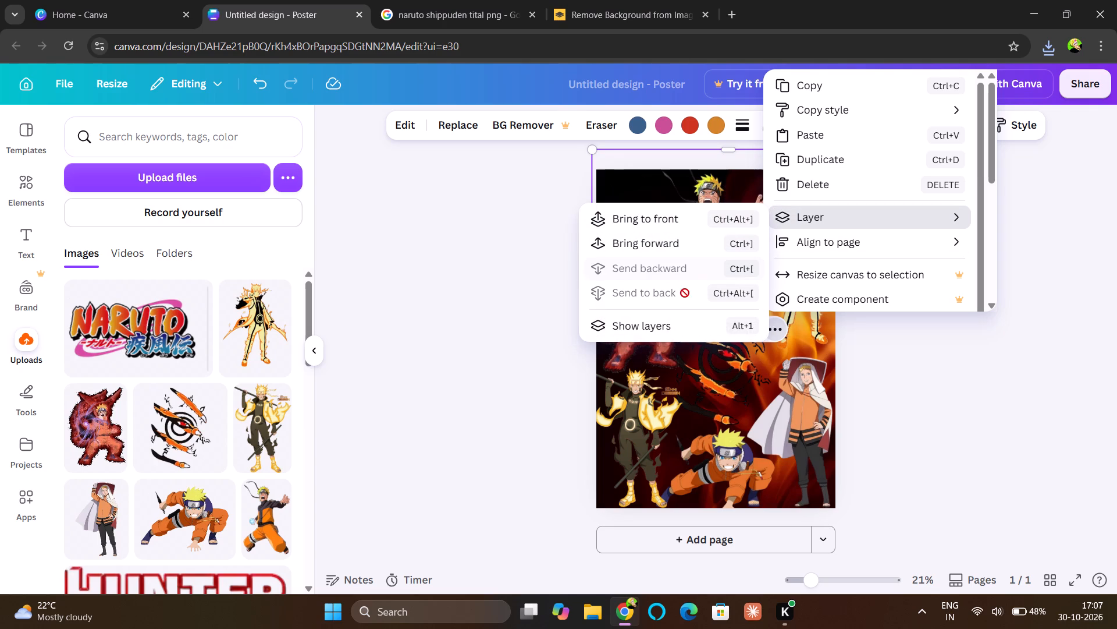
pyautogui.click(679, 236)
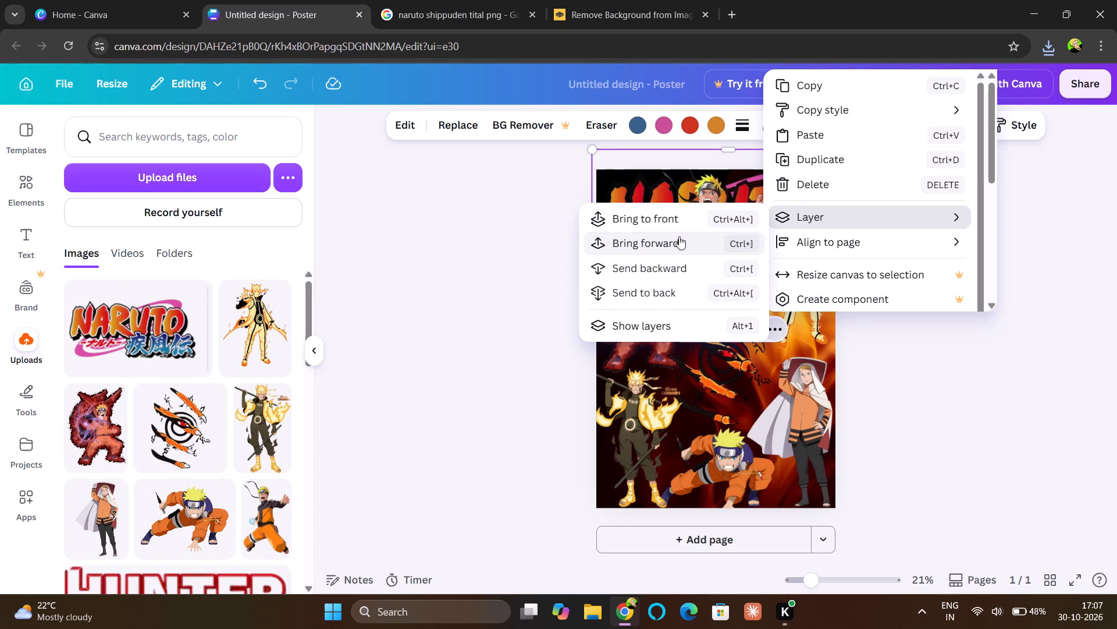
pyautogui.click(922, 375)
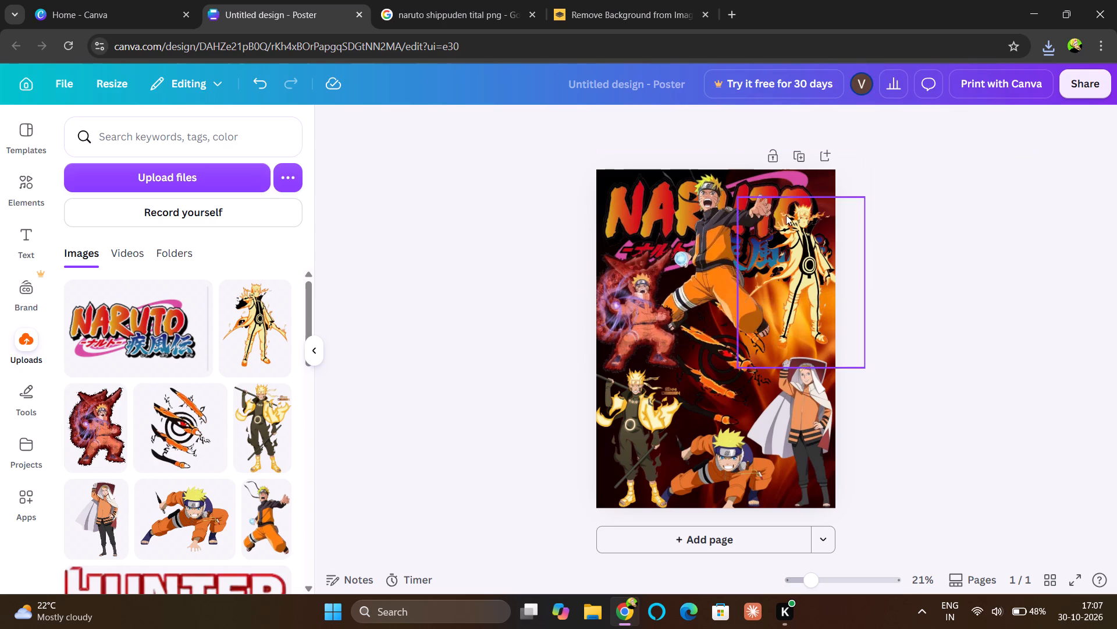
# Shift the title logo slightly down and to the right behind the cutouts.
pyautogui.click(632, 195)
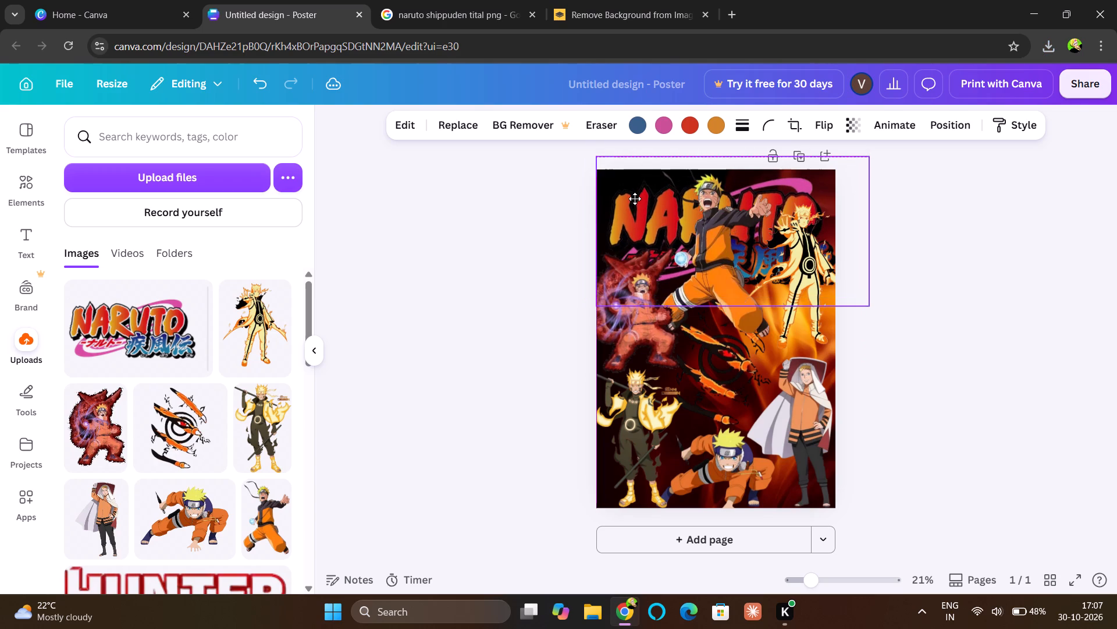
pyautogui.click(935, 406)
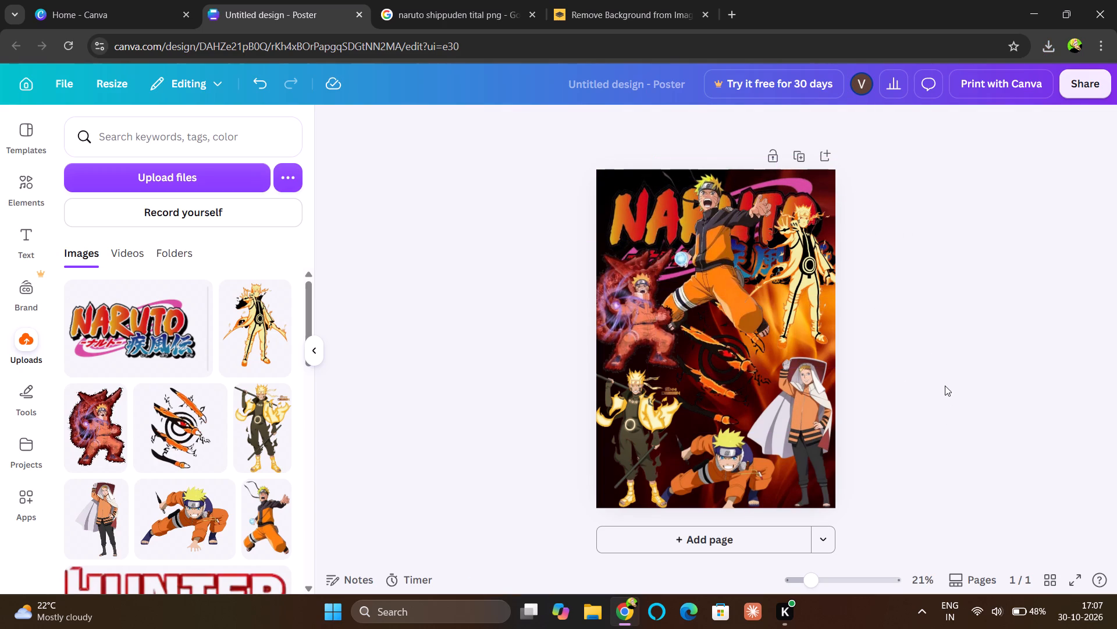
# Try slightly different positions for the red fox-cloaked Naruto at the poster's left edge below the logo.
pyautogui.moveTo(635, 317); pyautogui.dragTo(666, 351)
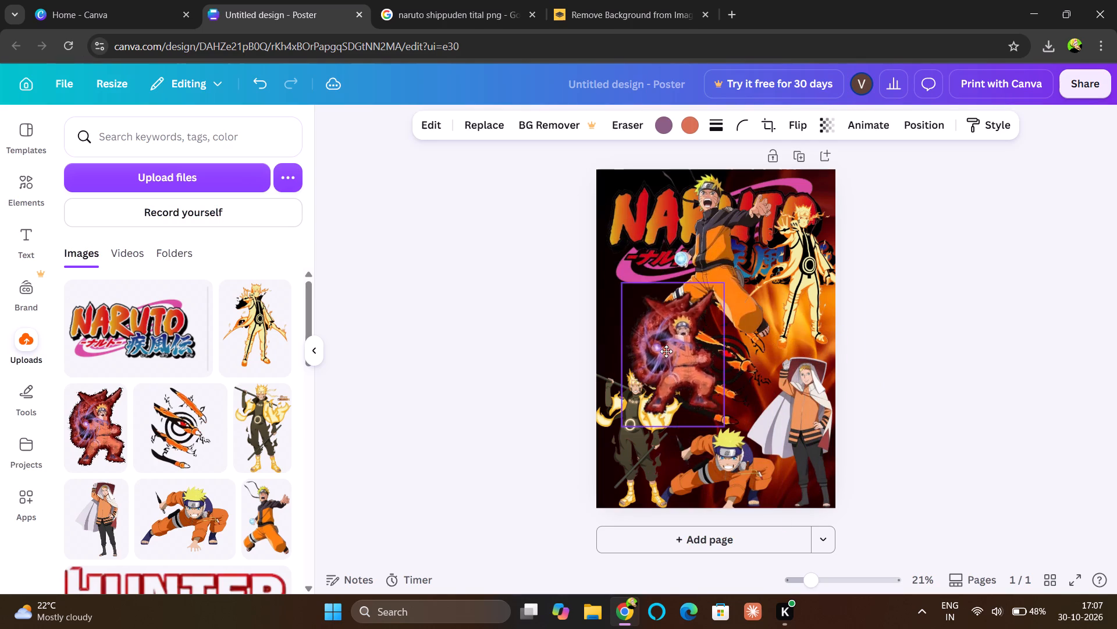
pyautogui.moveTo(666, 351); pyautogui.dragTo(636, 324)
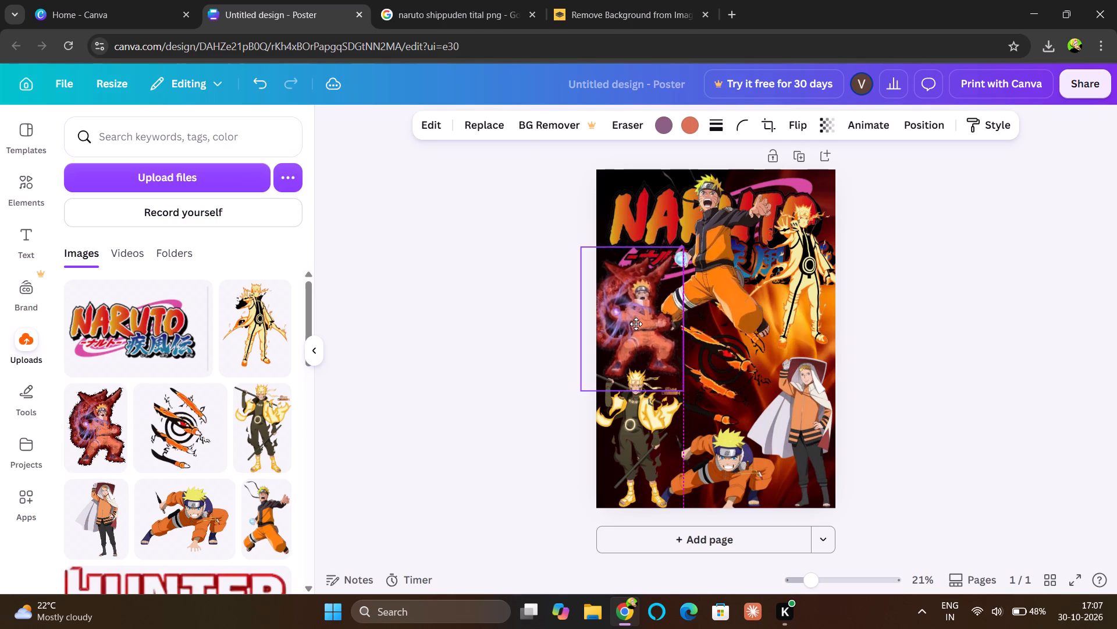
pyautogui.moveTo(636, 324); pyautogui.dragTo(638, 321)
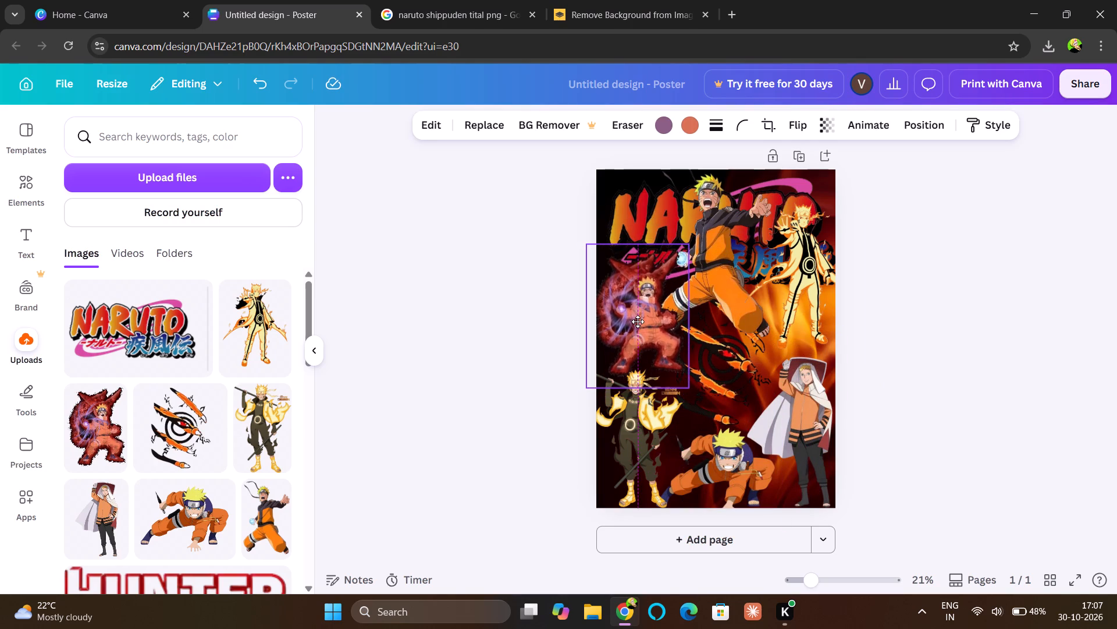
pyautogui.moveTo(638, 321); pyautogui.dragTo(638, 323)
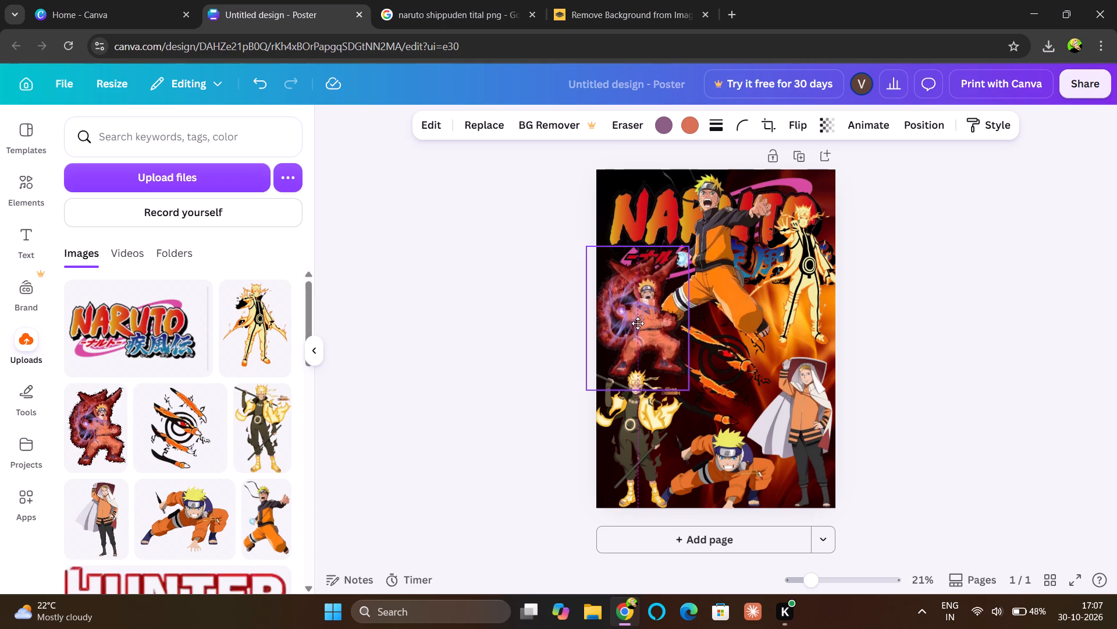
# Swap the two left-edge cutouts, placing the staff-wielding golden-cloaked Naruto below the logo and the red fox-cloaked Naruto in the bottom-left corner.
pyautogui.moveTo(638, 323); pyautogui.dragTo(712, 324)
pyautogui.moveTo(649, 407); pyautogui.dragTo(647, 306)
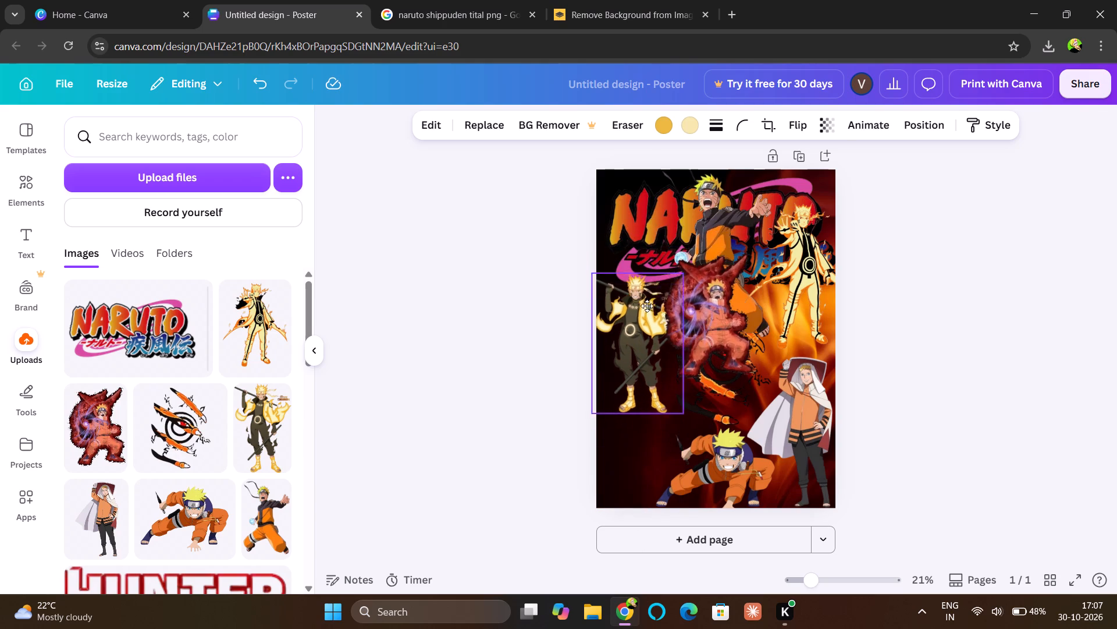
pyautogui.moveTo(647, 306); pyautogui.dragTo(648, 284)
pyautogui.moveTo(718, 301); pyautogui.dragTo(653, 397)
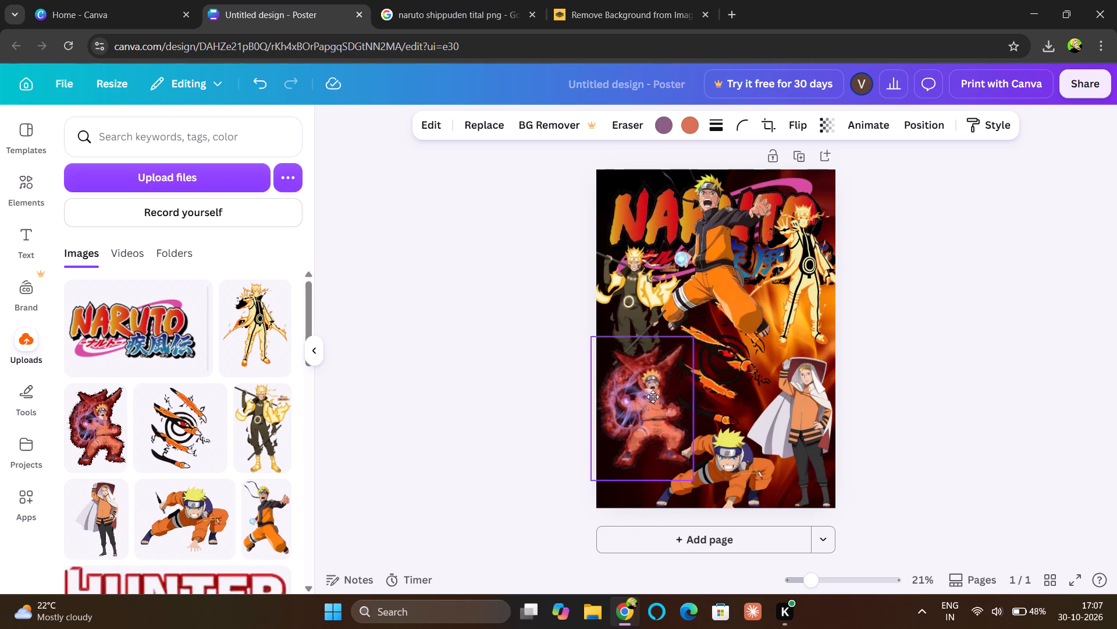
pyautogui.moveTo(653, 397); pyautogui.dragTo(647, 432)
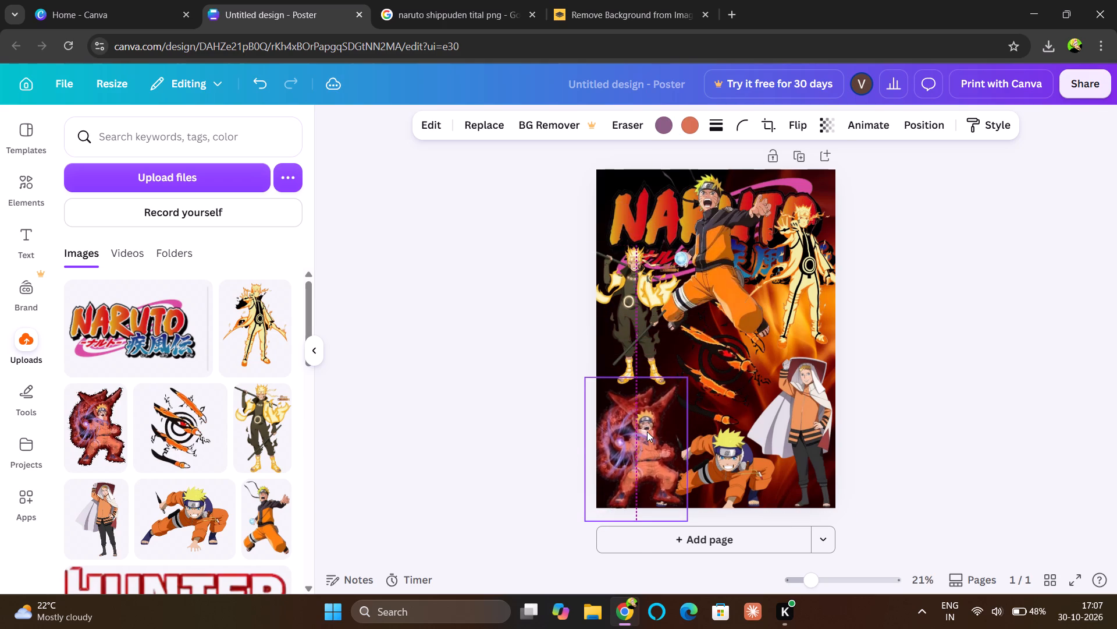
pyautogui.click(631, 303)
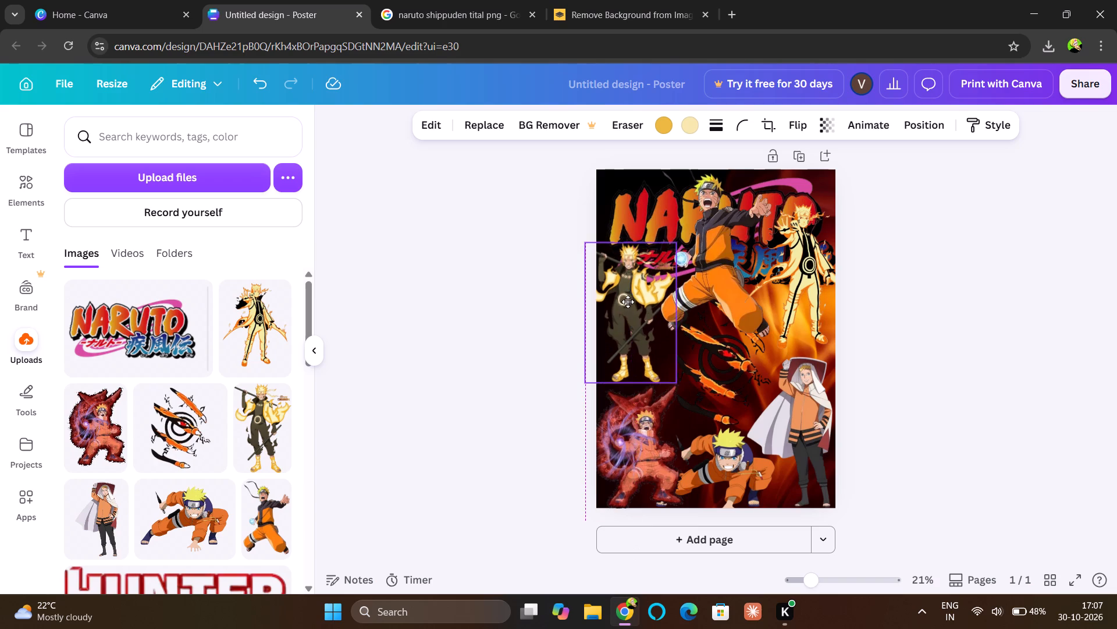
# Move the golden Kurama-mode Naruto at the poster's right edge slightly down, just above the white-caped Naruto.
pyautogui.moveTo(816, 292); pyautogui.dragTo(820, 307)
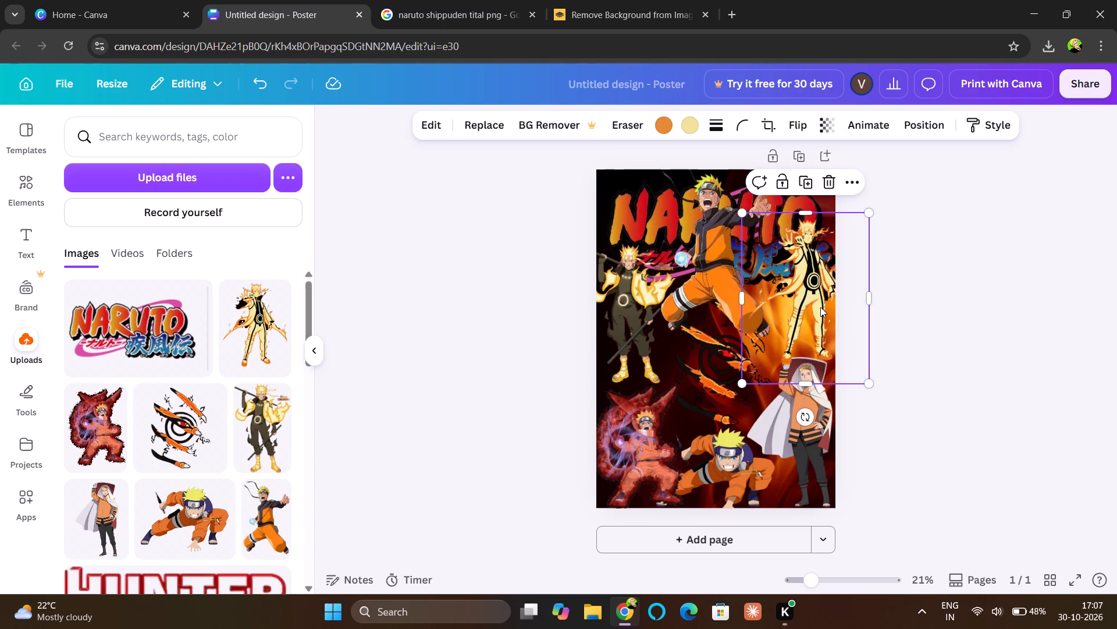
# Move the nine-tails seal slightly down, keeping it horizontally centred on the poster.
pyautogui.click(954, 323)
pyautogui.moveTo(716, 363); pyautogui.dragTo(709, 377)
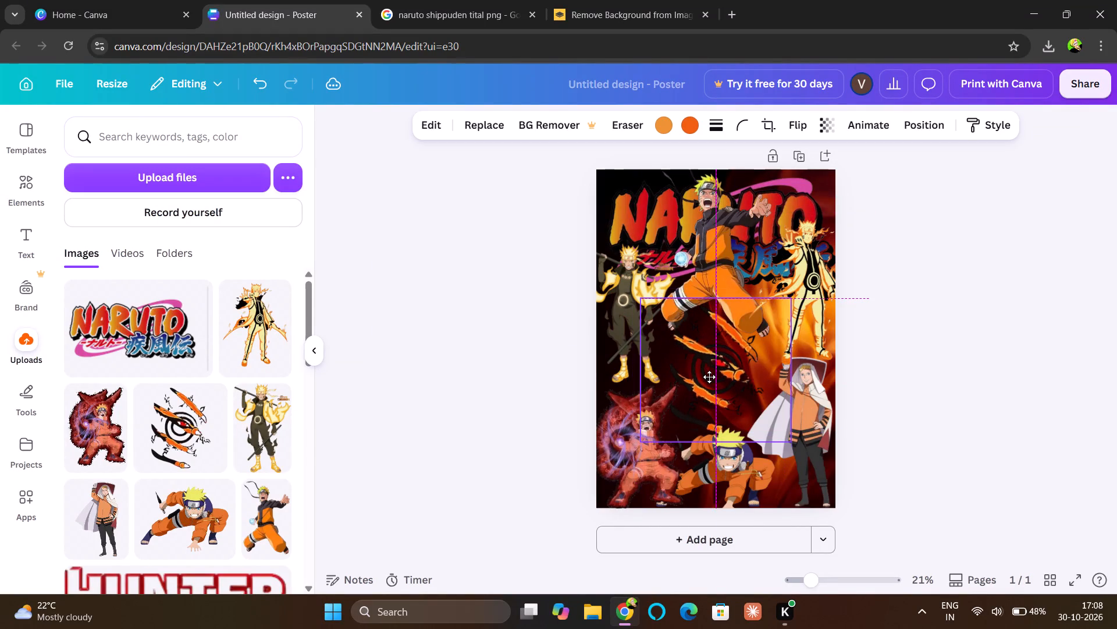
pyautogui.moveTo(709, 377); pyautogui.dragTo(709, 377)
# Reposition the large leaping Naruto slightly lower and to the right, over the logo and the top of the seal.
pyautogui.moveTo(710, 295); pyautogui.dragTo(709, 298)
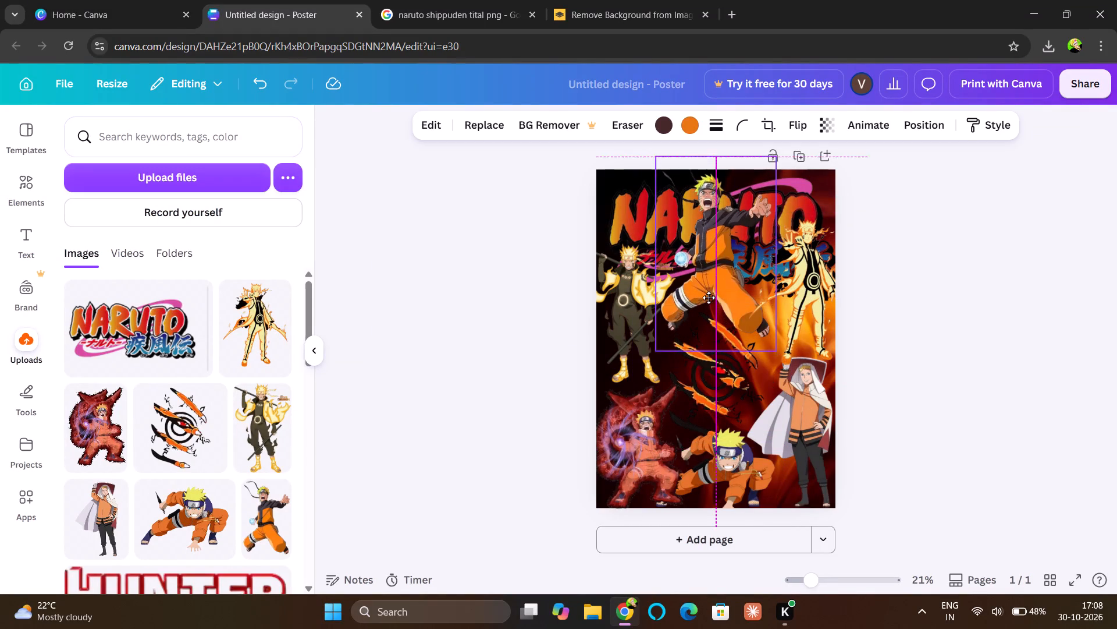
pyautogui.moveTo(709, 298); pyautogui.dragTo(716, 317)
pyautogui.click(907, 331)
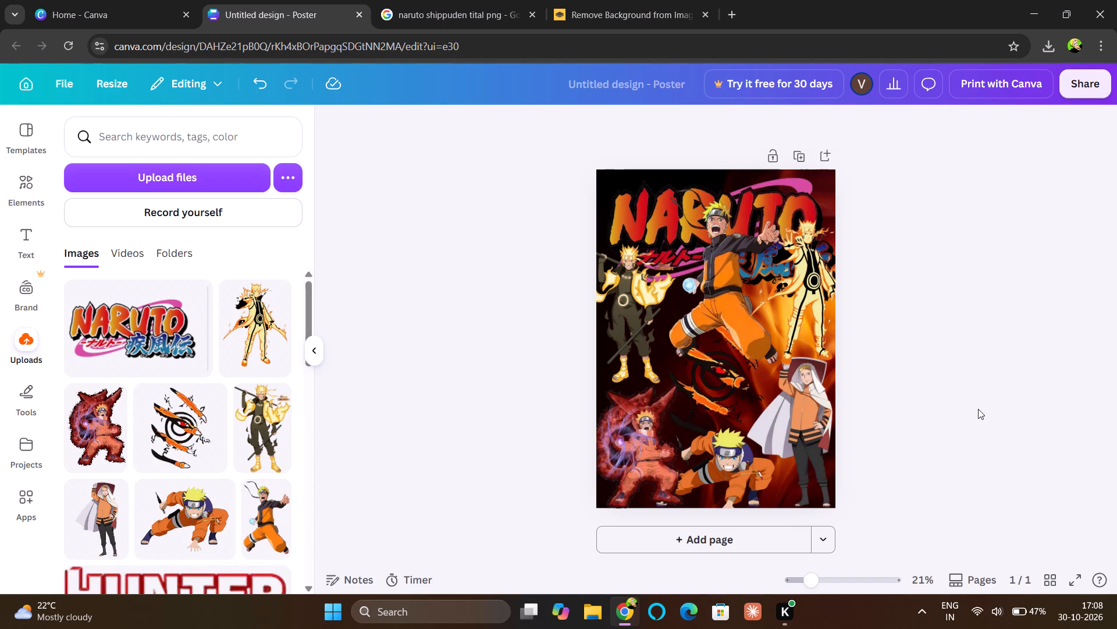
pyautogui.moveTo(731, 298); pyautogui.dragTo(731, 291)
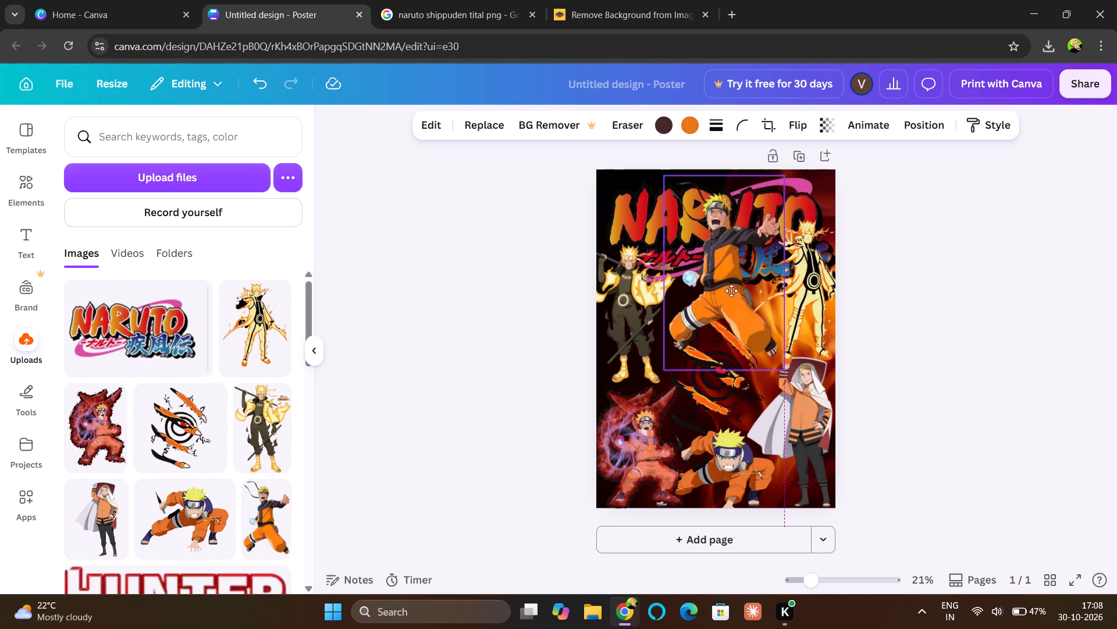
pyautogui.moveTo(731, 291); pyautogui.dragTo(732, 289)
# Shift the Naruto Shippuden title logo slightly up toward the poster's top edge.
pyautogui.moveTo(635, 217); pyautogui.dragTo(635, 212)
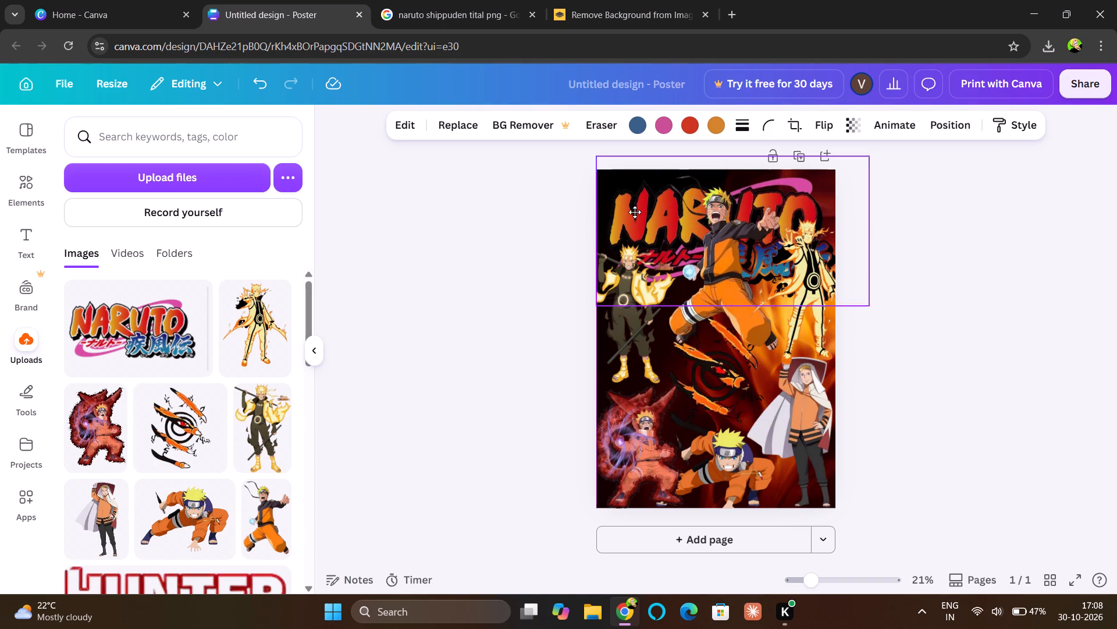
pyautogui.moveTo(635, 212); pyautogui.dragTo(635, 211)
pyautogui.click(942, 307)
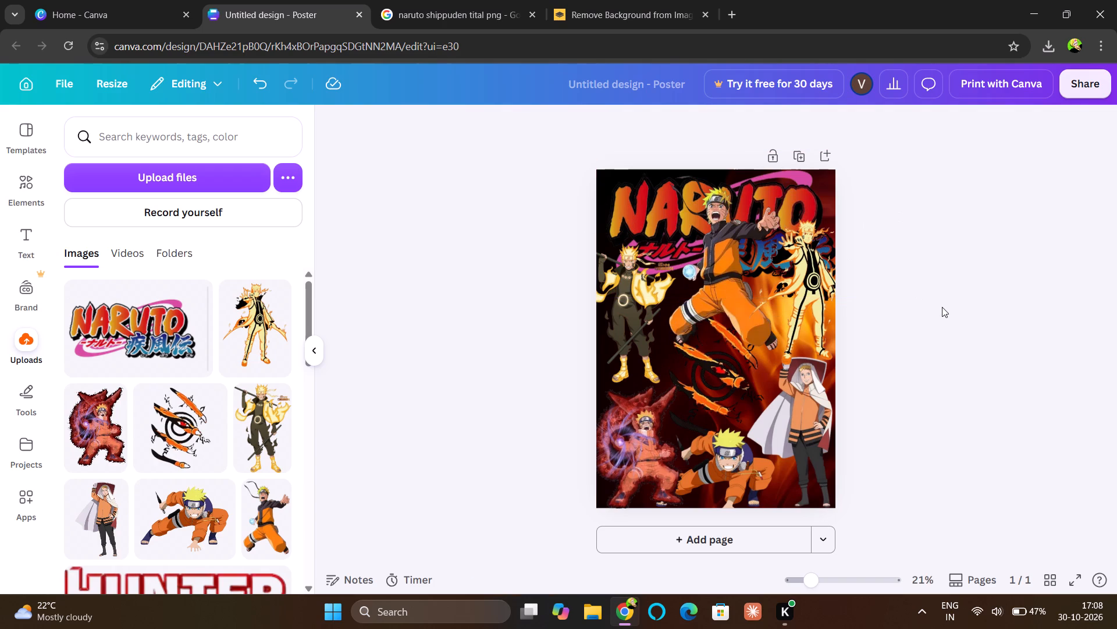
# Nudge the crouching Naruto at the poster's bottom centre slightly right and bring it forward in the layer order.
pyautogui.moveTo(739, 473); pyautogui.dragTo(748, 475)
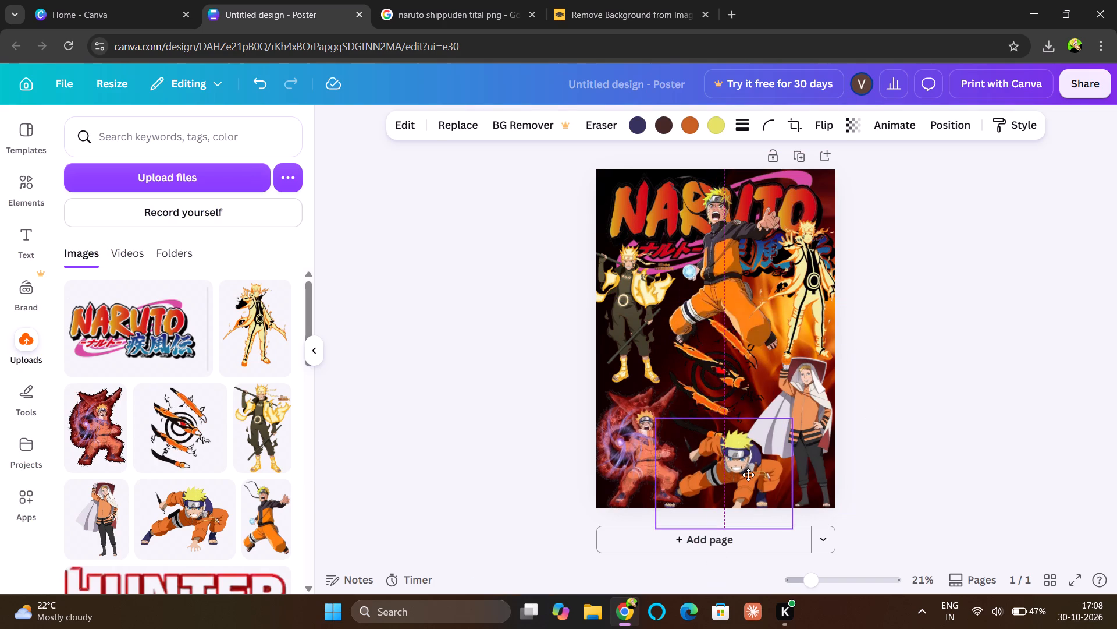
pyautogui.moveTo(748, 475); pyautogui.dragTo(746, 473)
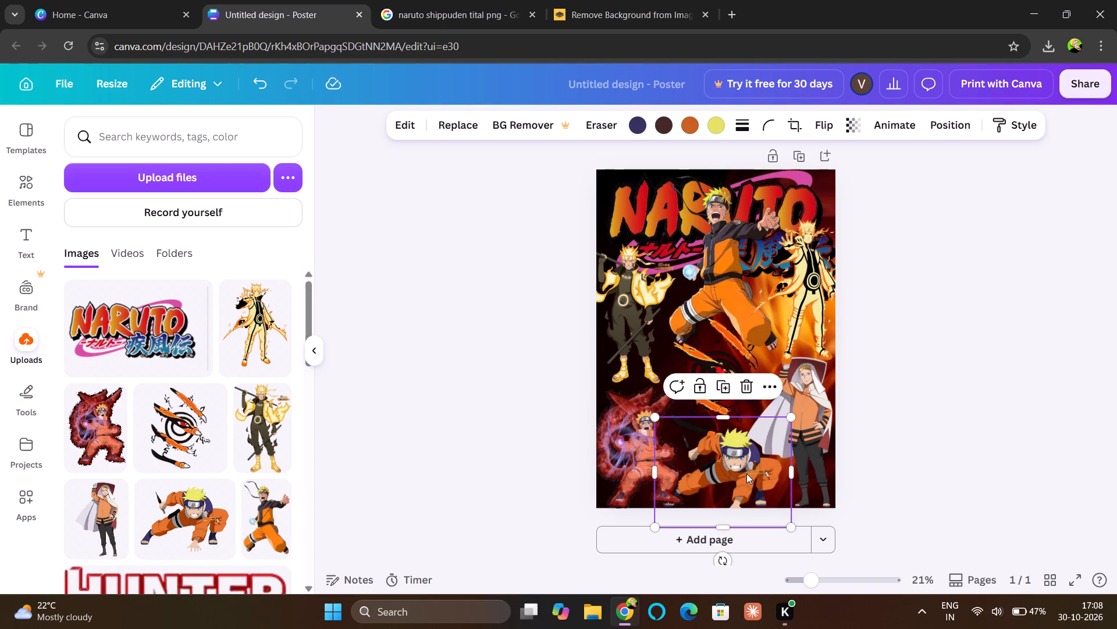
pyautogui.click(773, 387)
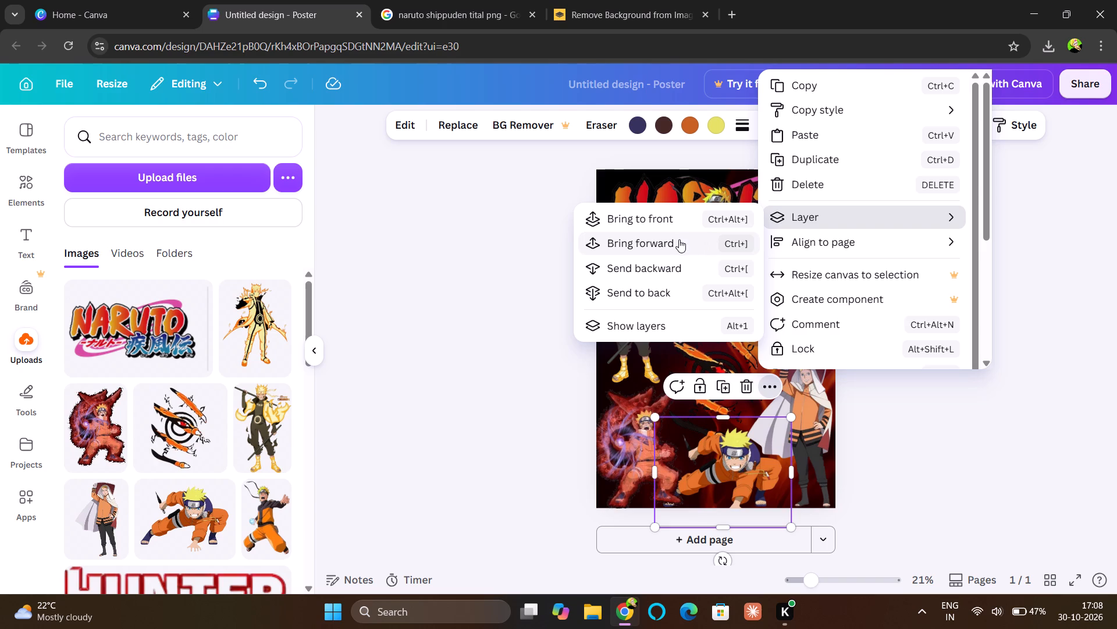
pyautogui.click(679, 239)
pyautogui.click(679, 239)
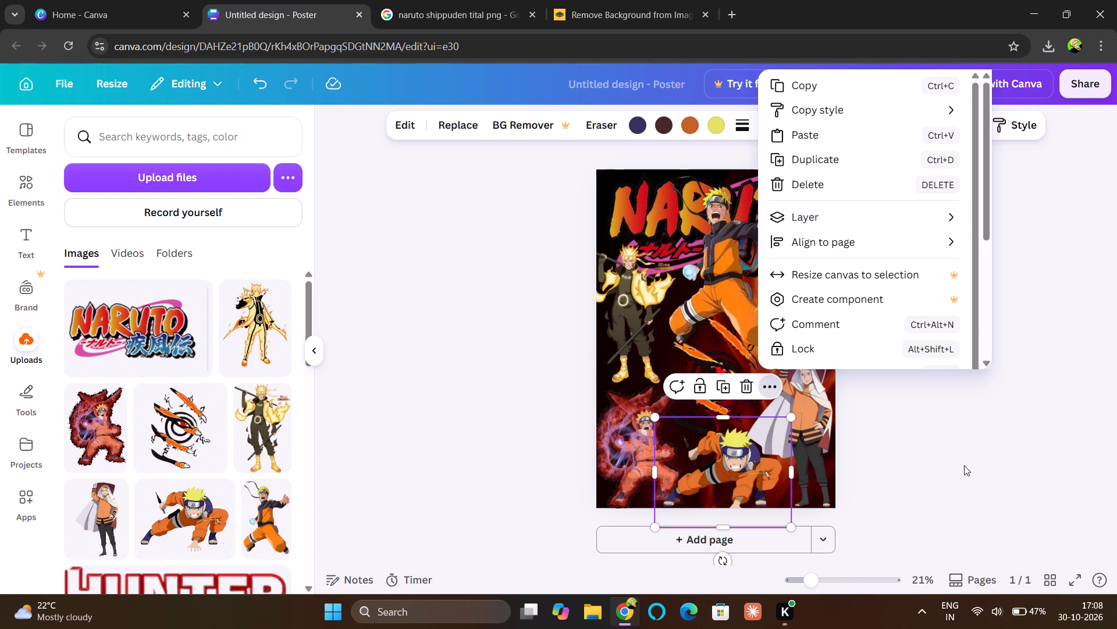
pyautogui.click(964, 465)
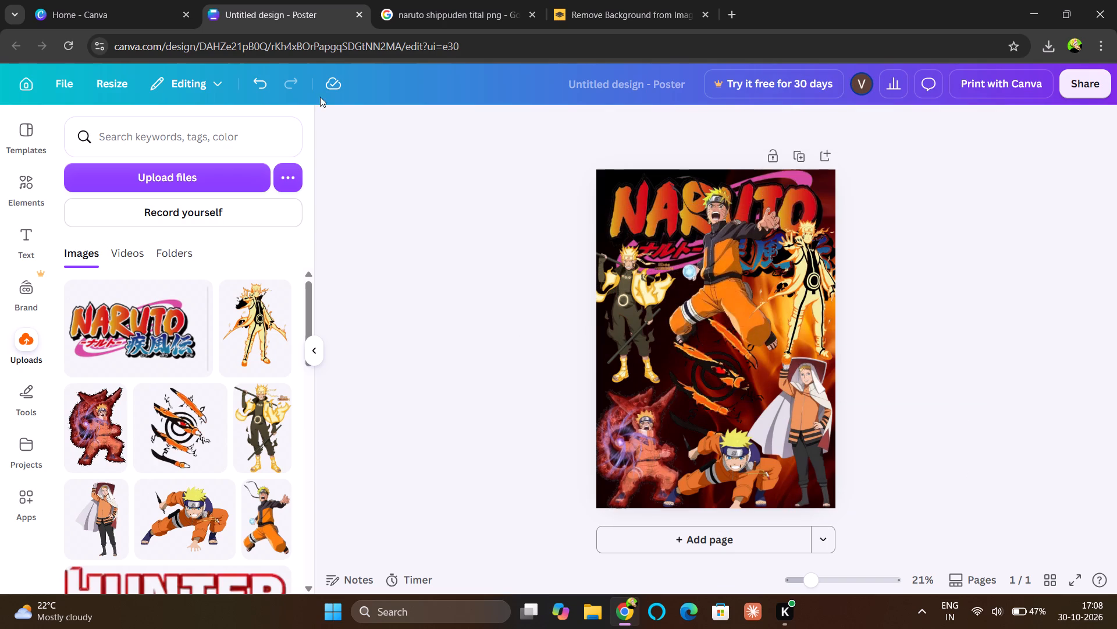
# Make the saved poster design available offline.
pyautogui.click(347, 89)
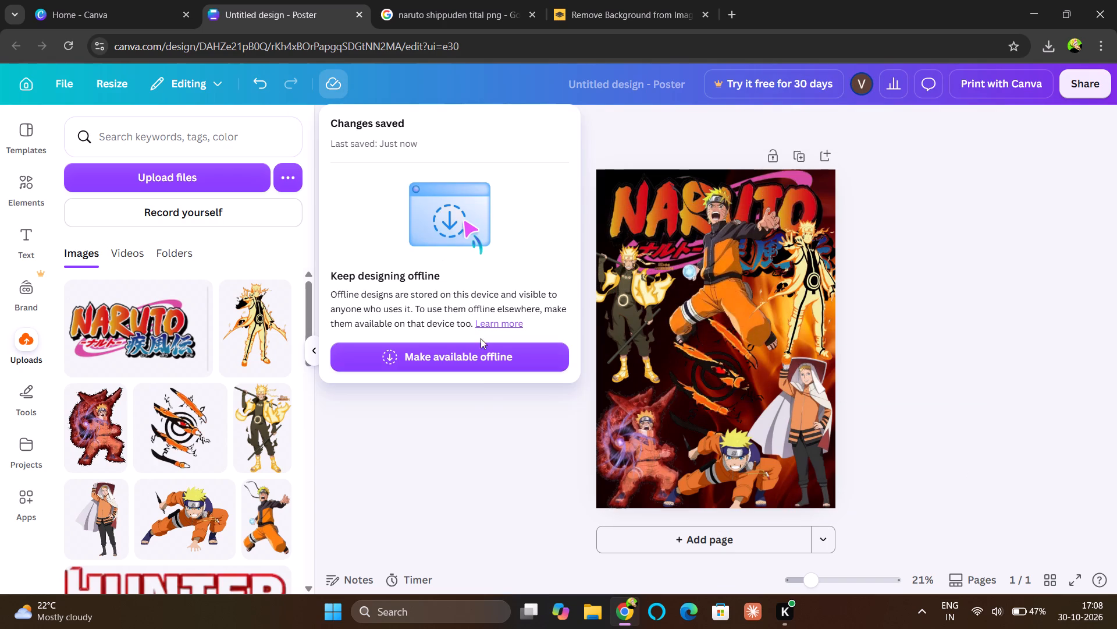
pyautogui.click(482, 361)
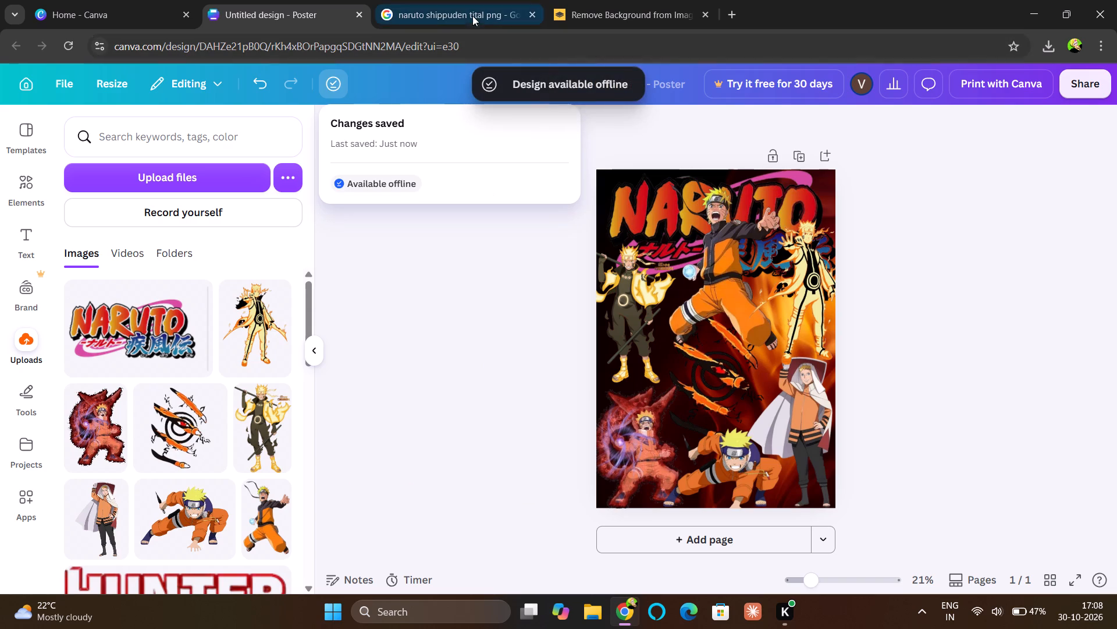
# Close the browser tabs for the Naruto Shippuden title image search and the background remover.
pyautogui.click(531, 13)
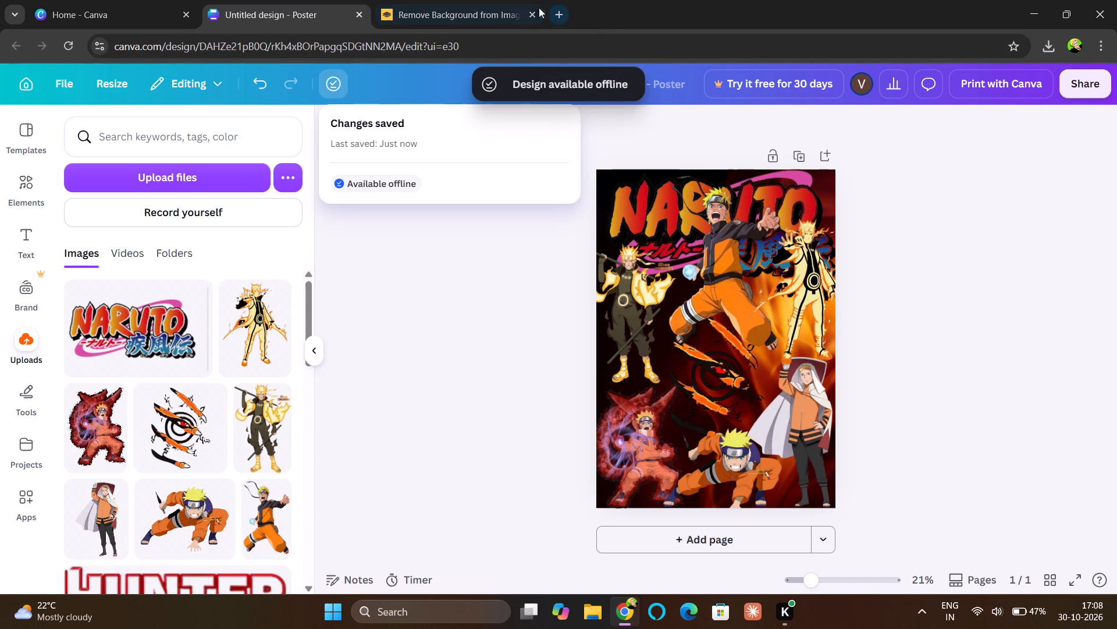
pyautogui.click(536, 10)
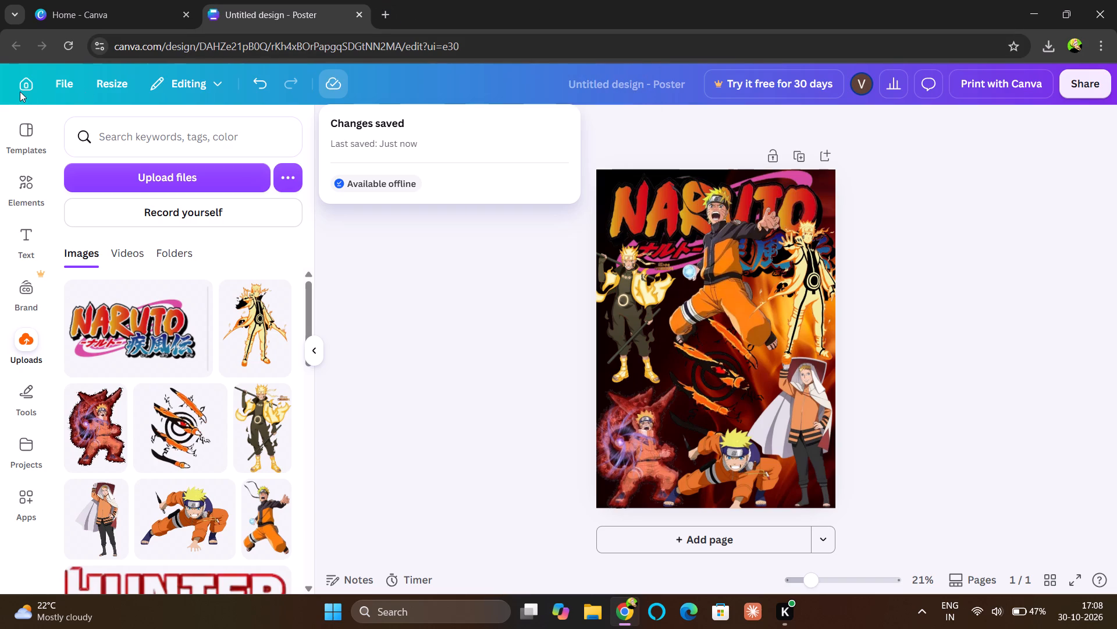
# Leave the poster editor and return to the Canva home page.
pyautogui.click(20, 91)
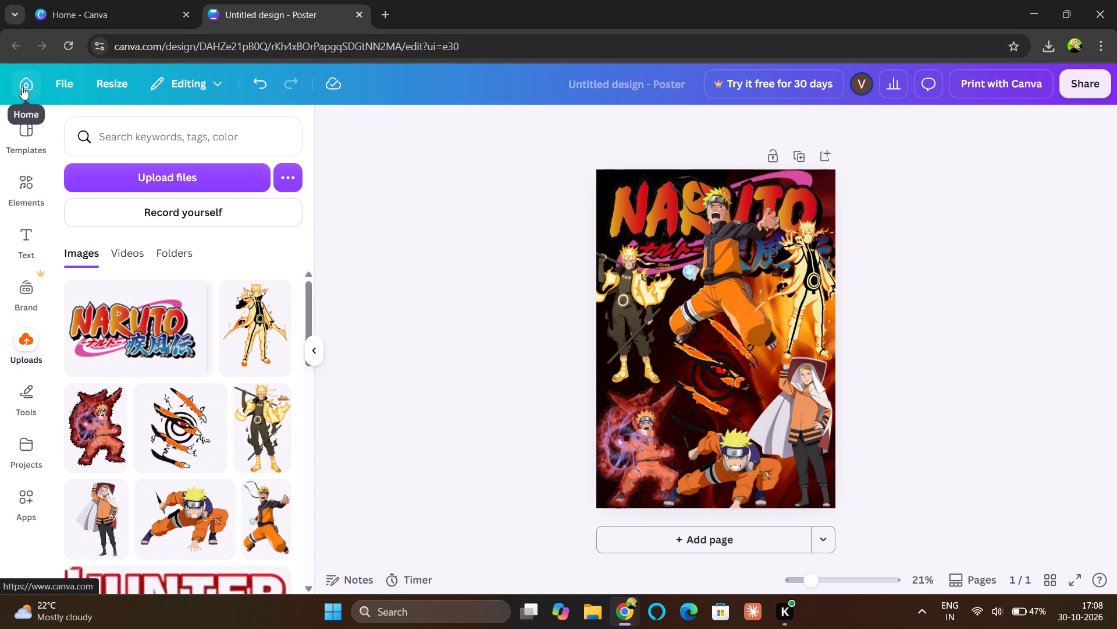
pyautogui.click(22, 87)
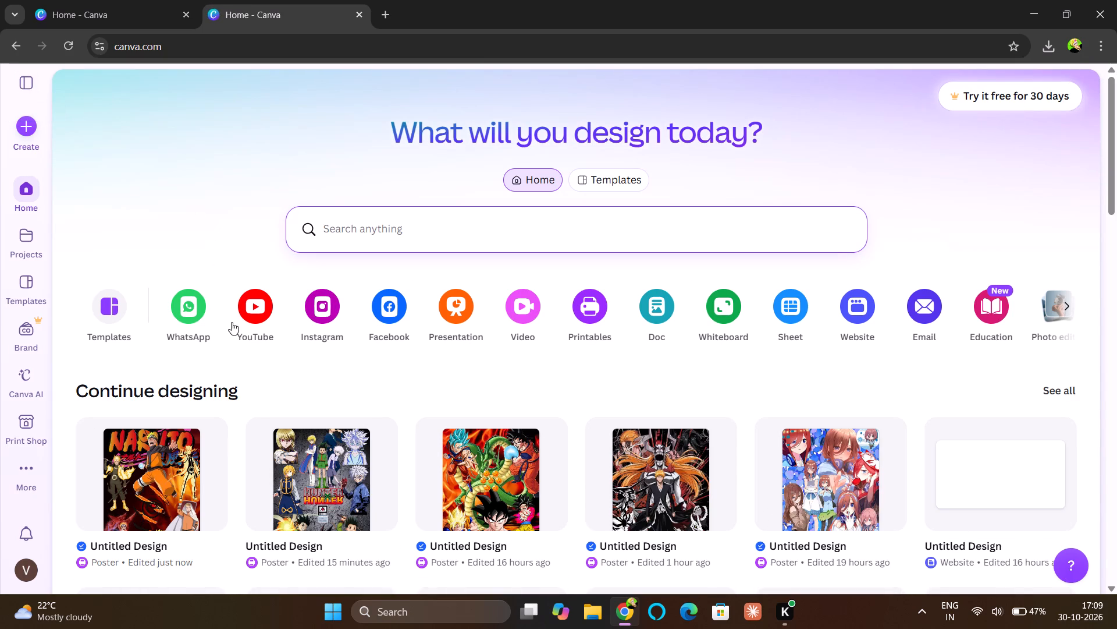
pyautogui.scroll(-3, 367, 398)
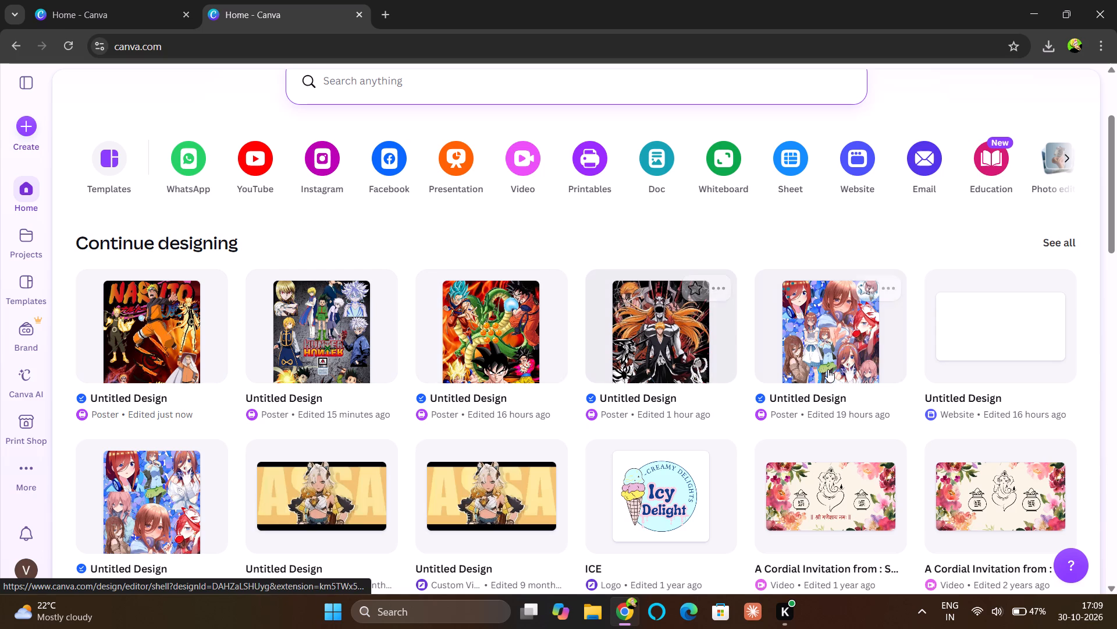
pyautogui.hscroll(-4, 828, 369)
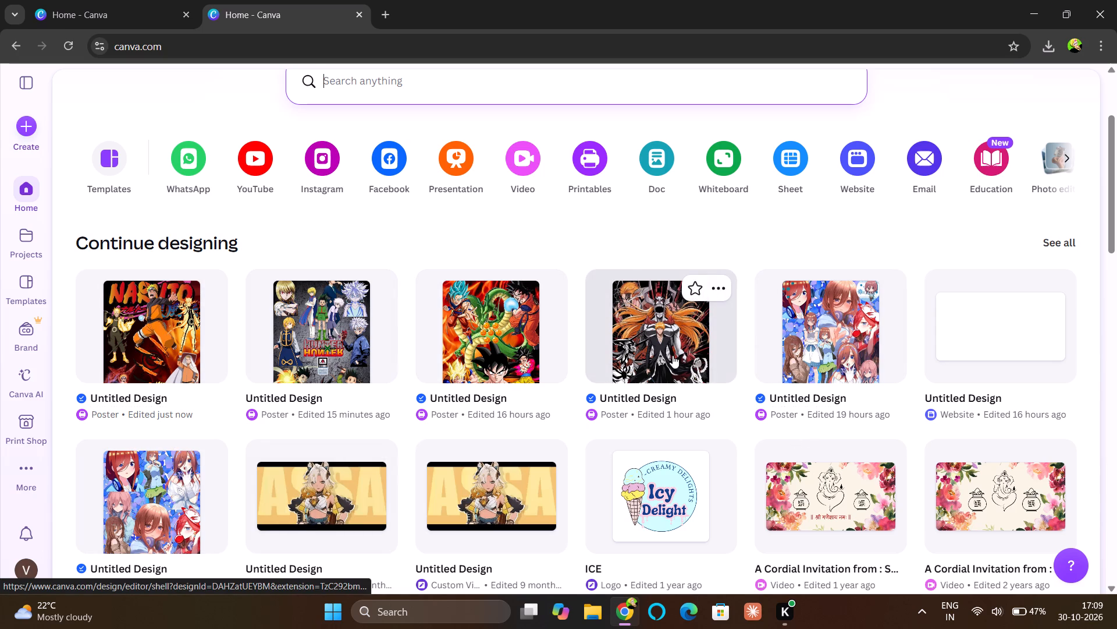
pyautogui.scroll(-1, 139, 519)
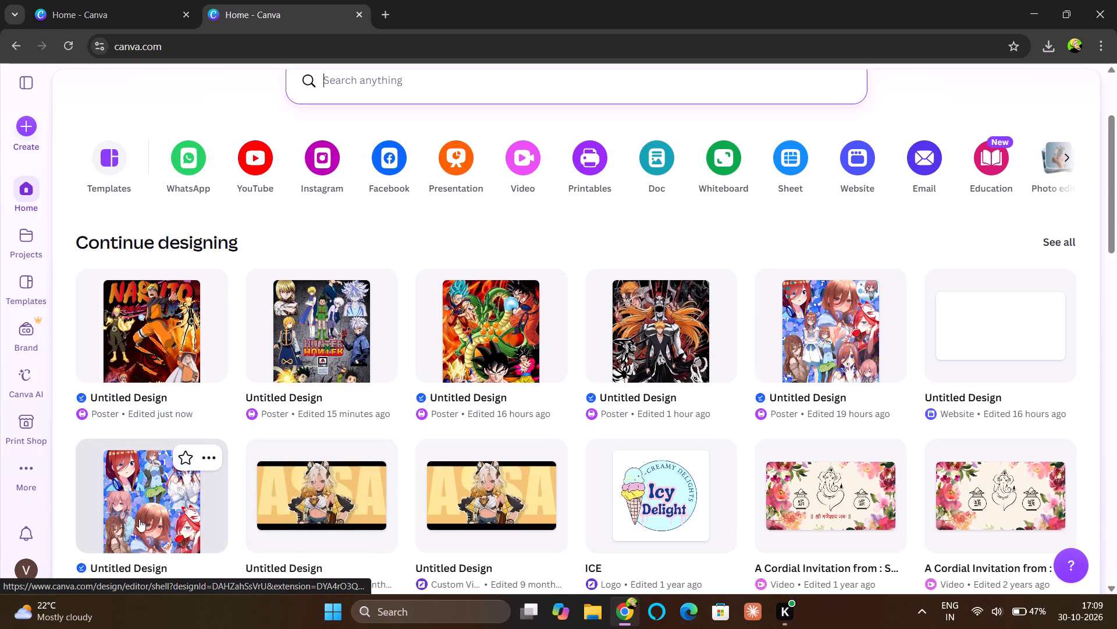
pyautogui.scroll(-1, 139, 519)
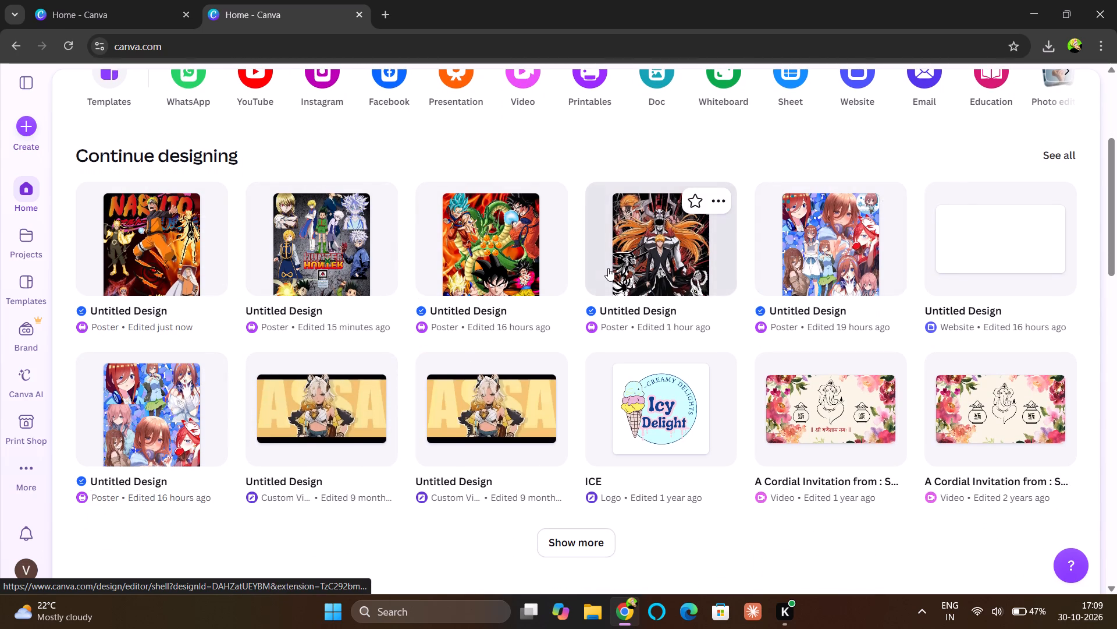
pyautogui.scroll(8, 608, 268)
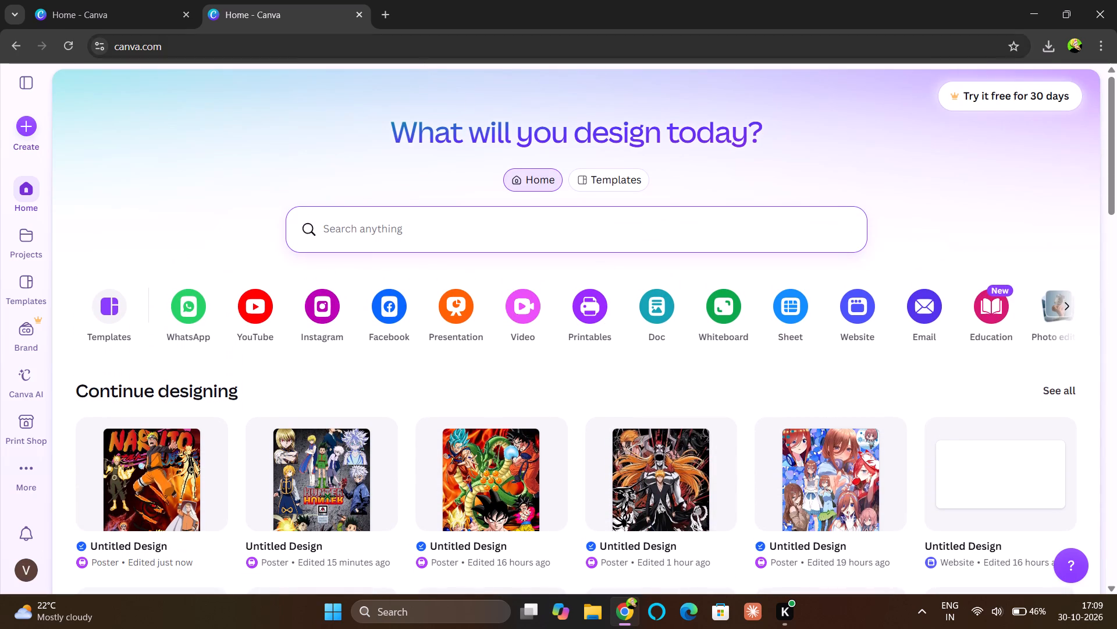